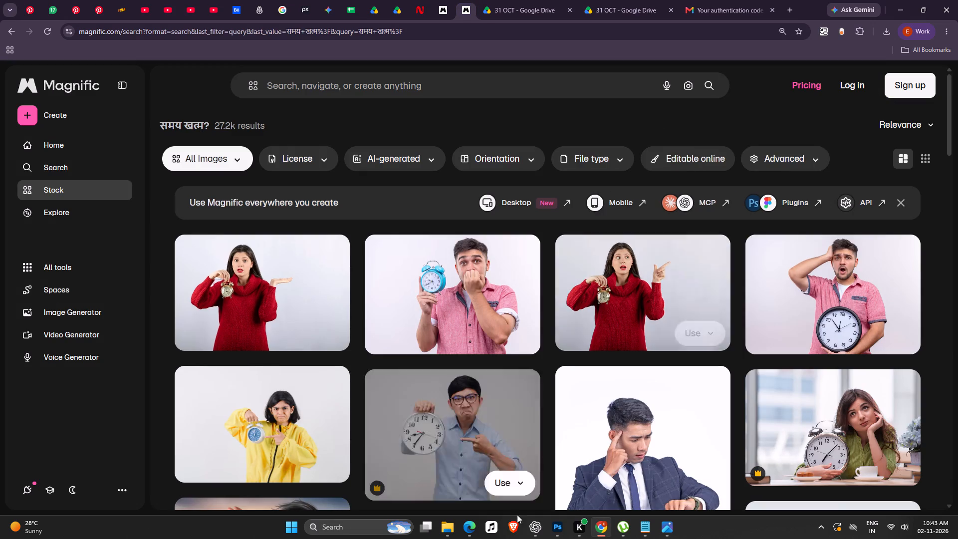
Return to the Downloads folder in File Explorer and reopen "Law of Torts_ Landmark Judgments.png" for viewing.
click(555, 538)
click(443, 529)
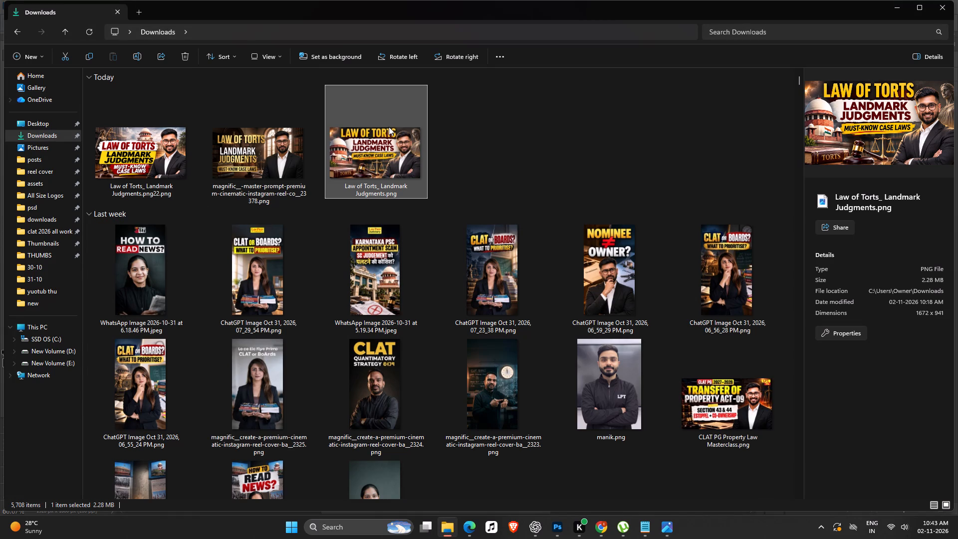
click(547, 158)
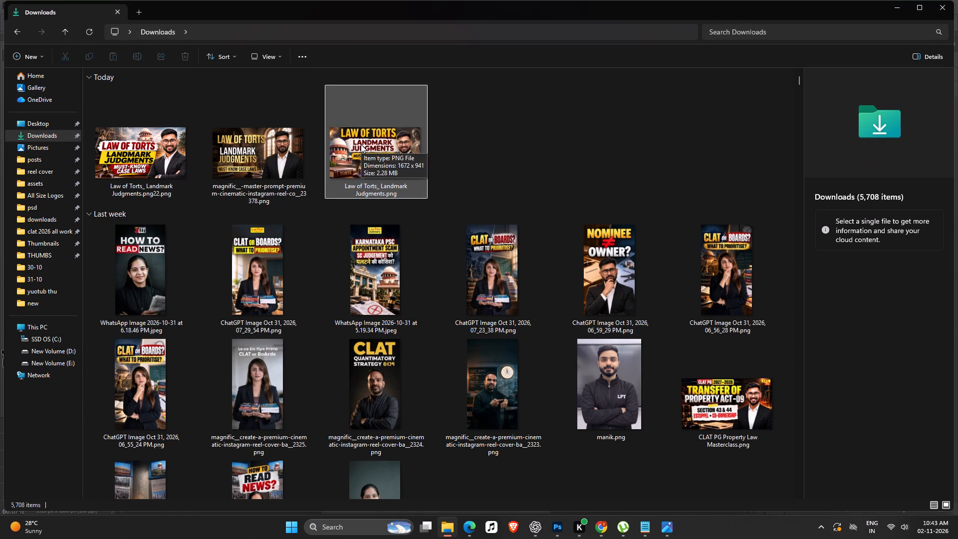
click(495, 160)
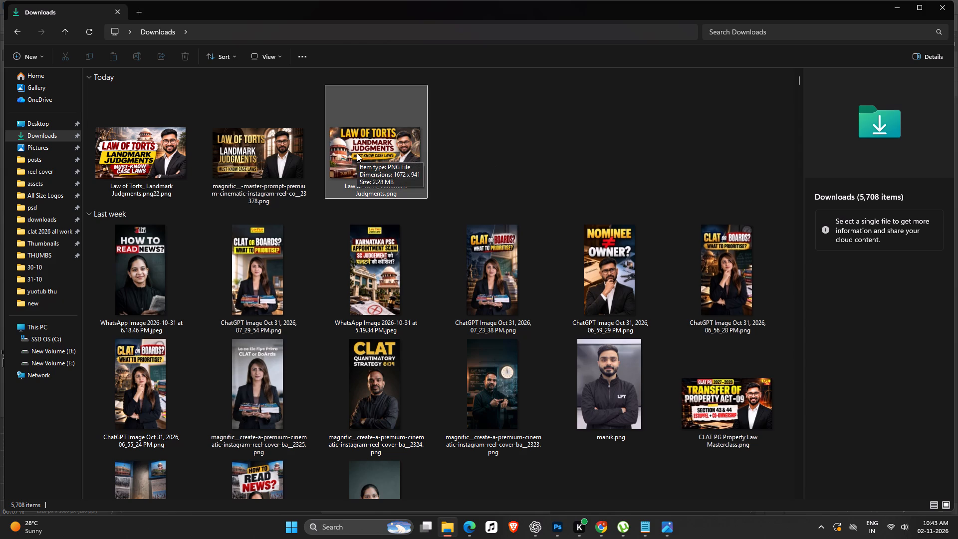
click(553, 156)
double_click(334, 137)
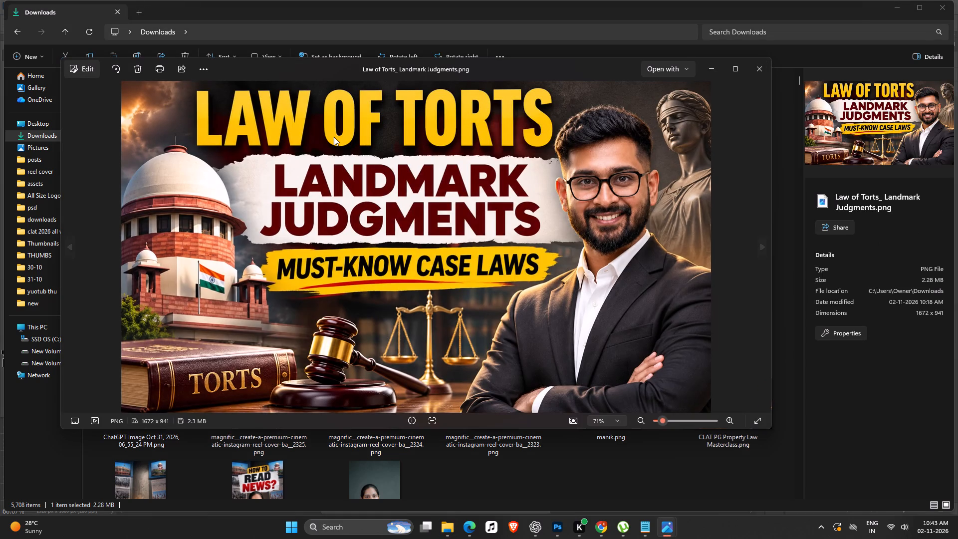
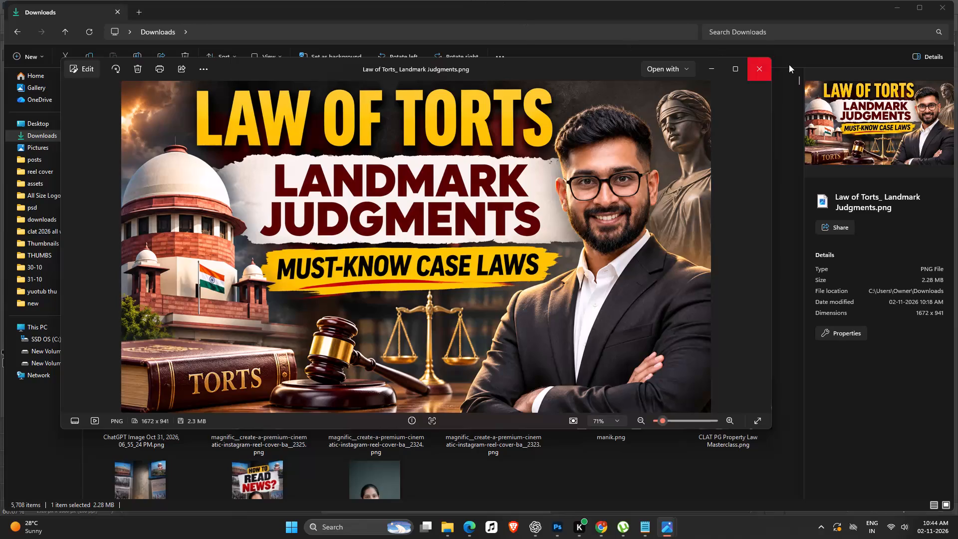
Close the image viewer and place "Law of Torts_ Landmark Judgments.png" from Downloads into the open 1920 x 1080 px Photoshop document.
click(767, 66)
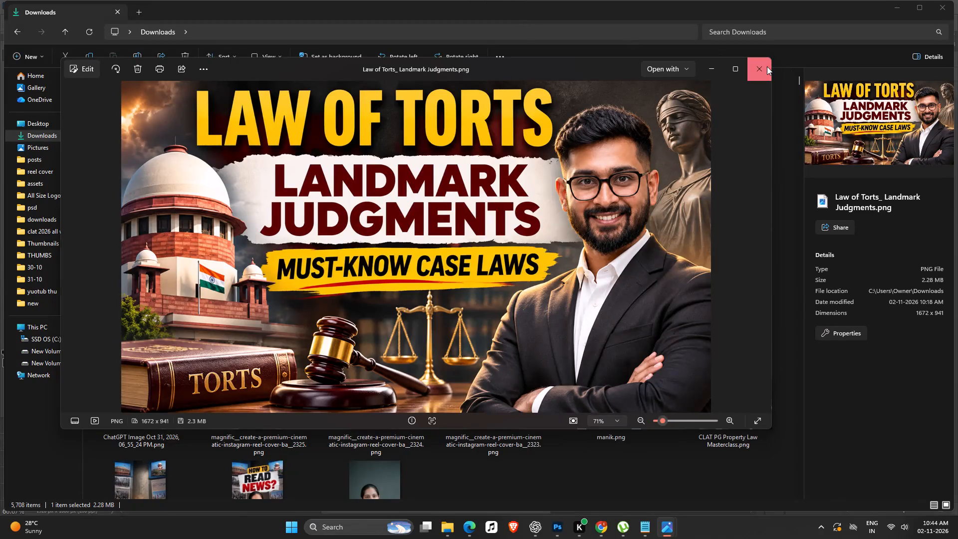
drag(382, 157, 487, 317)
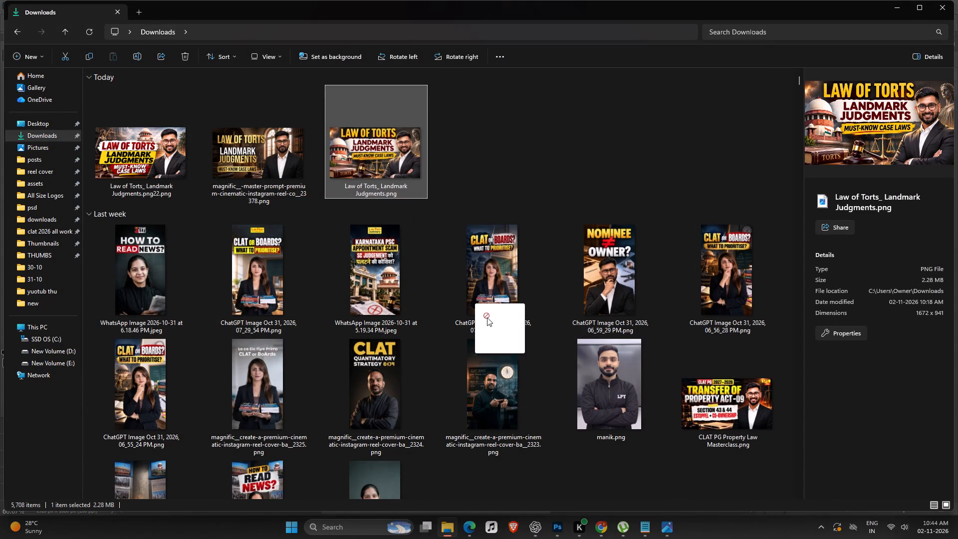
drag(487, 317, 357, 279)
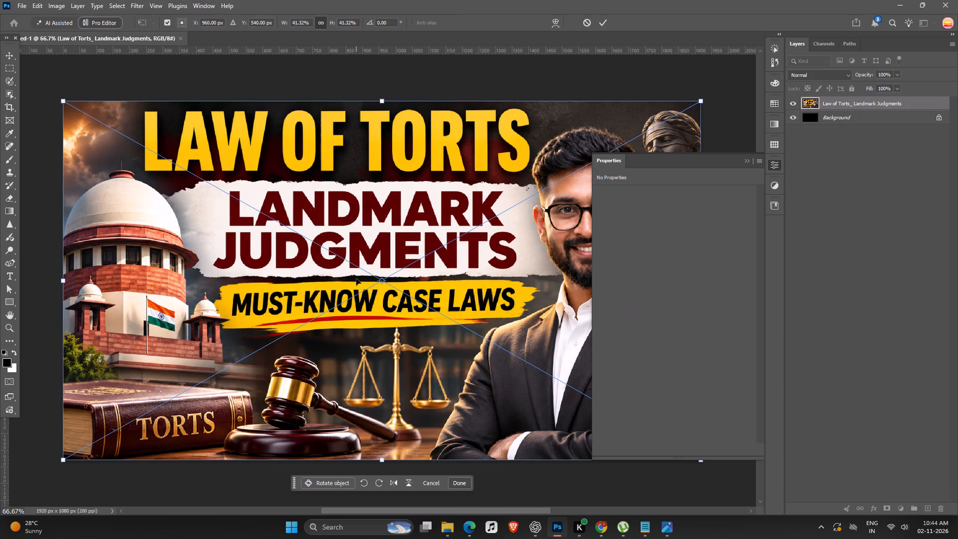
key(Return)
ctrl+scroll(351, 243, down, 8)
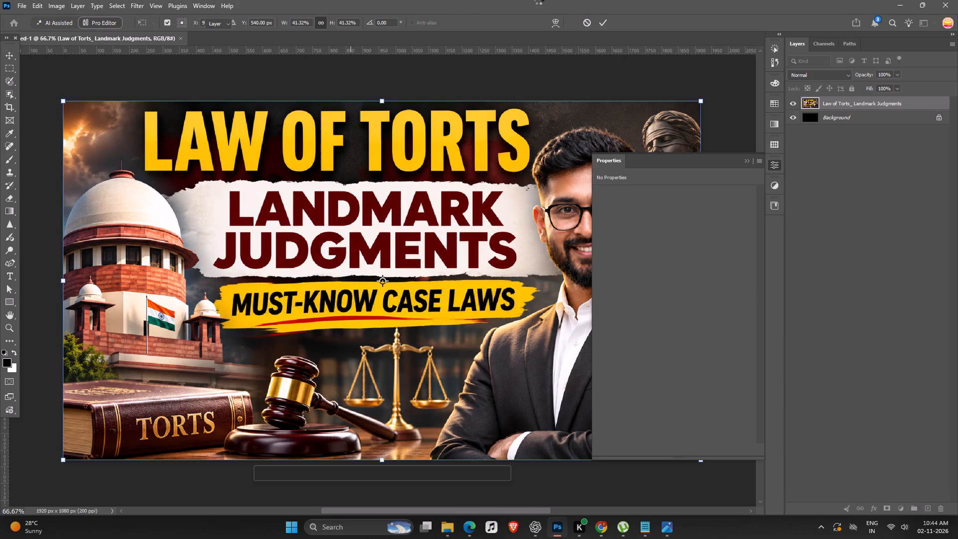
click(582, 101)
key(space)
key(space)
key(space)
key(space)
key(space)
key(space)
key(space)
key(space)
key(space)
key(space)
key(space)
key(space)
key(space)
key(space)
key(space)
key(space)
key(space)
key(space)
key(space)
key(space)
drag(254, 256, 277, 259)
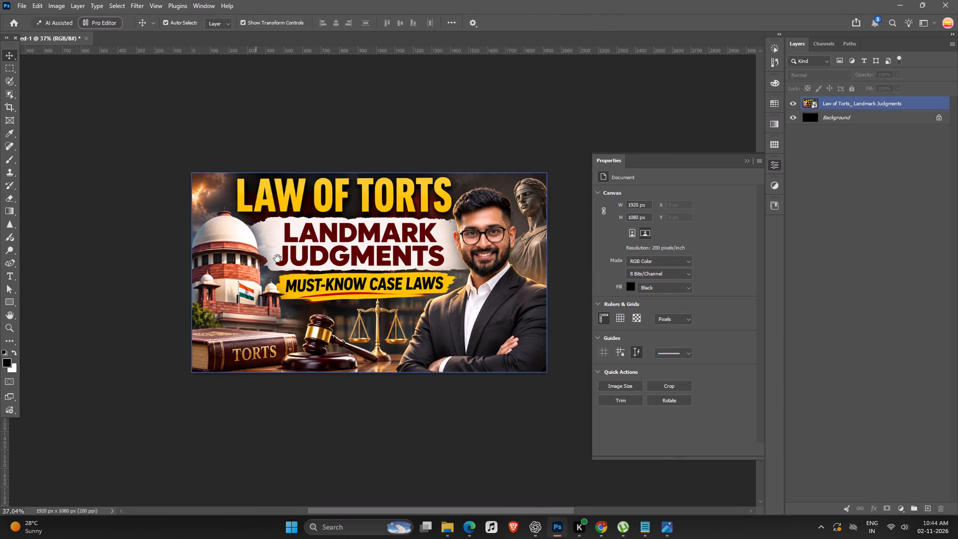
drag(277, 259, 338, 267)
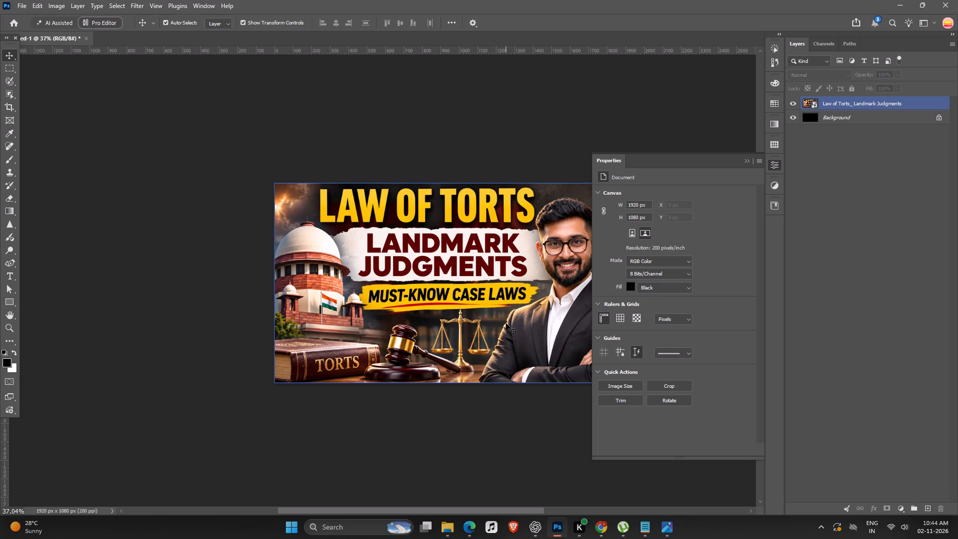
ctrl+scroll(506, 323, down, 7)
Create a new 1920 x 1080 px document at 72 ppi and place the magnific master-prompt thumbnail image in it.
key(ctrl+n)
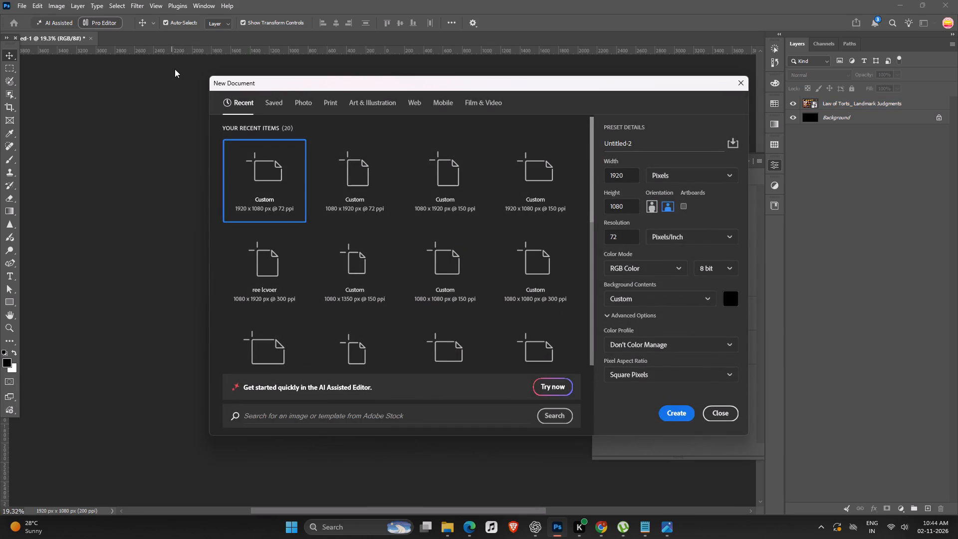
Create a new landscape document of 1920 x 1080 px at 72 ppi with a black background.
click(359, 180)
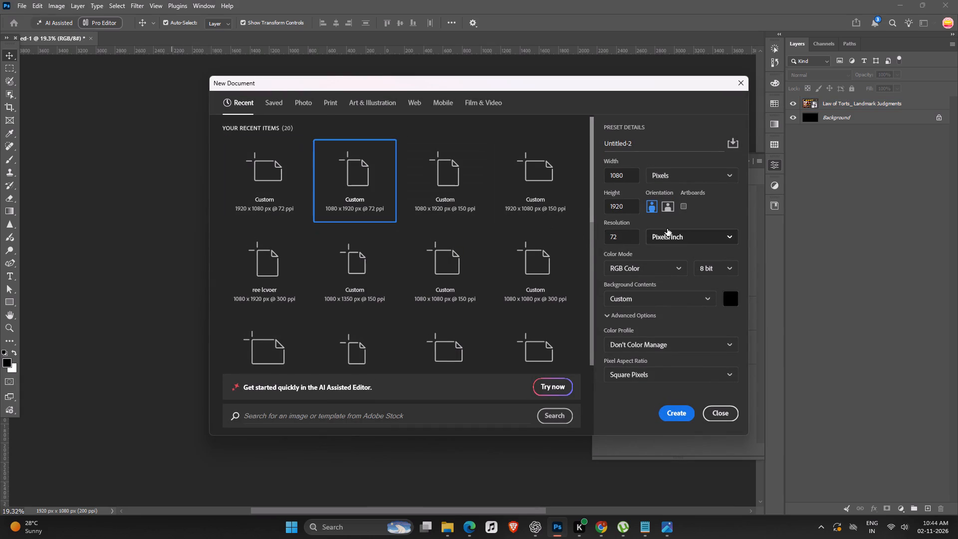
click(664, 210)
click(686, 412)
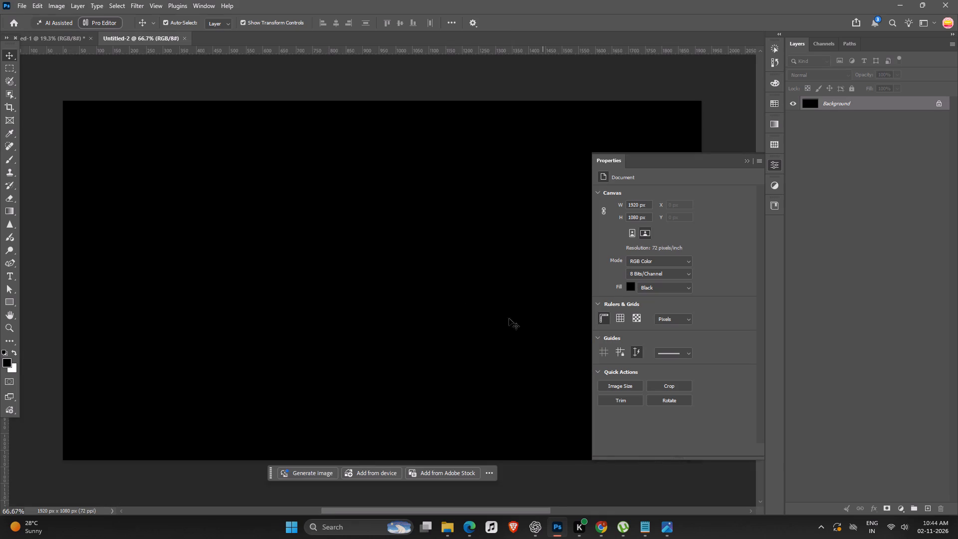
Place the magnific master-prompt "23378" PNG from Downloads into the new document and scale it proportionally to about 1935 x 1080 px, filling the canvas.
ctrl+scroll(456, 289, down, 8)
click(454, 520)
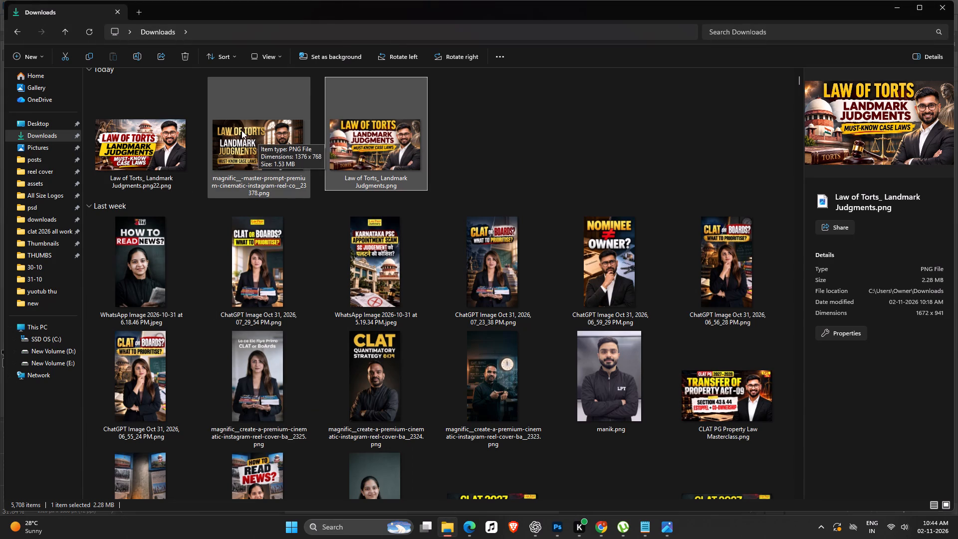
drag(241, 130, 351, 313)
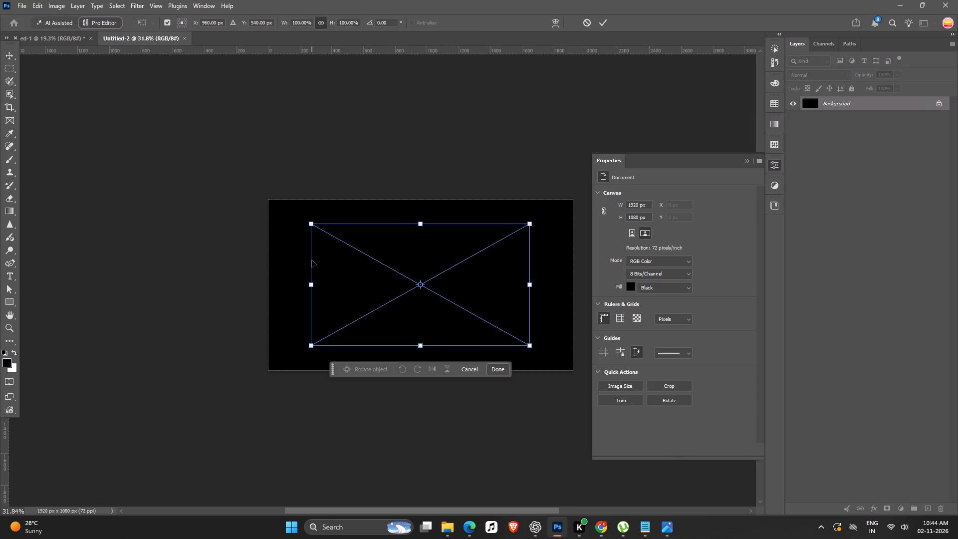
key(Return)
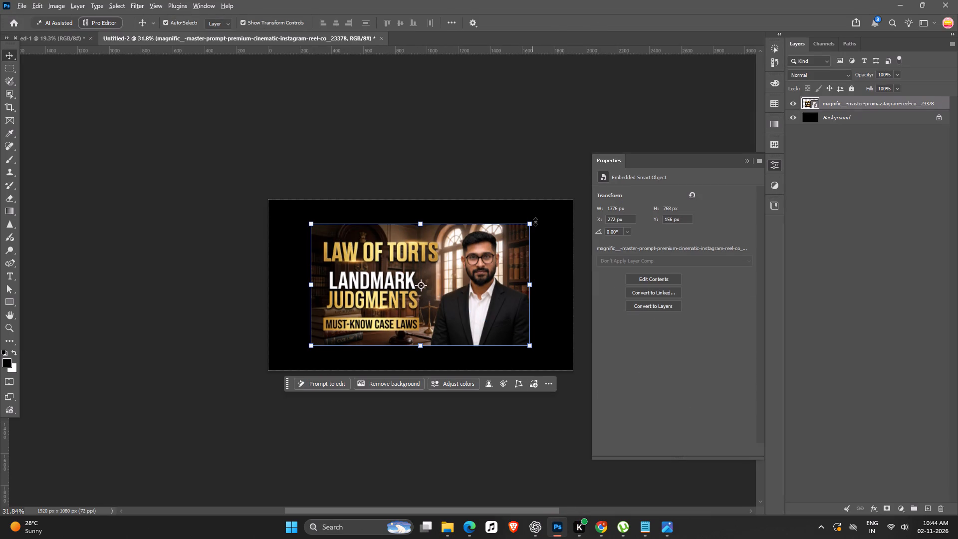
alt+drag(535, 222, 678, 198)
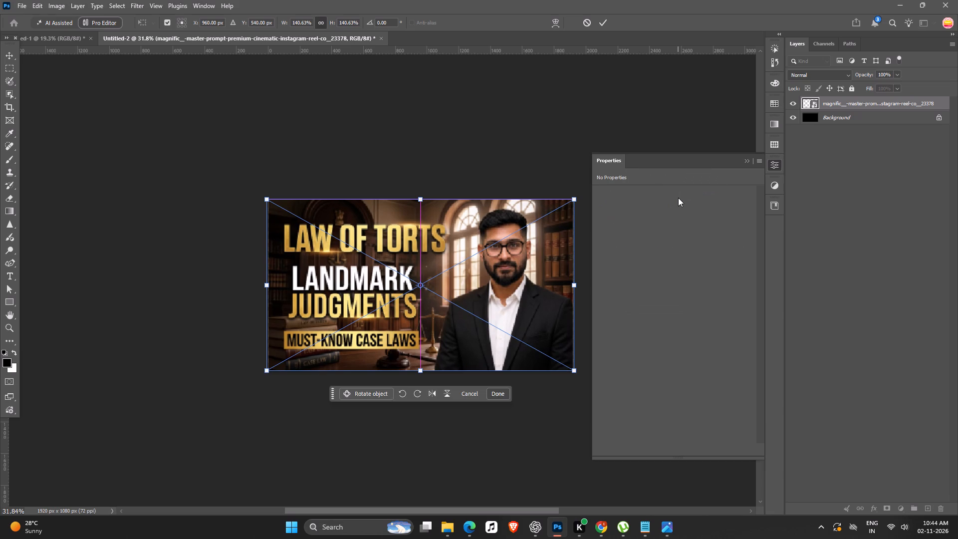
key(Return)
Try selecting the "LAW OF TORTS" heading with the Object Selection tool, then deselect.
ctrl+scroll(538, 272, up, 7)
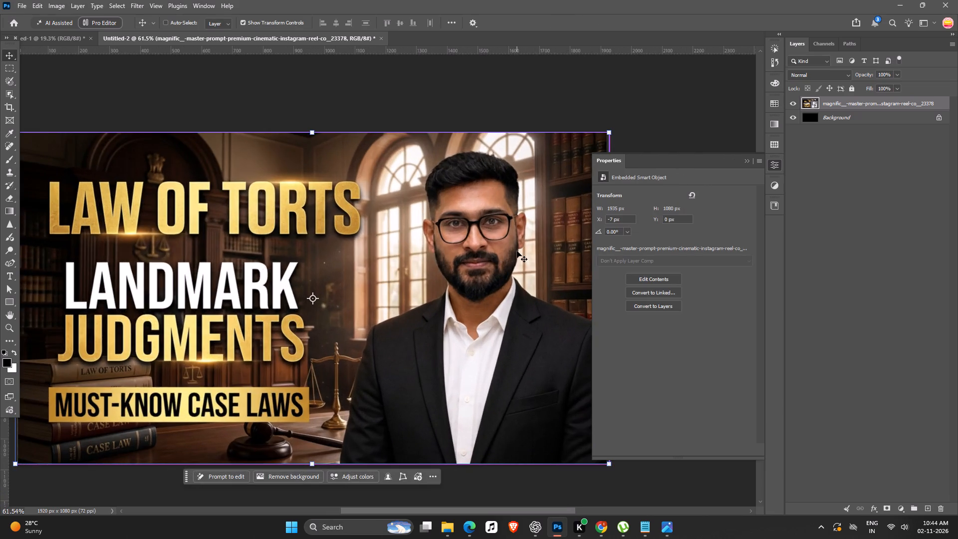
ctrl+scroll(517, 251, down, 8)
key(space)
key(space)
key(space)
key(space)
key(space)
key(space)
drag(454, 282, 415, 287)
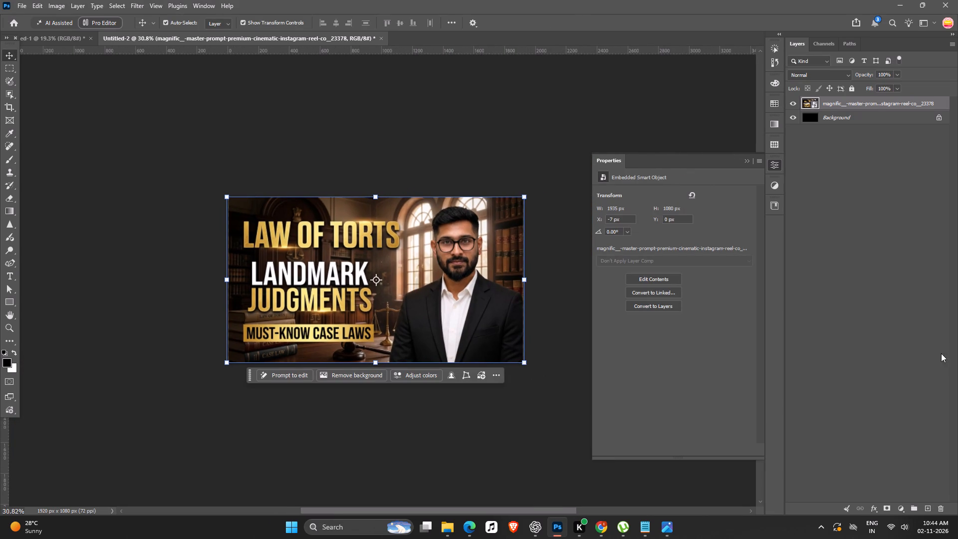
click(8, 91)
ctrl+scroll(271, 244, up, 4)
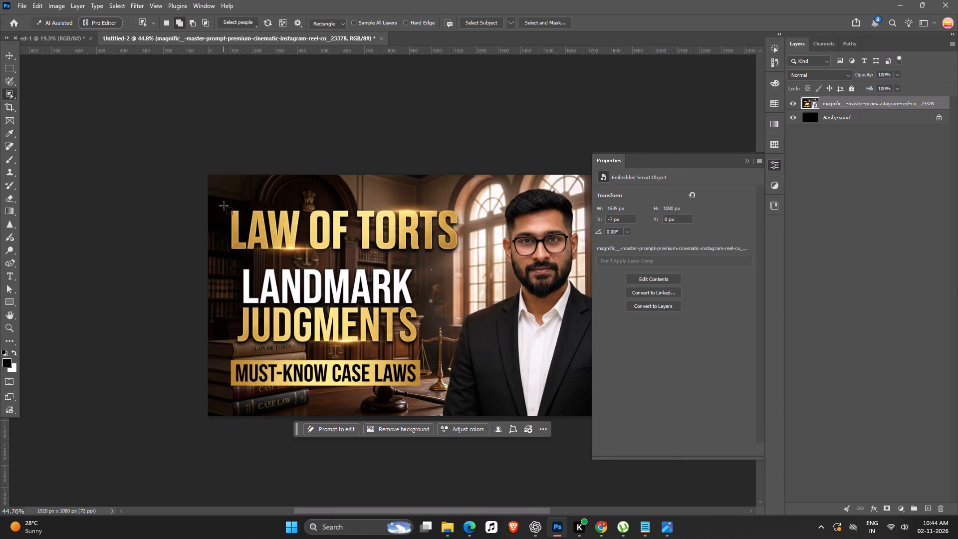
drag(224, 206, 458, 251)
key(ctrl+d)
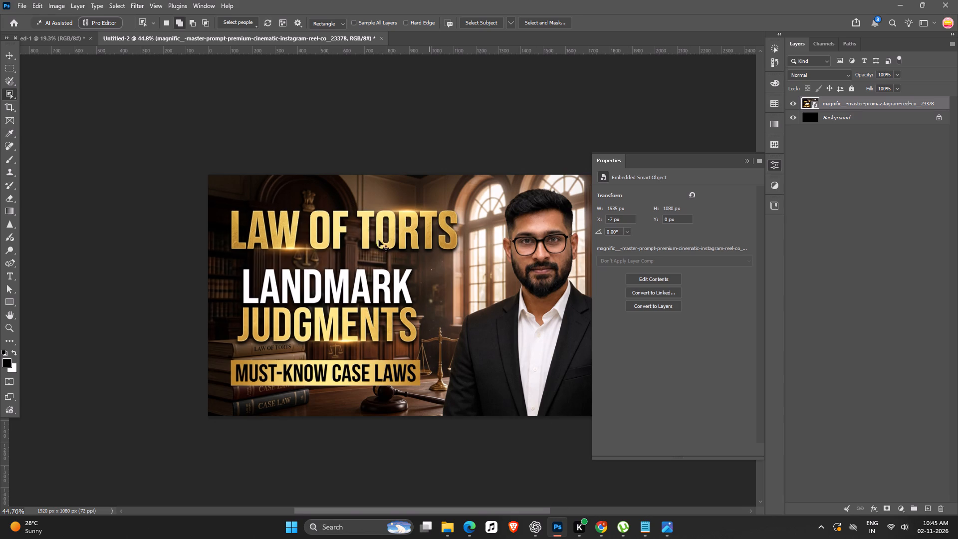
Switch to the Selection Brush and lasso tool group for selecting parts of the placed thumbnail.
click(9, 84)
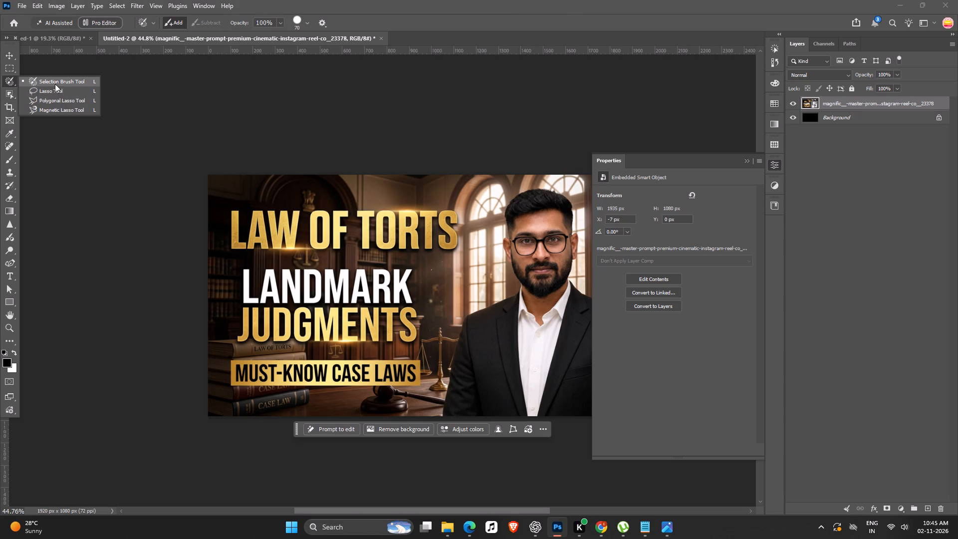
Use the Selection Brush to select the area covering LAW OF TORTS, LANDMARK JUDGMENTS and the MUST-KNOW CASE LAWS banner.
click(55, 84)
drag(232, 210, 242, 258)
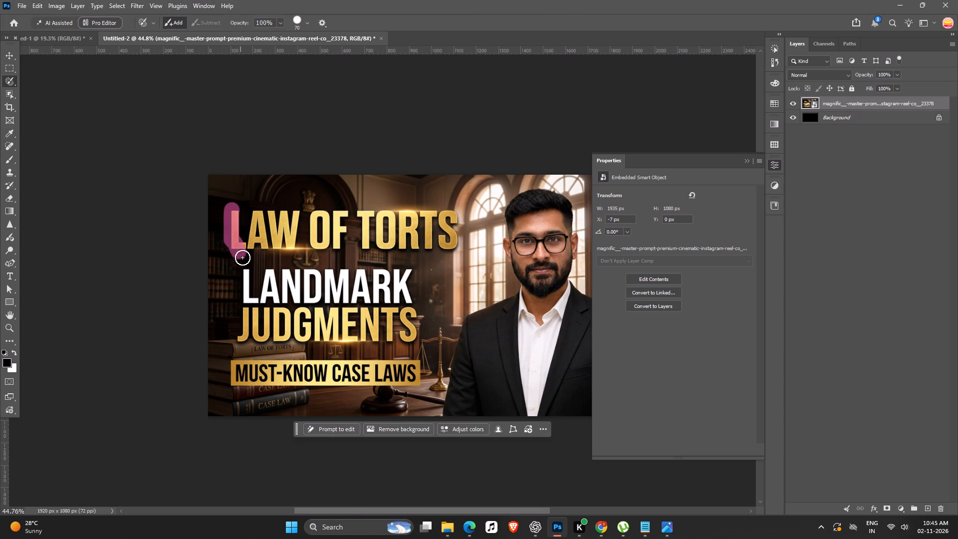
drag(242, 258, 314, 394)
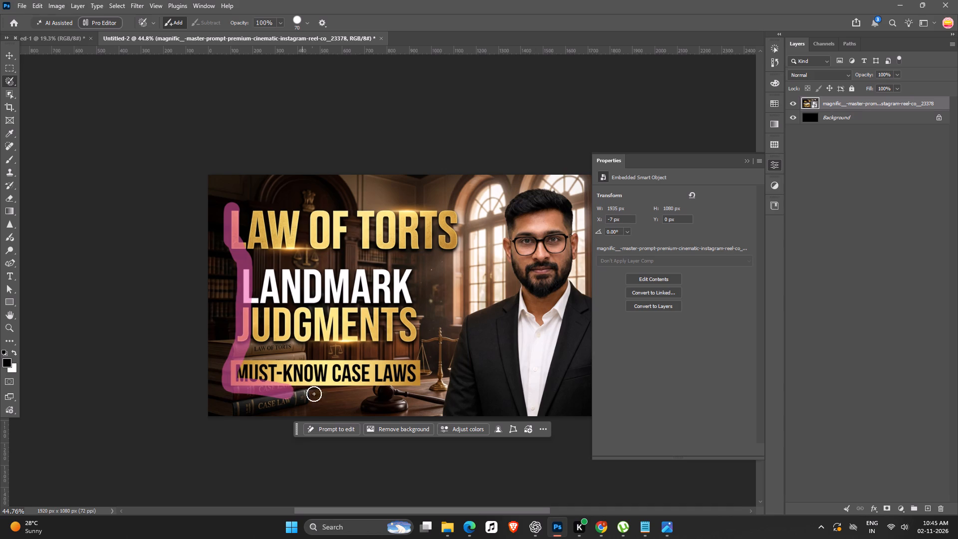
drag(314, 394, 409, 300)
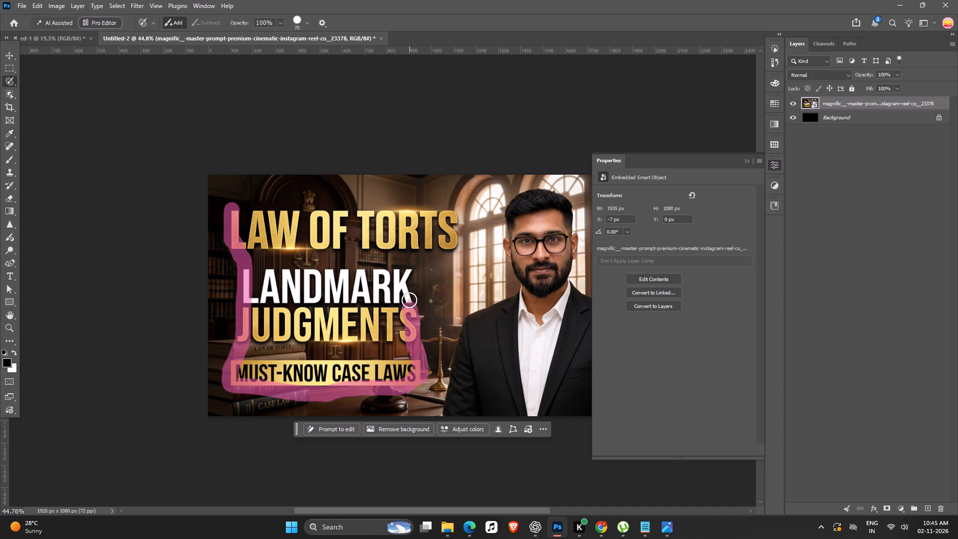
drag(409, 300, 351, 213)
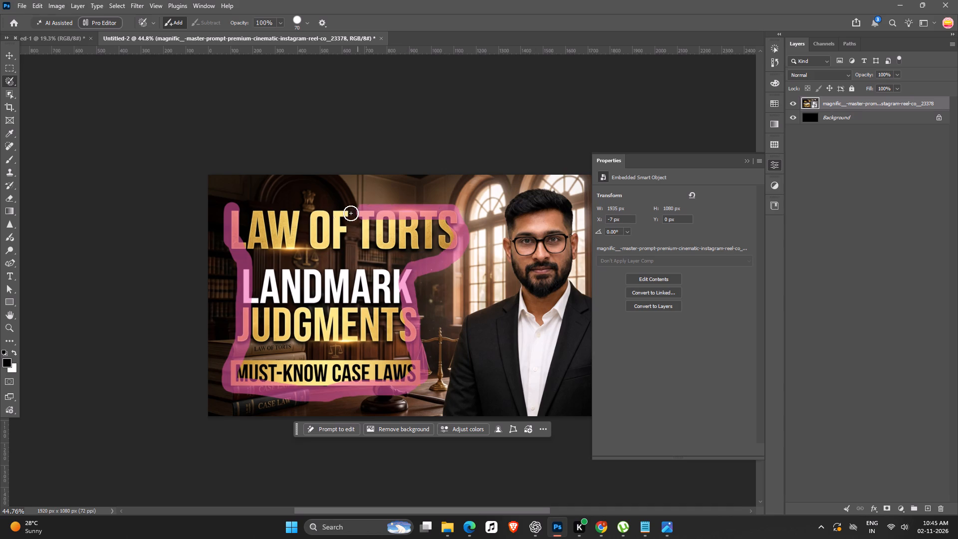
drag(351, 213, 241, 216)
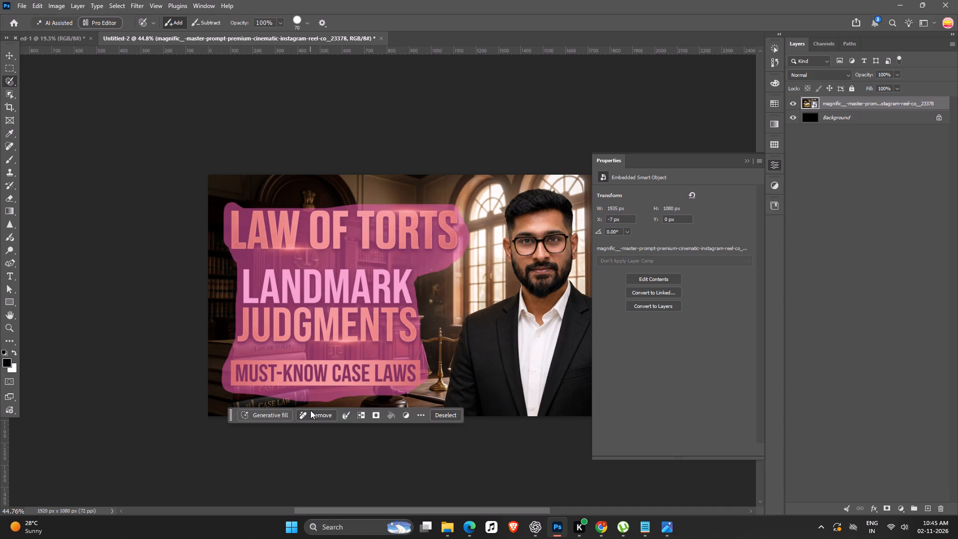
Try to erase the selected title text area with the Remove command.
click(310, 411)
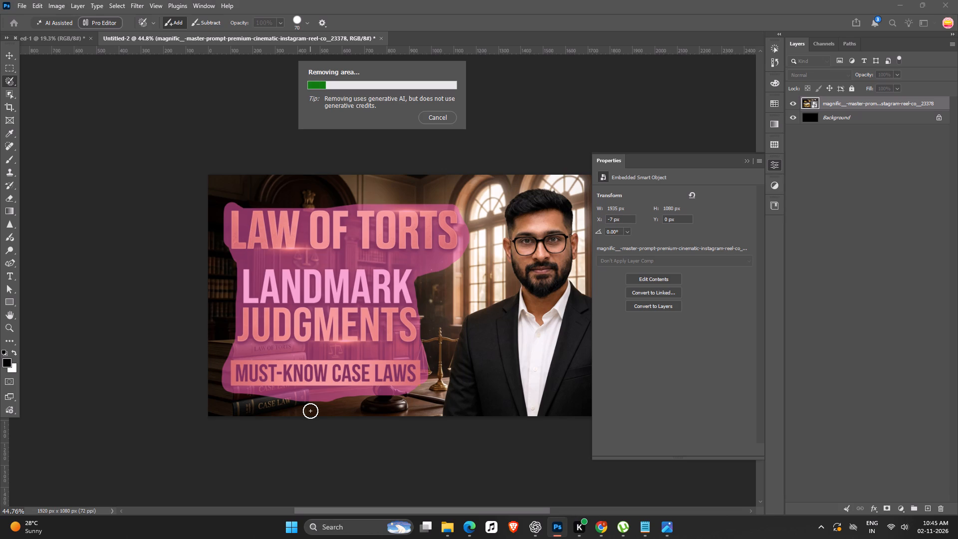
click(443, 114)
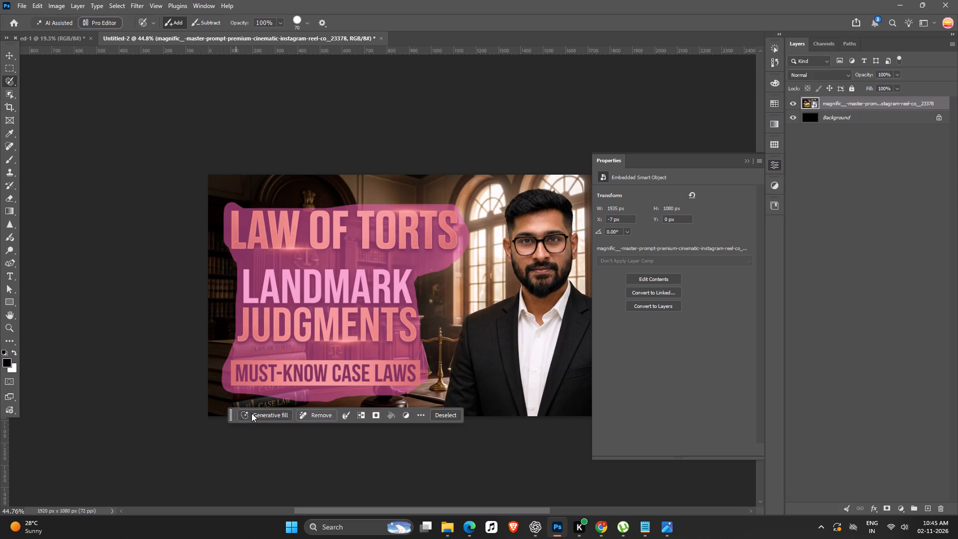
Run a Firefly Generative Fill on the selected title area with the prompt "no text".
click(251, 413)
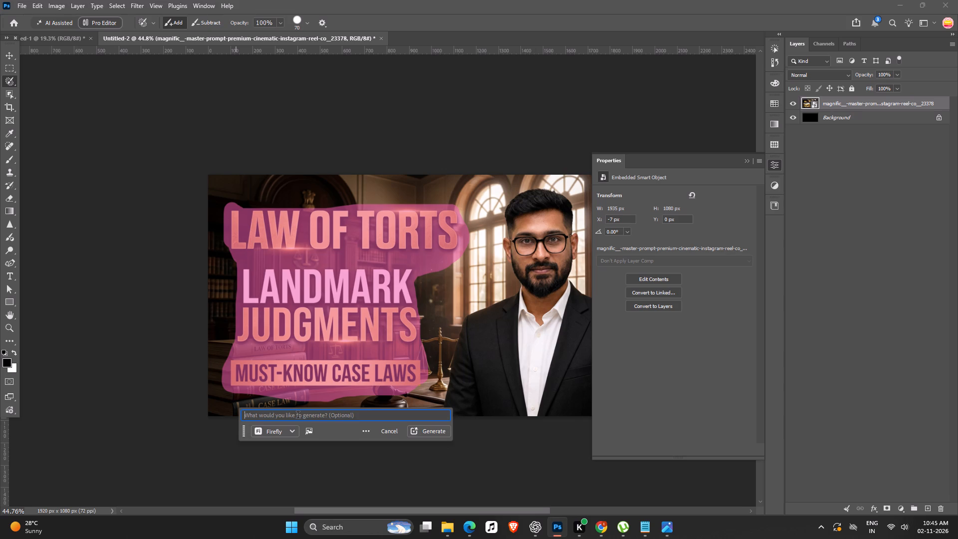
text(no text)
key(Return)
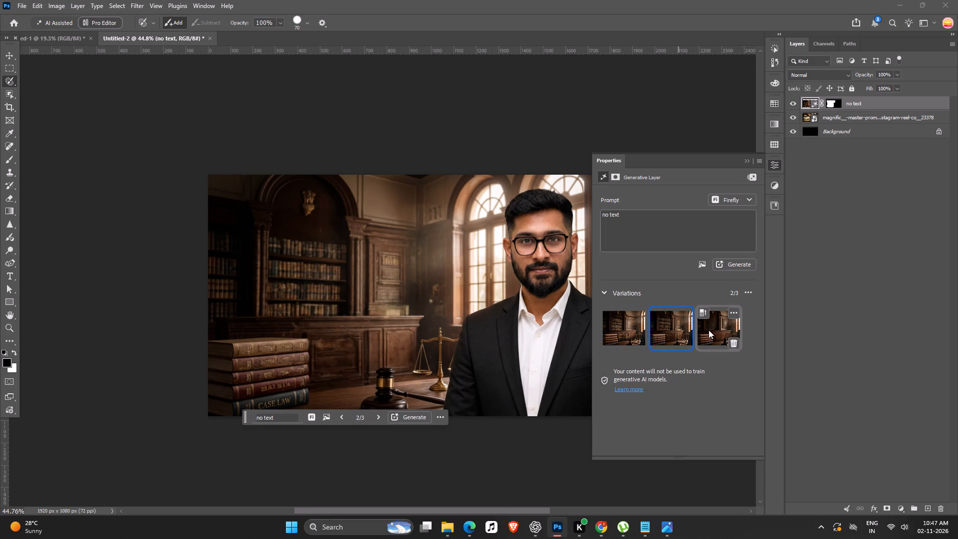
click(709, 330)
click(672, 322)
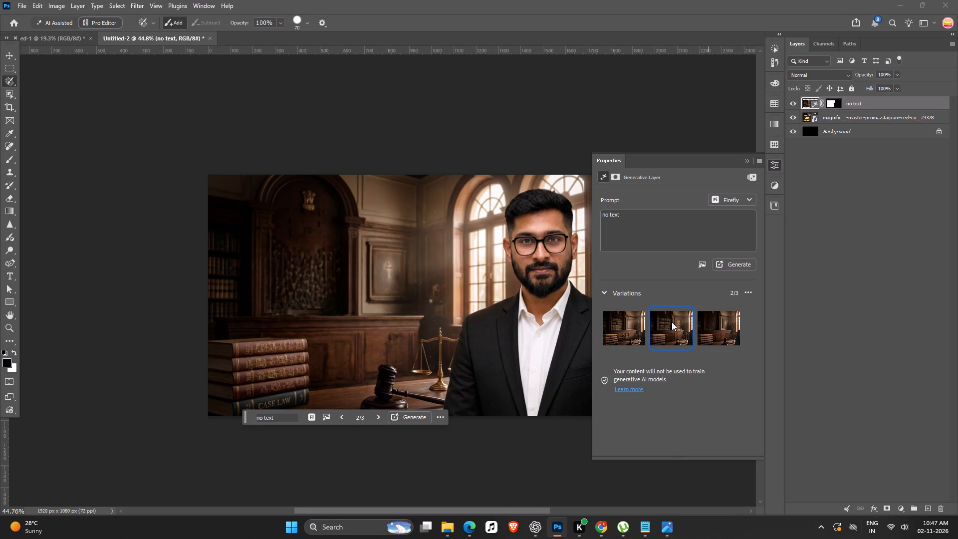
Convert the "no text" layer and the magnific image layer together into one smart object.
shift+click(918, 116)
shift+right_click(917, 116)
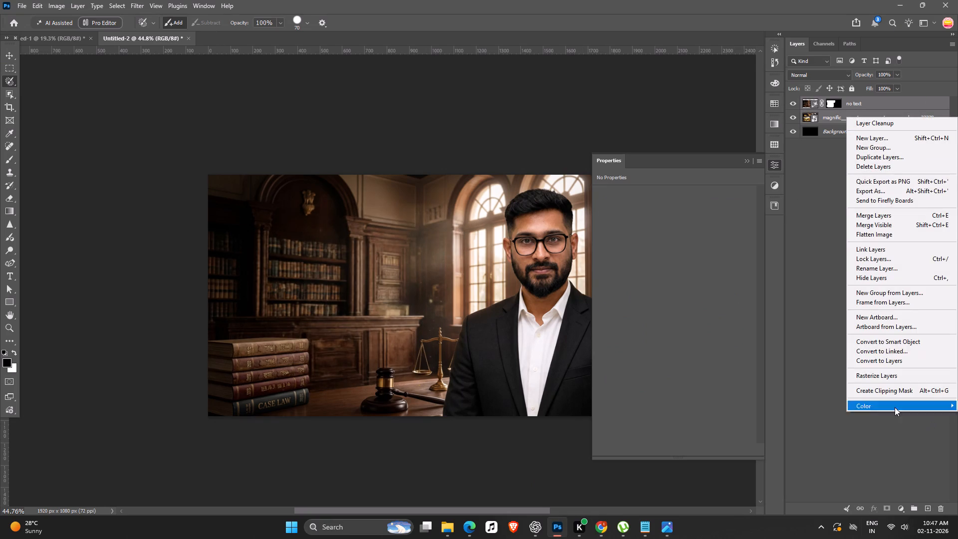
drag(876, 343, 862, 339)
Add a linear black-to-transparent gradient darkening the bookcase side and fading out across the presenter, at about -179° and 169% scale.
ctrl+scroll(286, 289, down, 7)
ctrl+scroll(463, 260, up, 7)
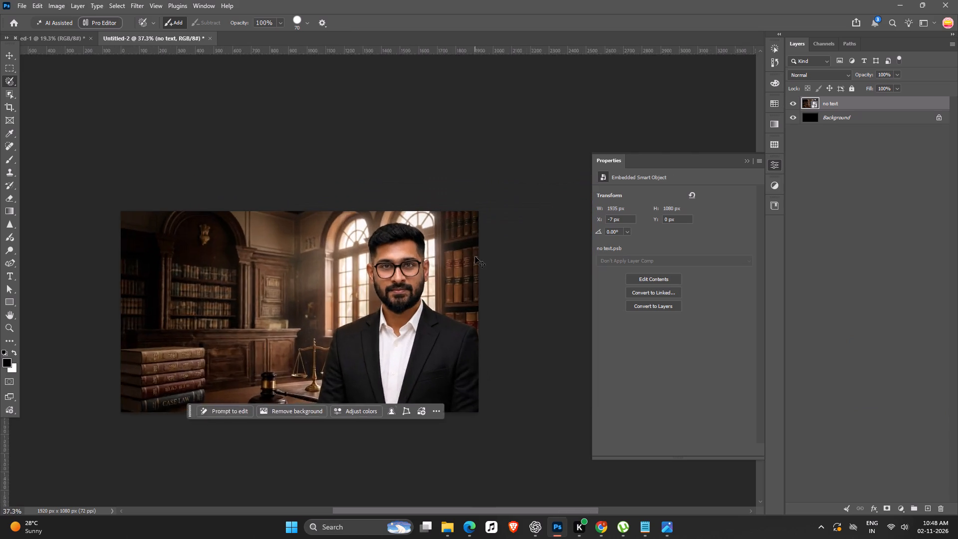
ctrl+scroll(358, 269, up, 8)
ctrl+scroll(431, 292, up, 7)
ctrl+scroll(432, 292, down, 20)
ctrl+scroll(432, 292, down, 3)
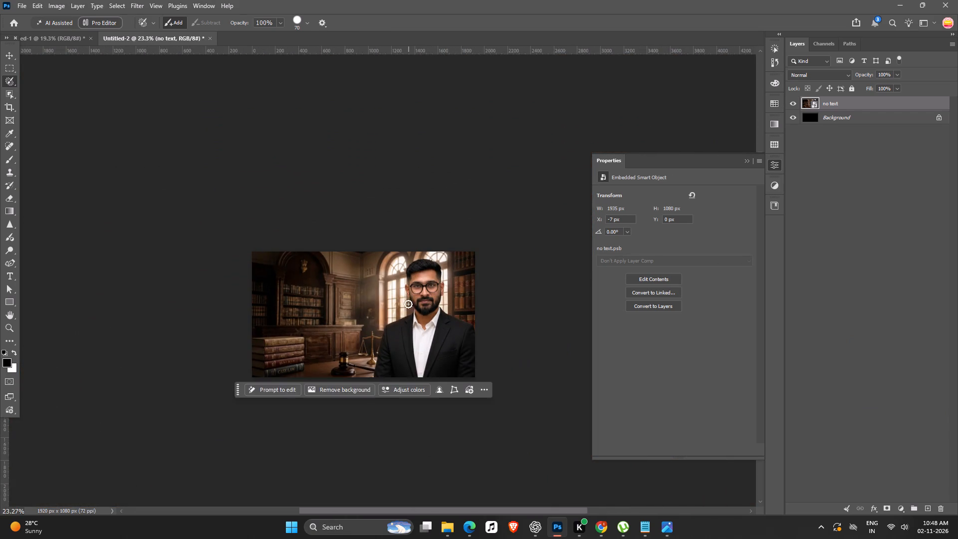
key(space)
drag(442, 300, 459, 299)
ctrl+scroll(394, 300, up, 5)
key(space)
key(space)
key(space)
key(space)
key(space)
key(space)
drag(394, 300, 387, 296)
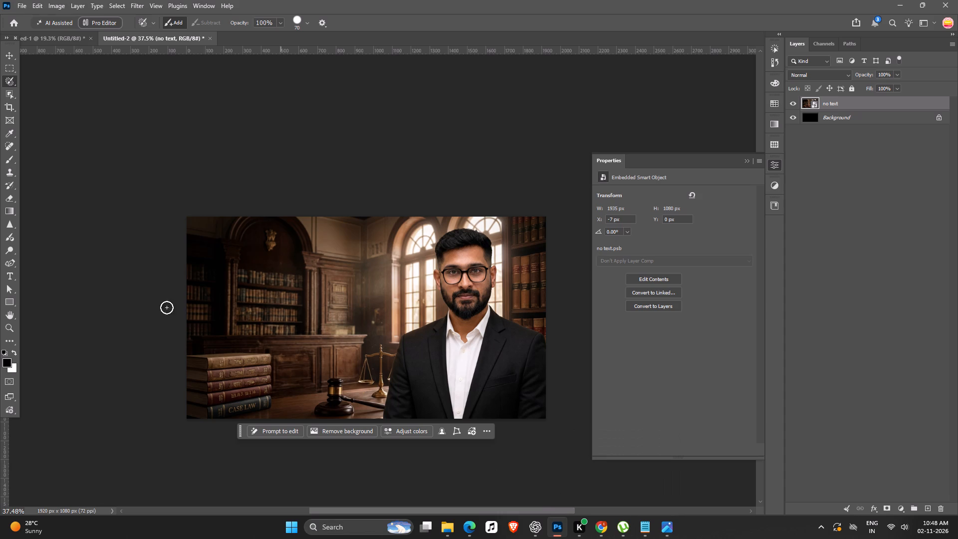
click(15, 209)
drag(424, 327, 265, 331)
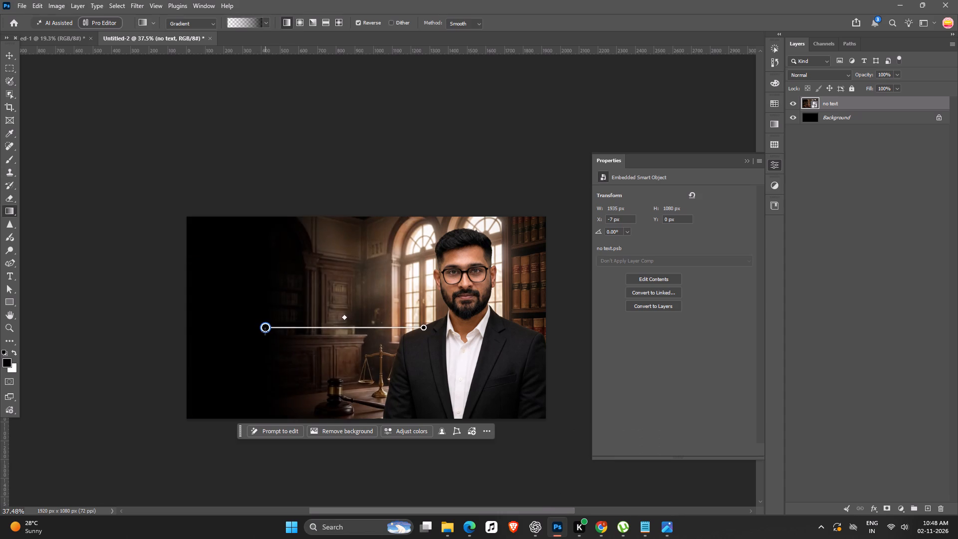
drag(265, 331, 191, 303)
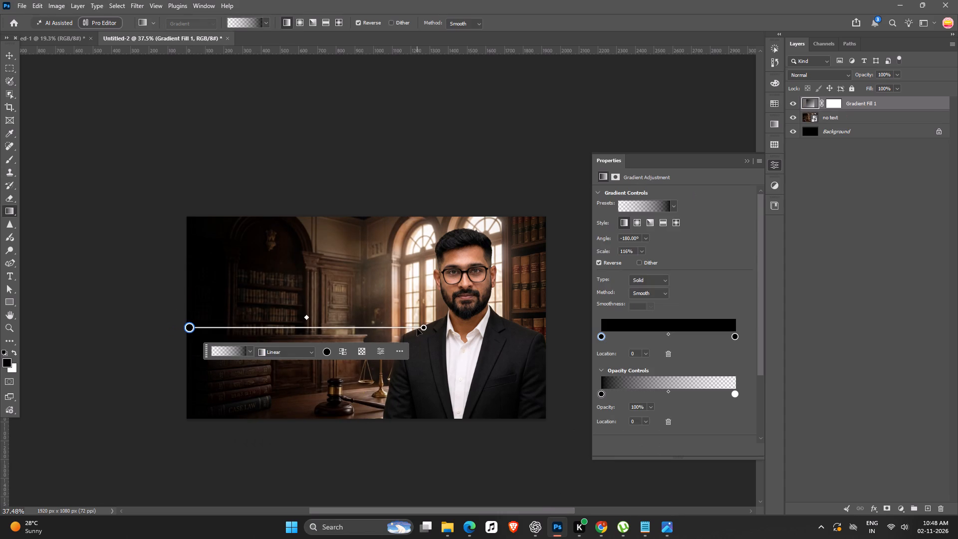
drag(422, 326, 531, 324)
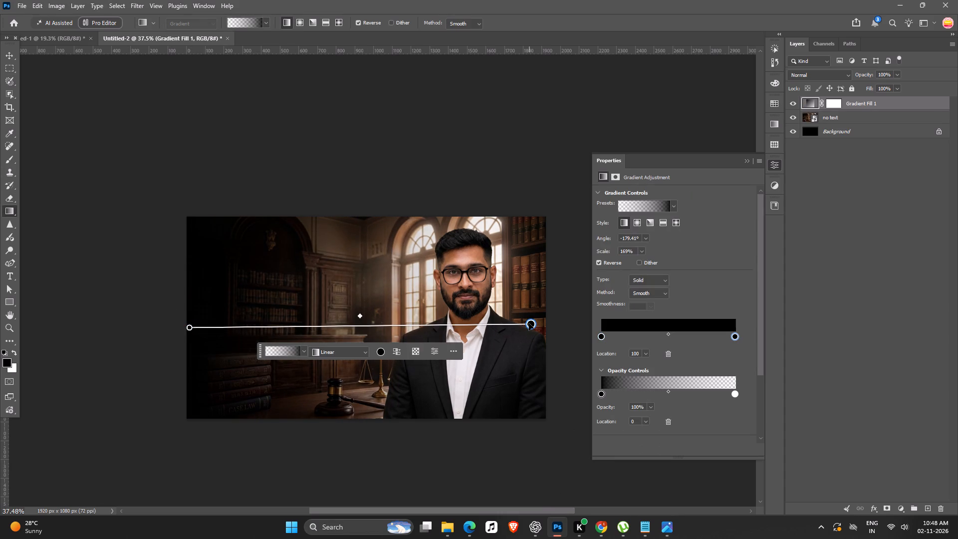
key(Return)
double_click(7, 58)
click(334, 159)
key(space)
key(space)
key(space)
key(space)
key(space)
drag(408, 191, 438, 166)
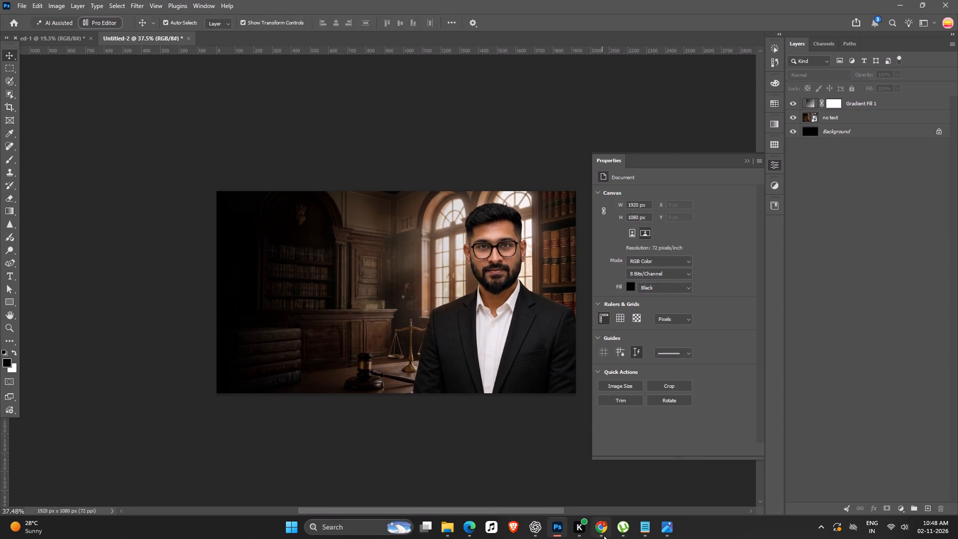
Switch to the LPT Design Sheet in Chrome and copy the full three-line Law of Torts topic from row 133 again.
click(604, 536)
click(350, 4)
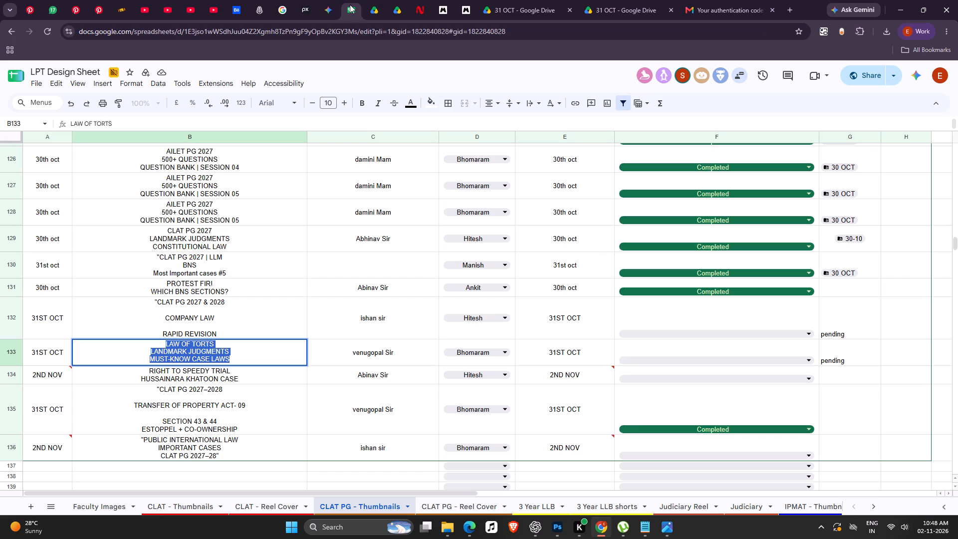
click(167, 347)
drag(154, 346, 243, 348)
click(173, 348)
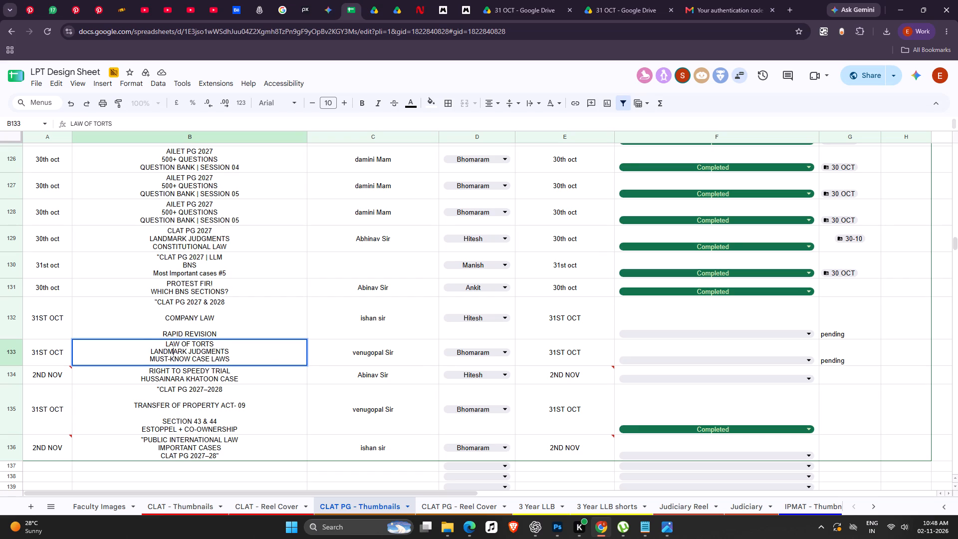
drag(159, 343, 269, 363)
key(ctrl+c)
key(ctrl+c)
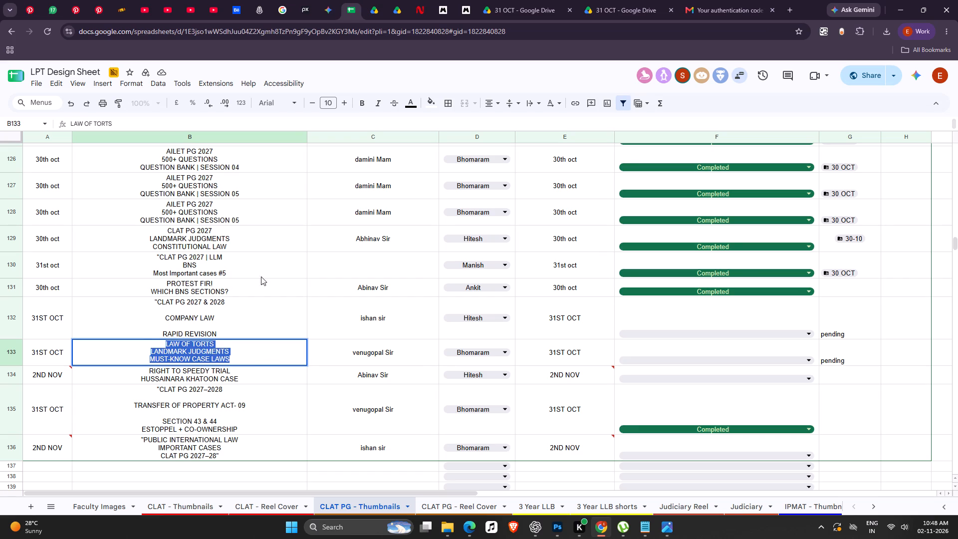
Return to Photoshop and start a new text layer on the thumbnail in Anton Regular at 133 pt.
key(alt+Tab)
key(t)
click(378, 272)
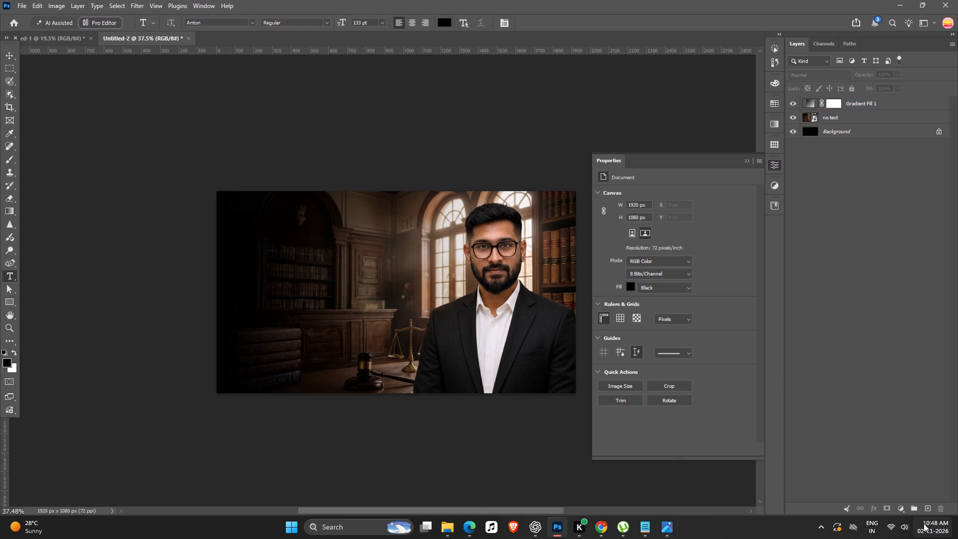
Turn off Bluetooth in the Windows quick settings.
click(899, 521)
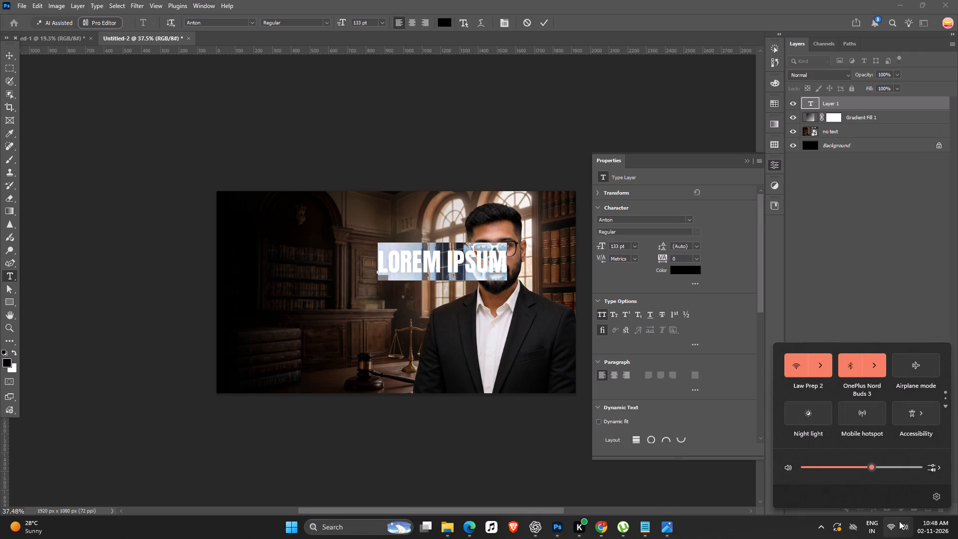
click(871, 369)
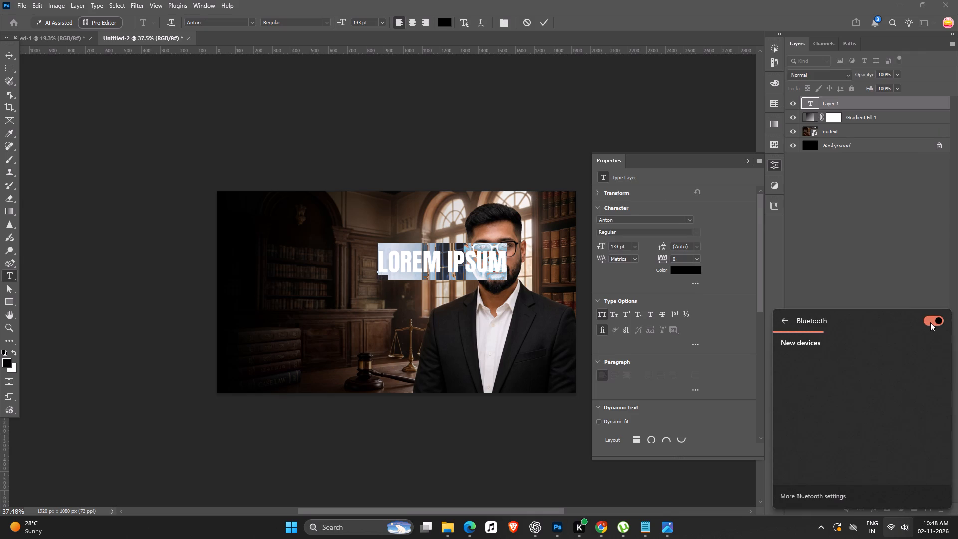
click(932, 318)
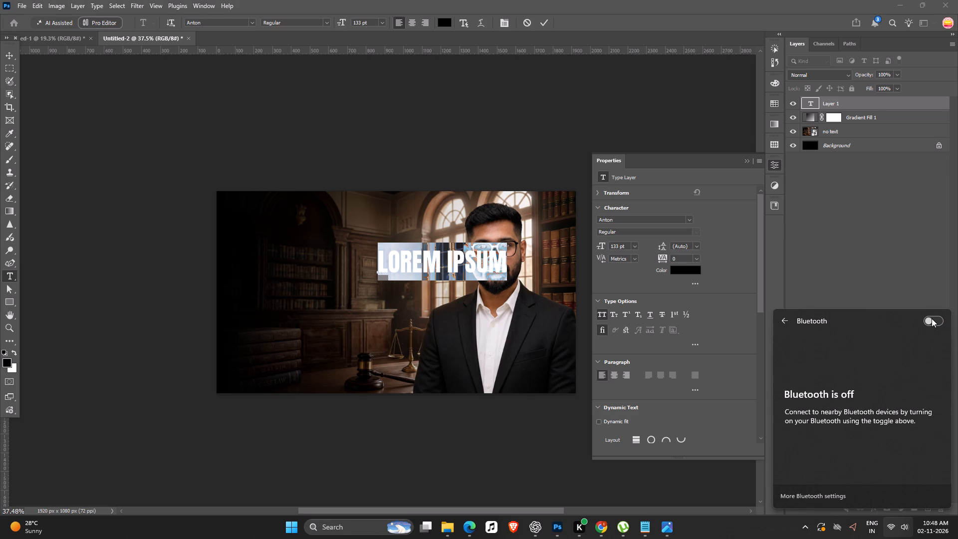
Turn Bluetooth back on, disconnect the OnePlus Nord Buds 3 and connect the ECHO Buds in the Windows quick settings.
click(932, 318)
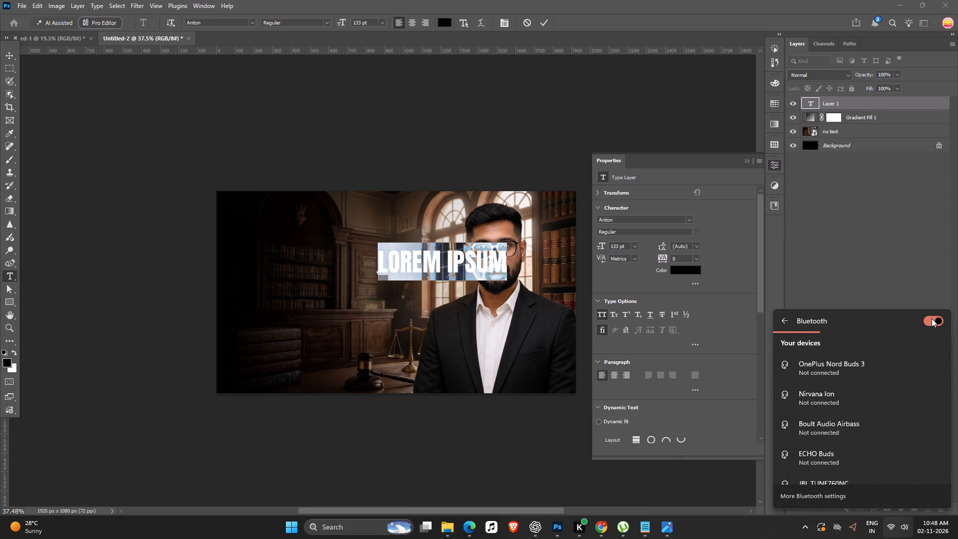
click(840, 459)
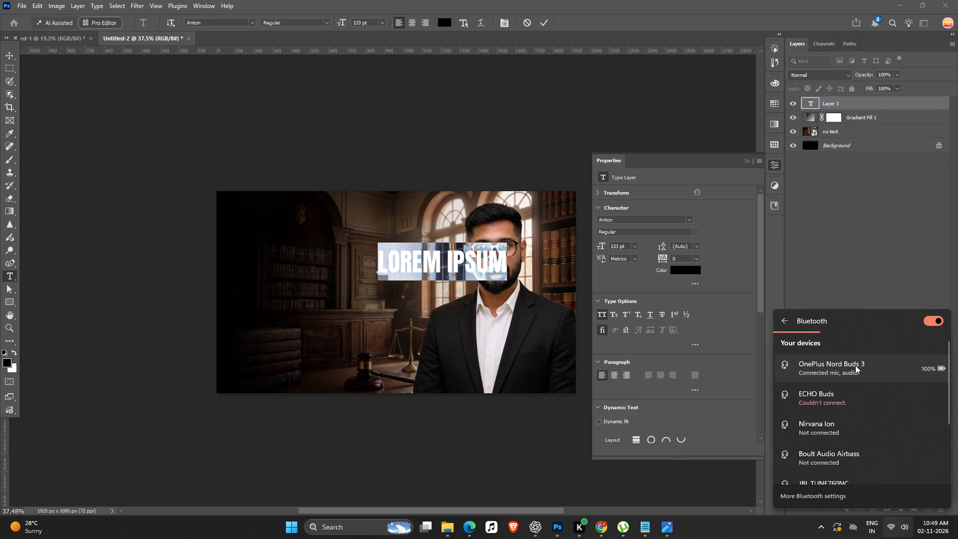
click(905, 369)
click(919, 390)
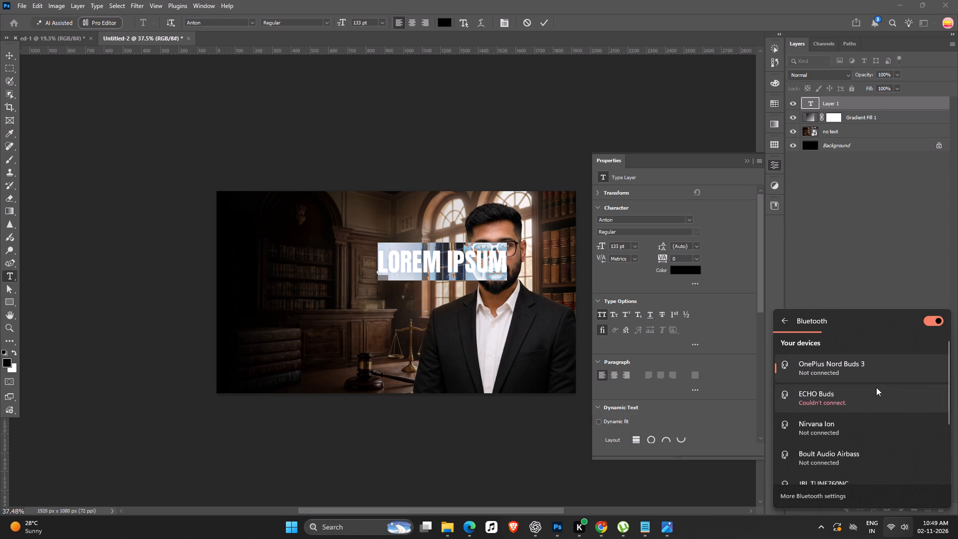
click(871, 386)
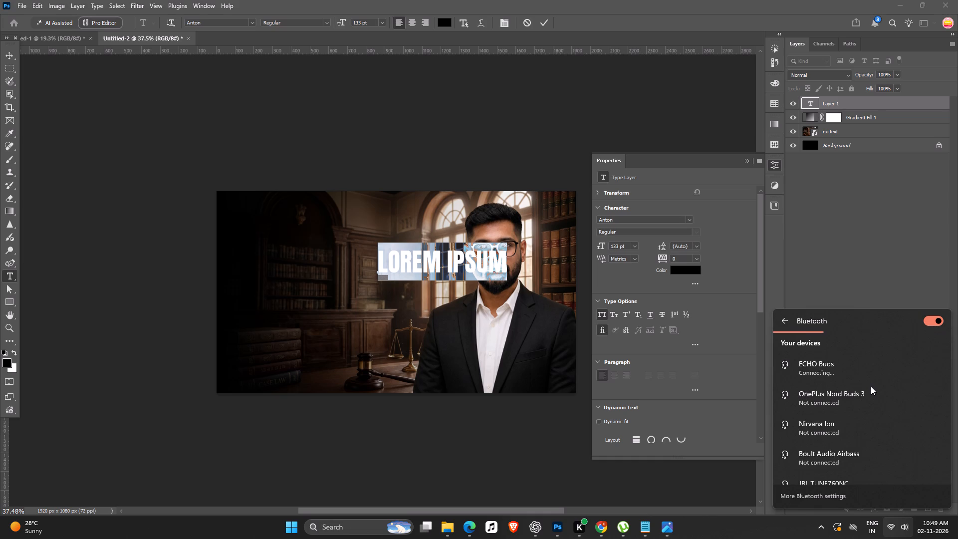
click(936, 325)
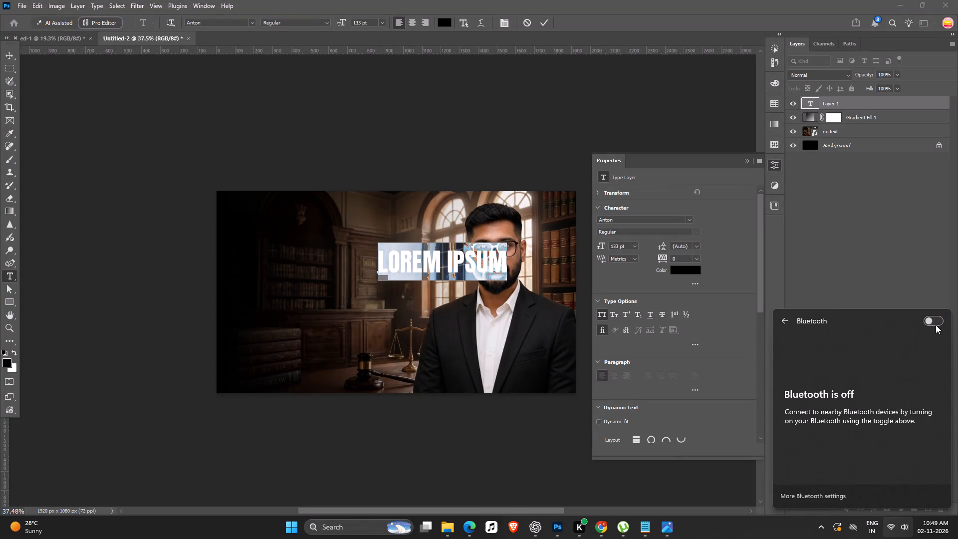
click(936, 325)
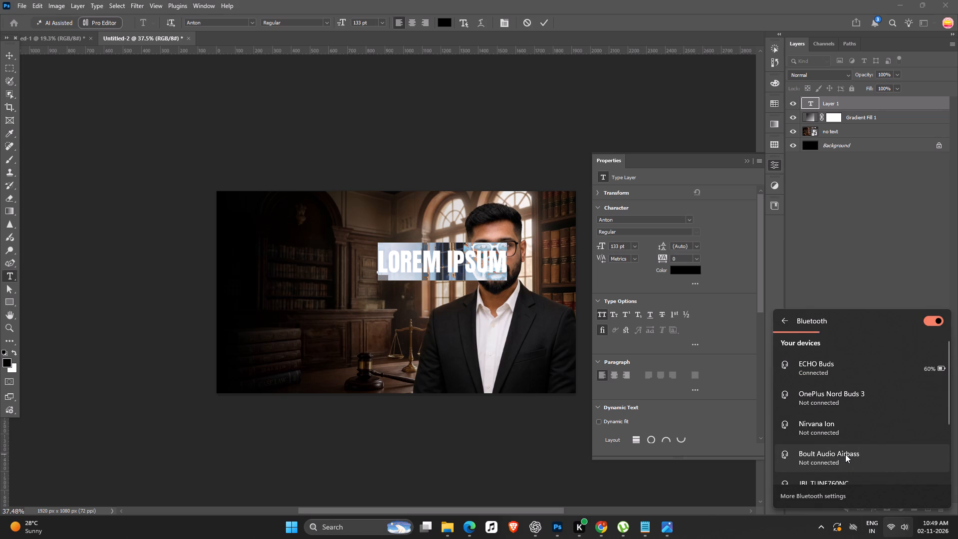
click(828, 270)
Switch to the YouTube song tab in Chrome and lower the system volume to about two thirds.
click(596, 527)
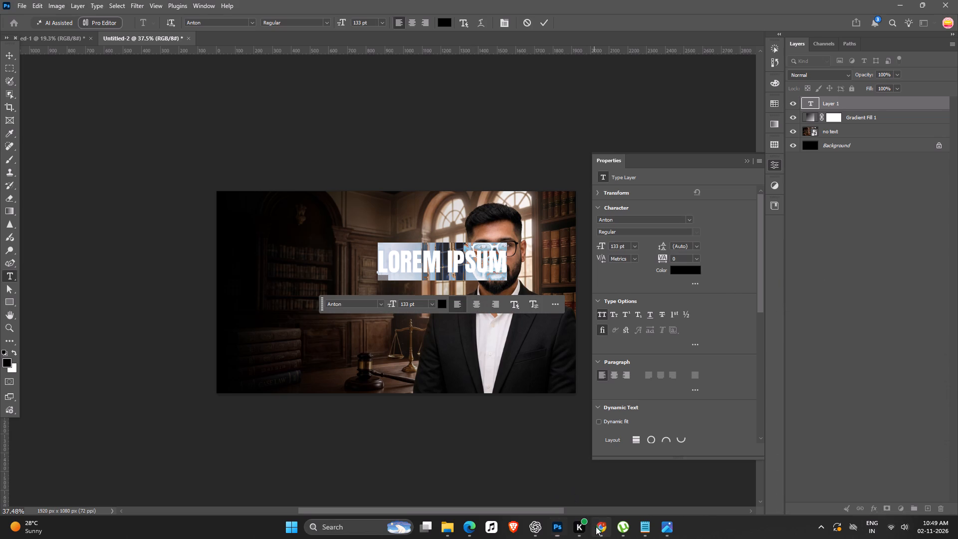
click(152, 2)
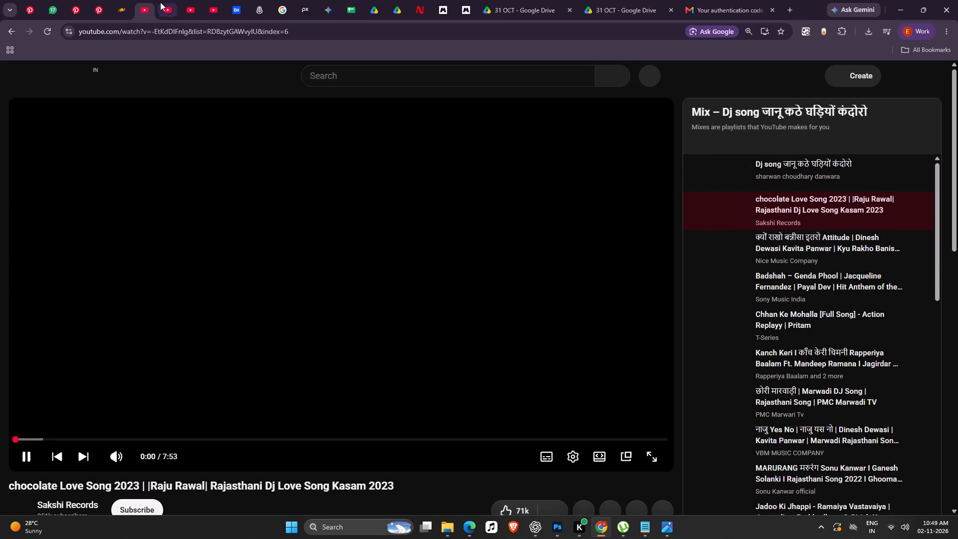
scroll(225, 411, down, 8)
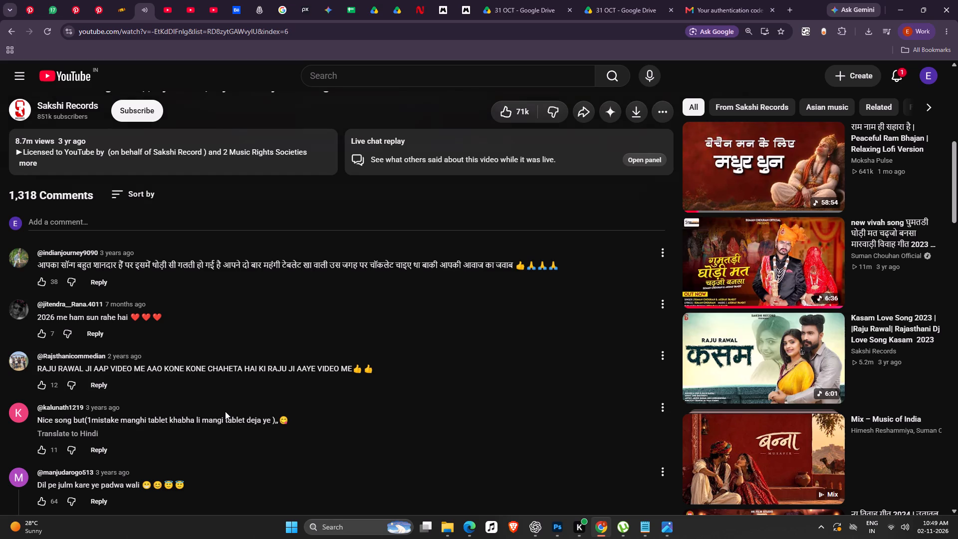
click(911, 536)
click(903, 525)
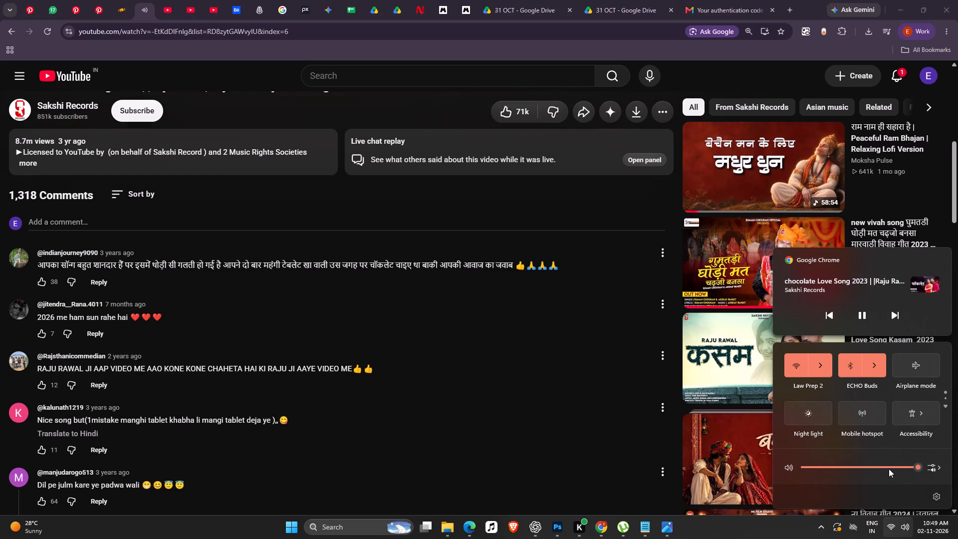
drag(888, 467, 881, 467)
Resume playback of the song on the YouTube page.
key(alt+Tab)
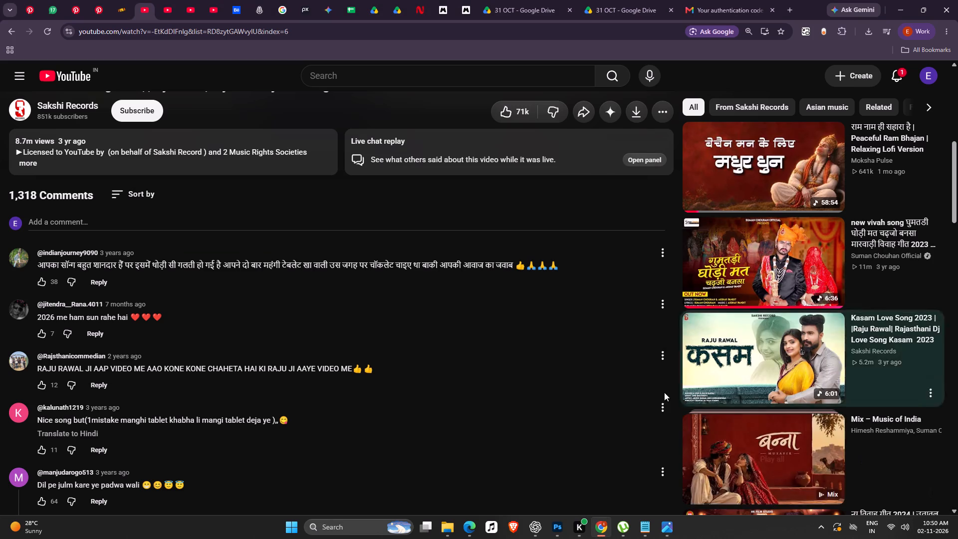
scroll(208, 392, up, 7)
key(space)
scroll(224, 389, down, 11)
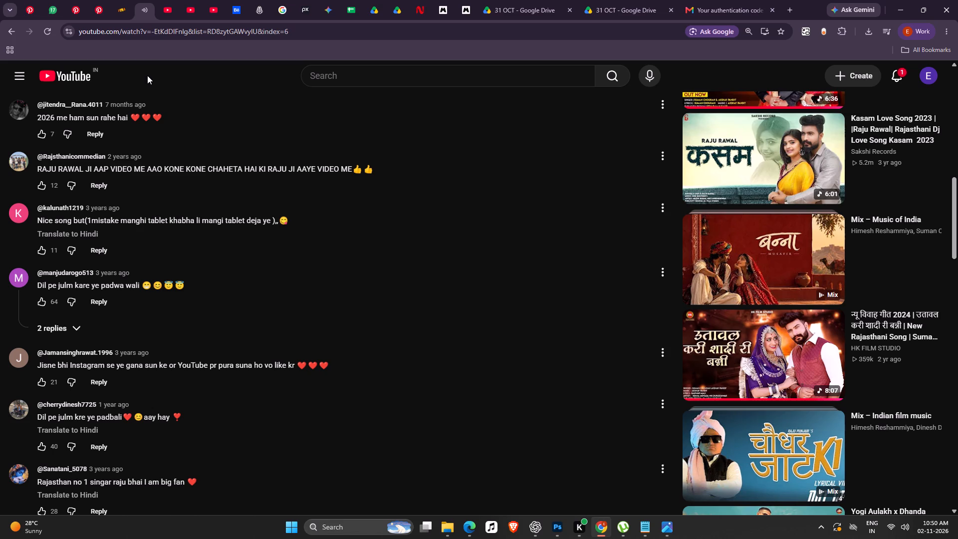
Return to Photoshop and replace the placeholder text with the copied three-line Law of Torts title.
click(554, 529)
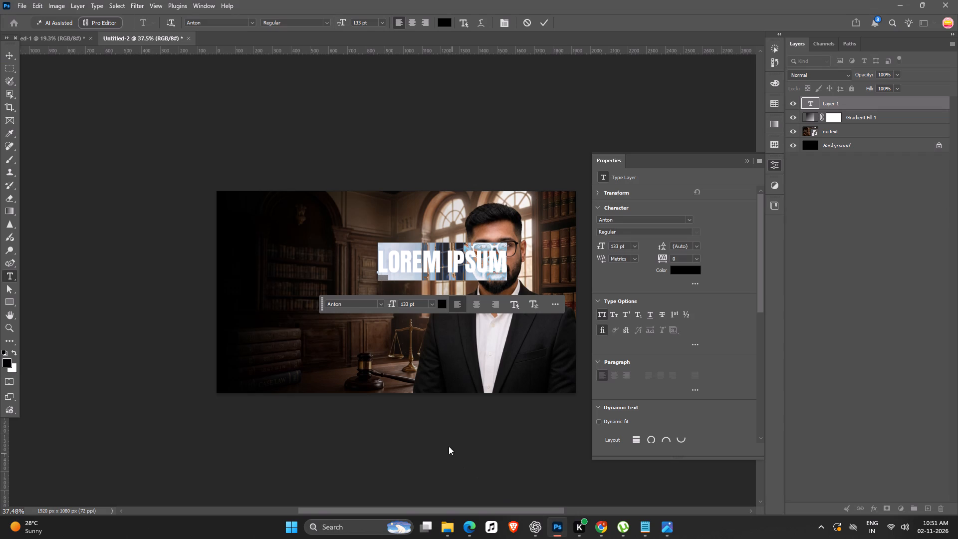
key(ctrl+BackSpace)
key(ctrl+BackSpace)
key(ctrl+v)
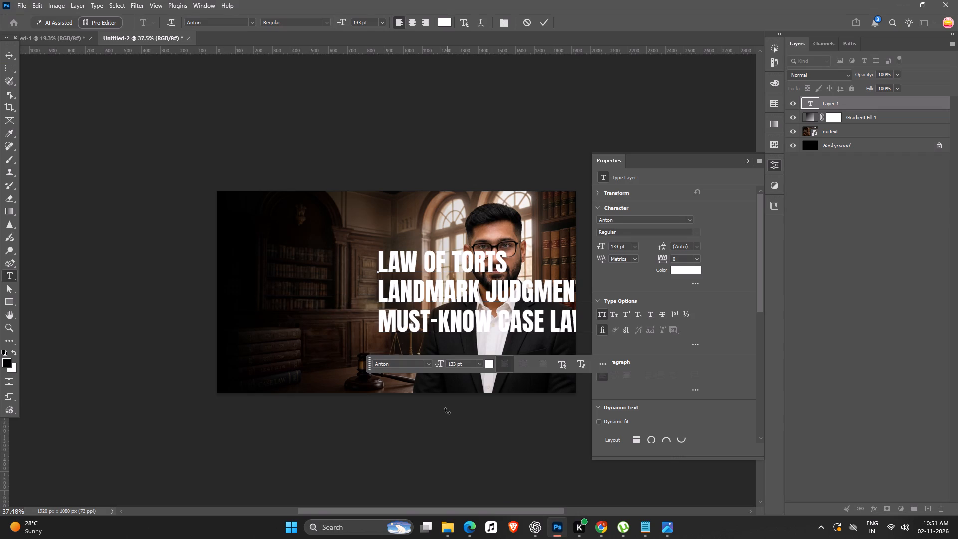
key(Return)
Move the three-line title about 792 px across and 53 px up, onto the darkened bookcase area beside the presenter.
click(12, 55)
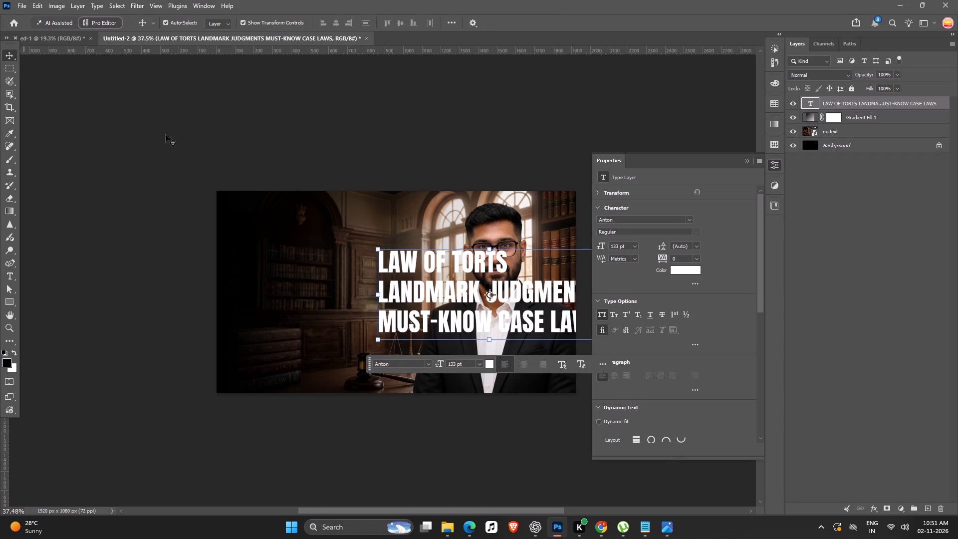
drag(529, 298, 381, 287)
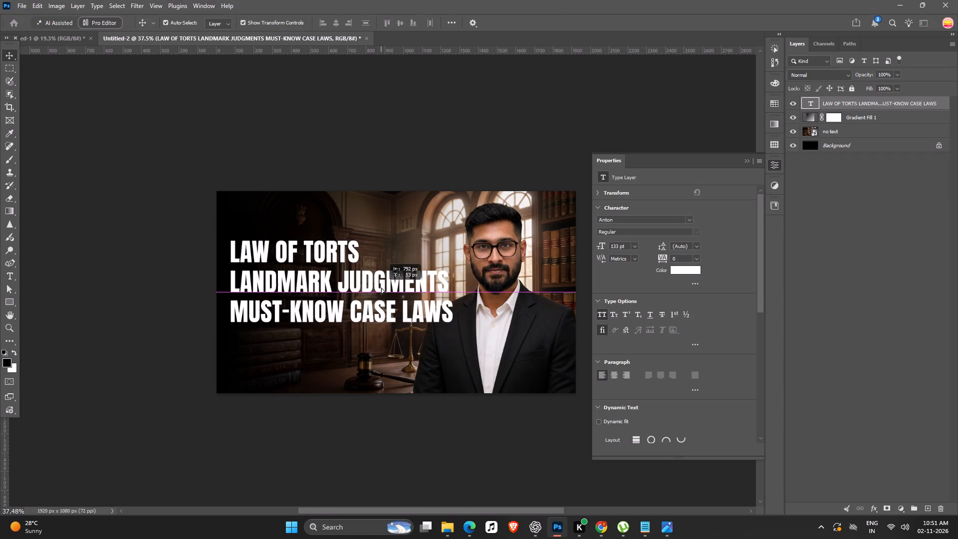
double_click(382, 287)
key(Return)
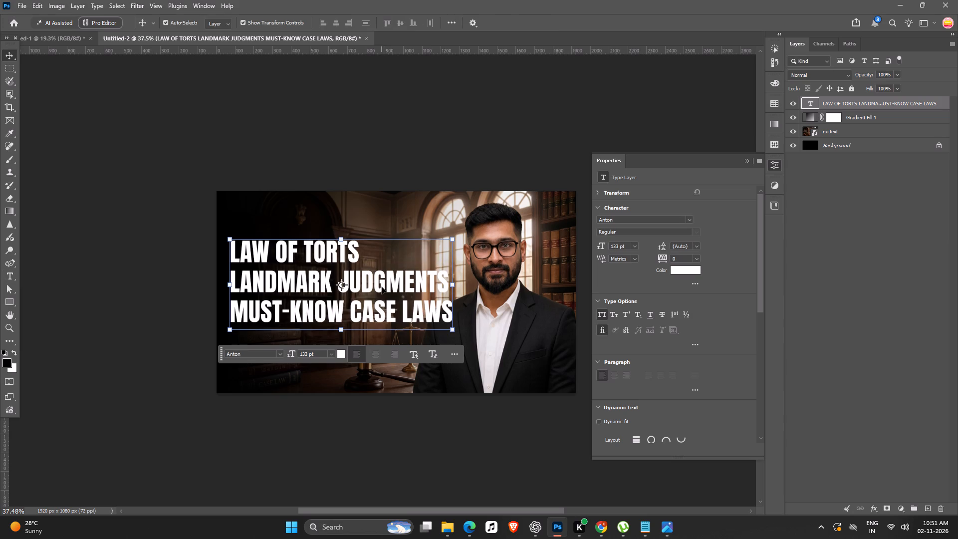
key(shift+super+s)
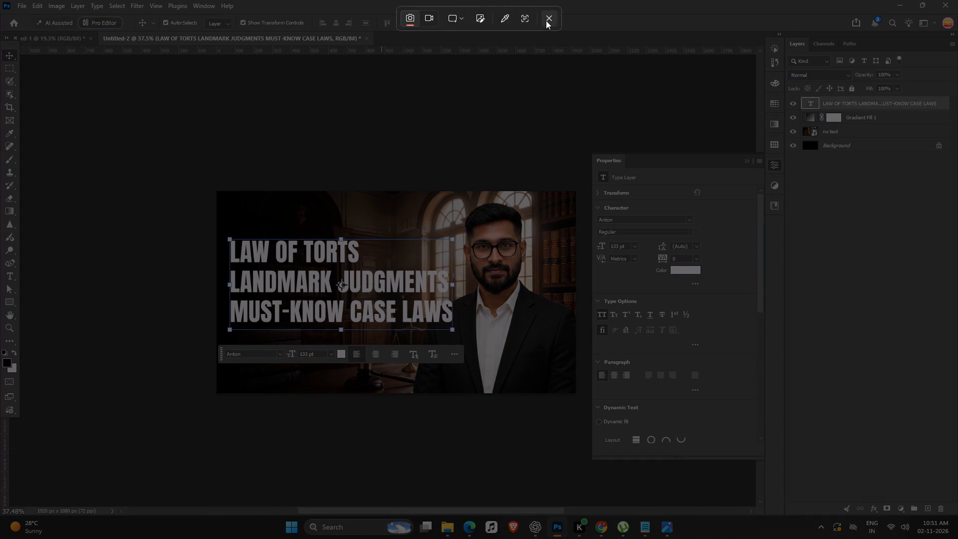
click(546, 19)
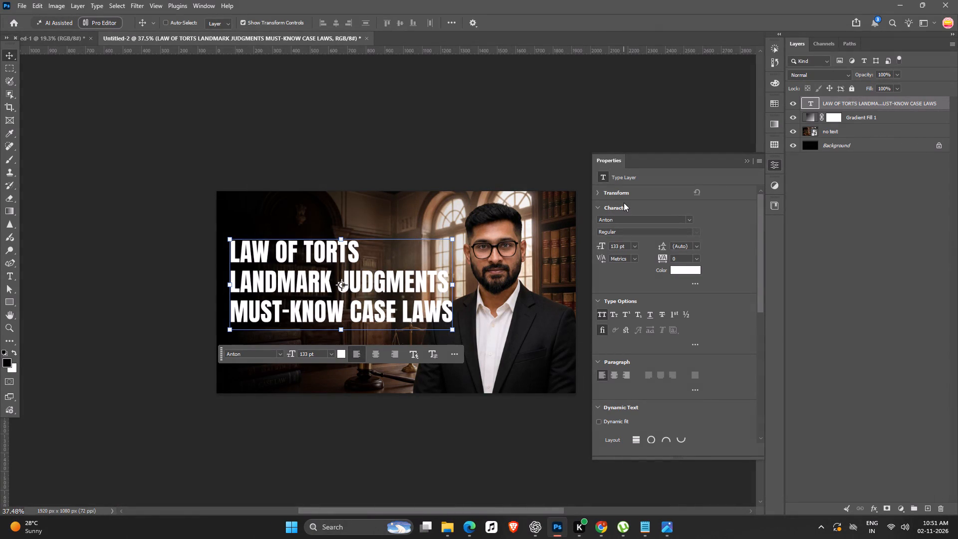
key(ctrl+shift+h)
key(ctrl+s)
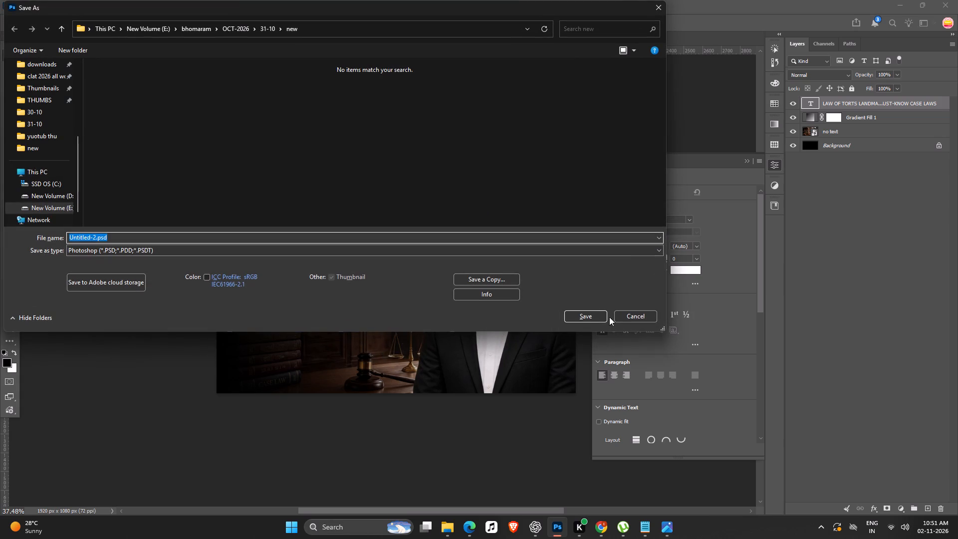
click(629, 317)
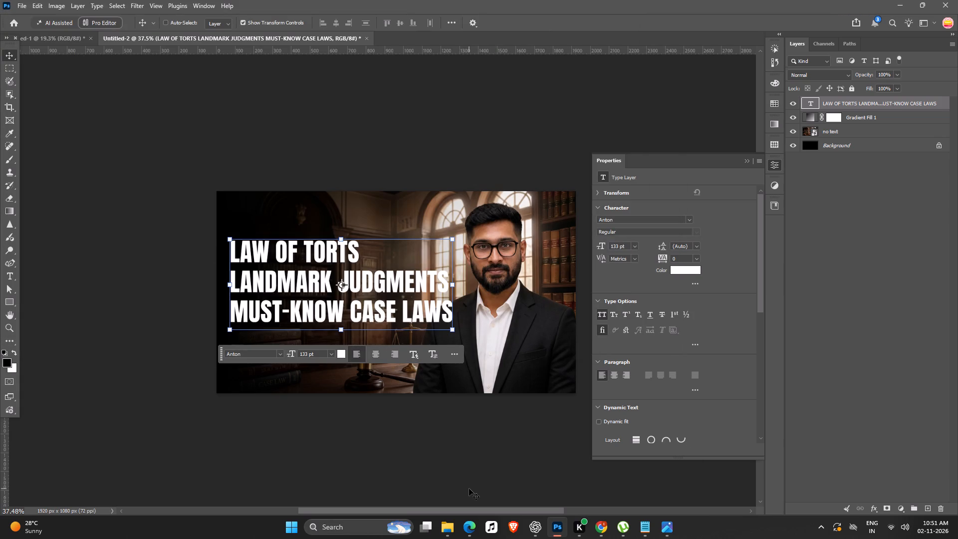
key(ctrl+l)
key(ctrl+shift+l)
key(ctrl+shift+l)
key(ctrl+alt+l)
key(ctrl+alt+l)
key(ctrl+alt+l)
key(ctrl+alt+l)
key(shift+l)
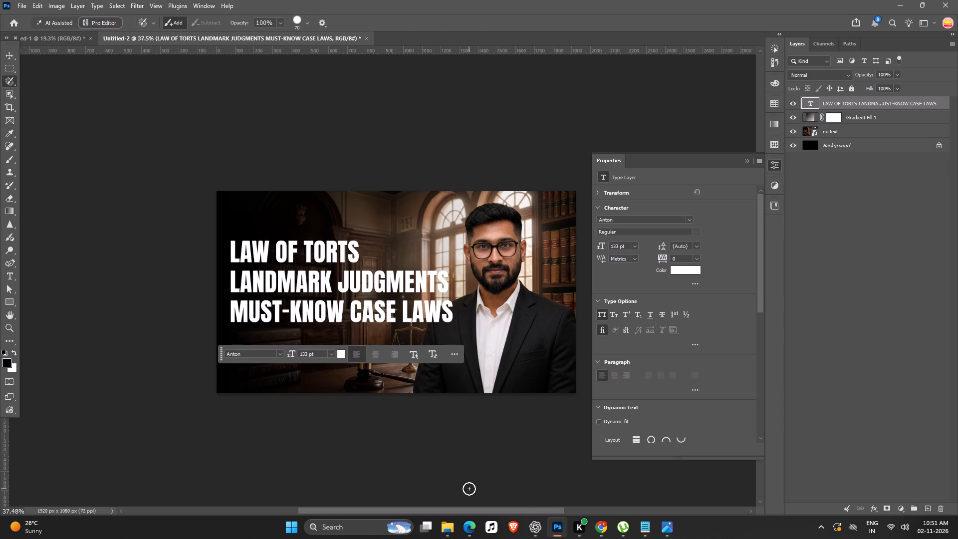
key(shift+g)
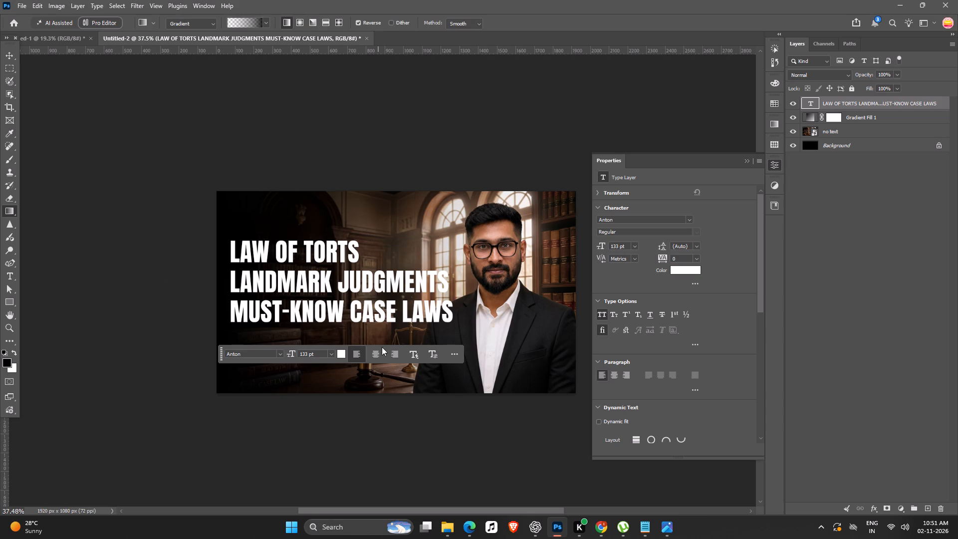
Centre-align the three-line title text and return to the Move tool.
click(383, 350)
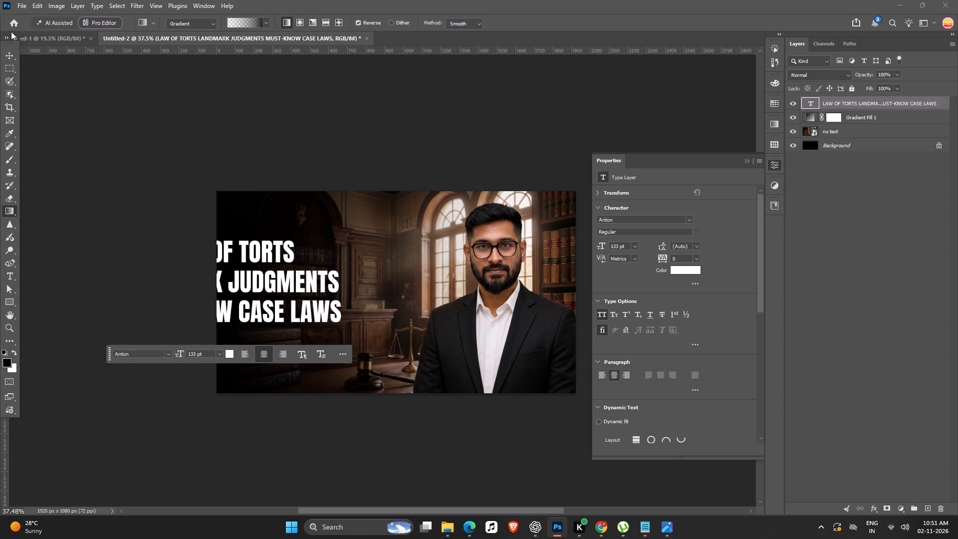
click(16, 42)
click(12, 53)
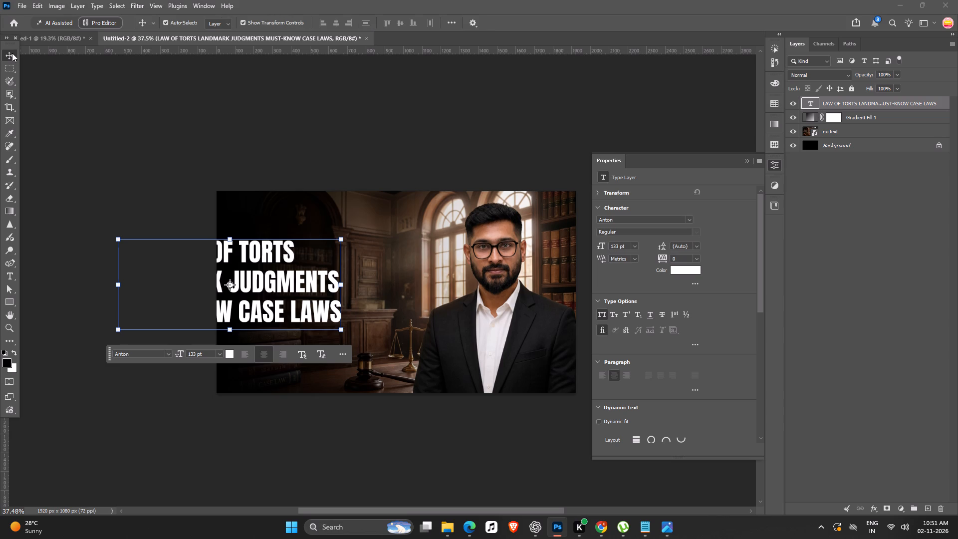
click(83, 125)
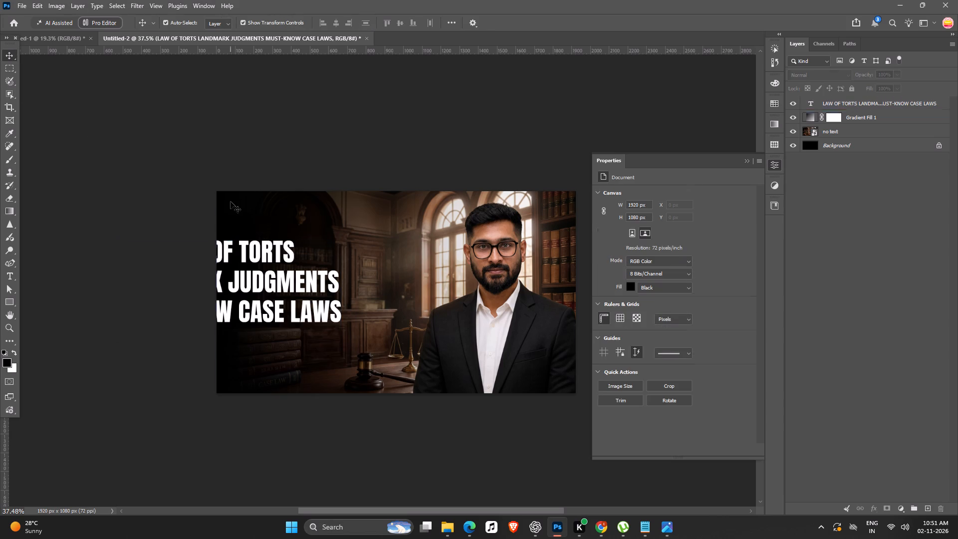
Move the centred three-line title horizontally so all of it sits on the canvas beside the presenter.
drag(264, 278, 379, 279)
Cut the LANDMARK JUDGMENTS and MUST-KNOW CASE LAWS lines from the title text, leaving only LAW OF TORTS.
double_click(379, 279)
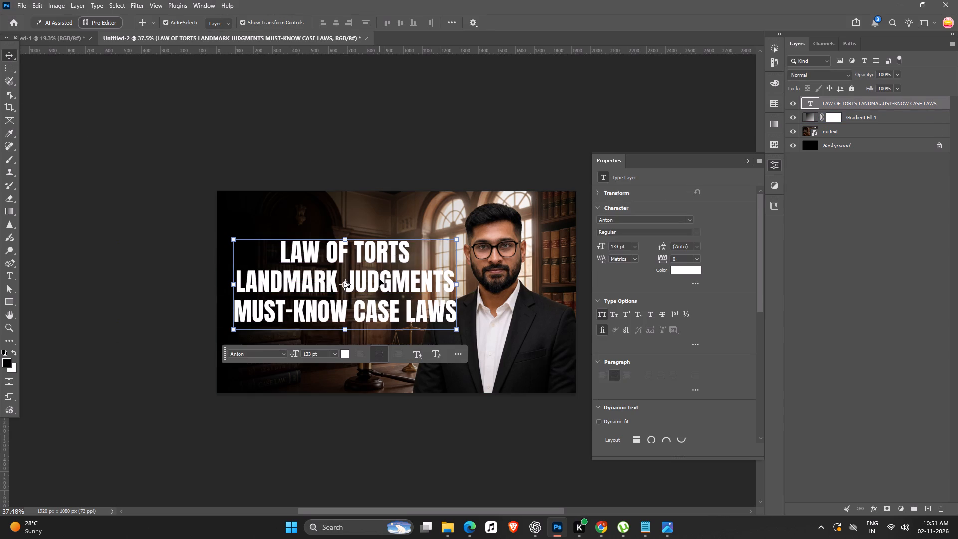
drag(239, 281, 496, 280)
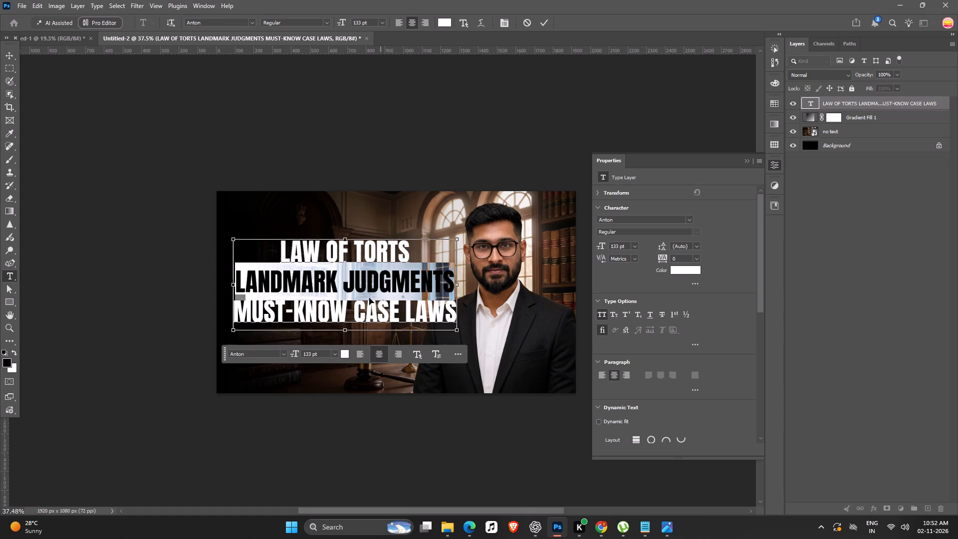
click(249, 273)
drag(236, 276, 560, 326)
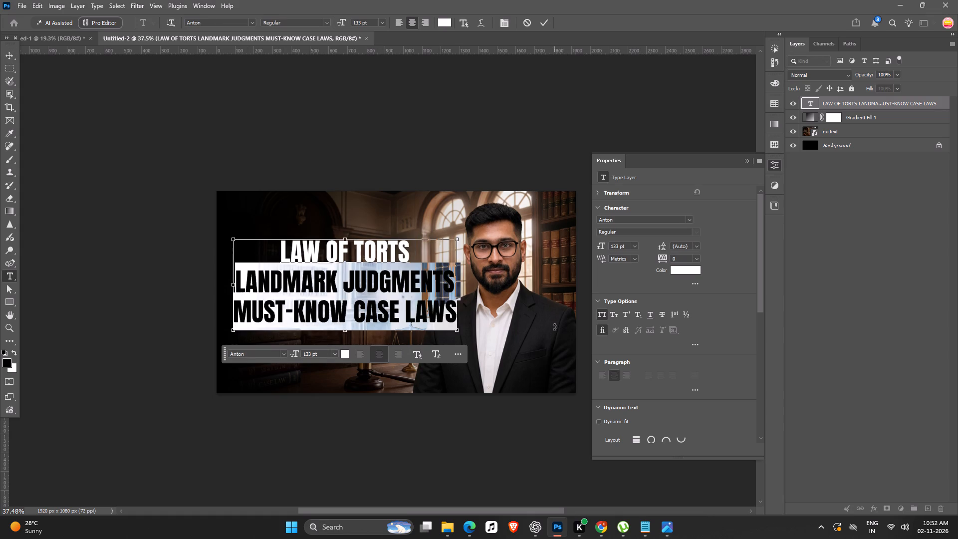
key(ctrl+x)
key(BackSpace)
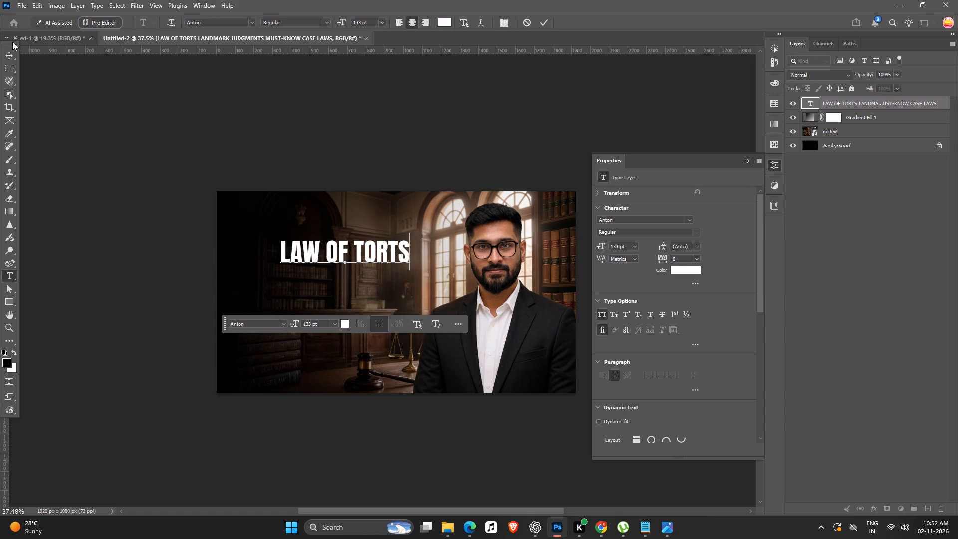
key(Return)
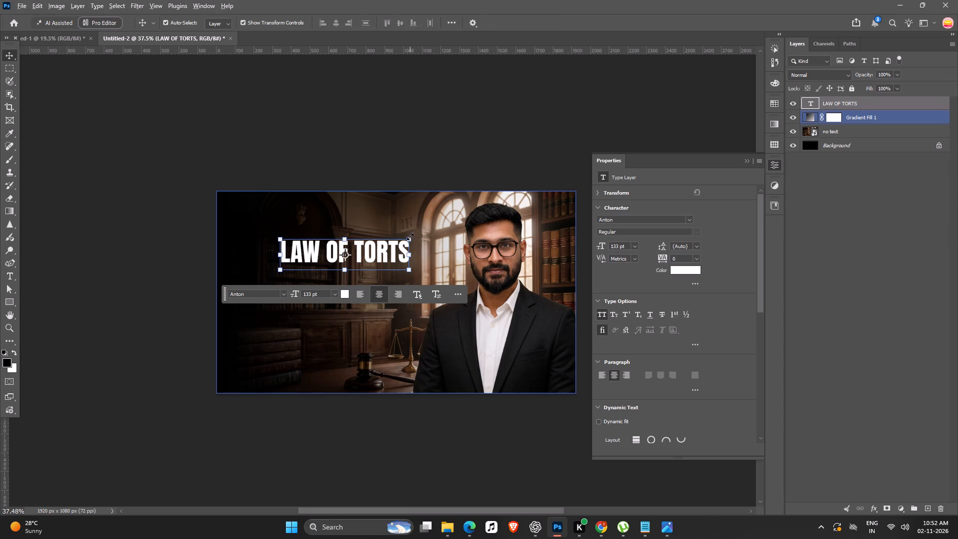
Scale the LAW OF TORTS title up to about 205.3 pt and position it over the upper dark bookcase area.
alt+drag(410, 237, 445, 227)
drag(412, 251, 400, 245)
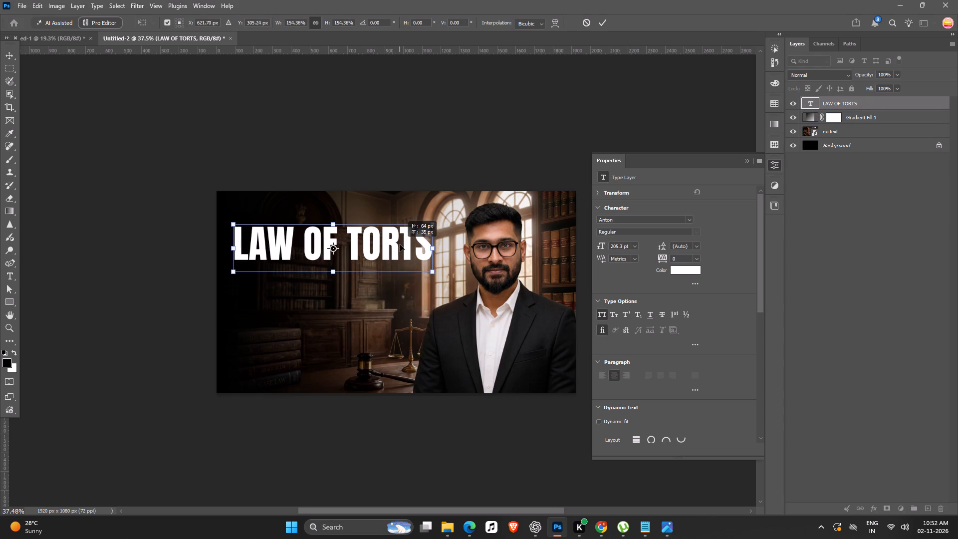
drag(400, 245, 404, 247)
key(Return)
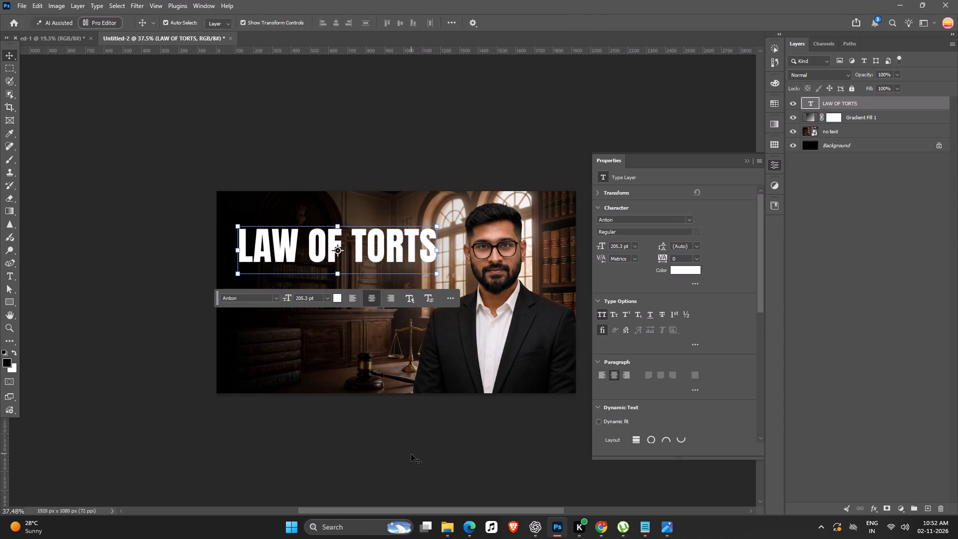
Place Law of Torts_ Landmark Judgments.png22.png from the Downloads folder into the thumbnail and shift it to the canvas's lower right, below the title.
click(411, 454)
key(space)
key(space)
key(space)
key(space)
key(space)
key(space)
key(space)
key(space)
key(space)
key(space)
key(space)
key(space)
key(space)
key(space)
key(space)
drag(411, 454, 383, 454)
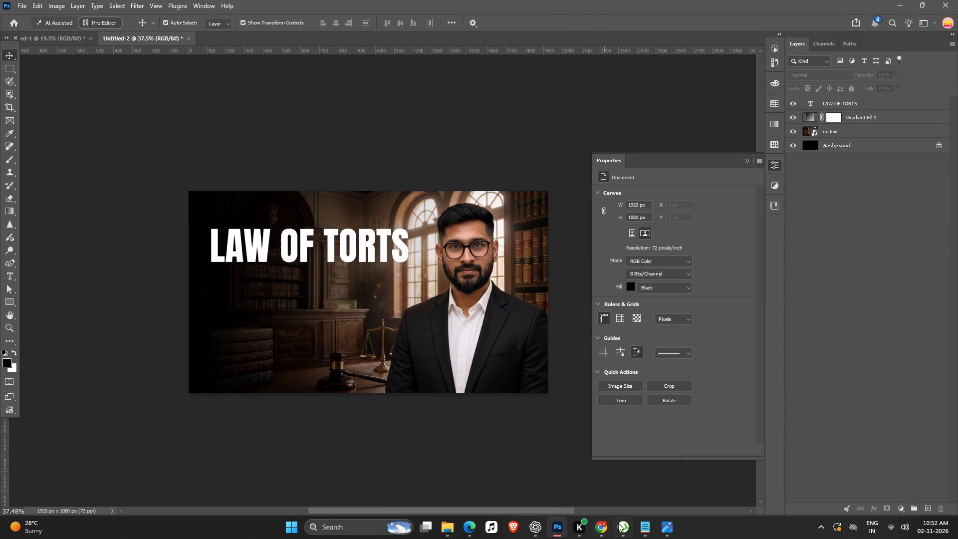
click(606, 524)
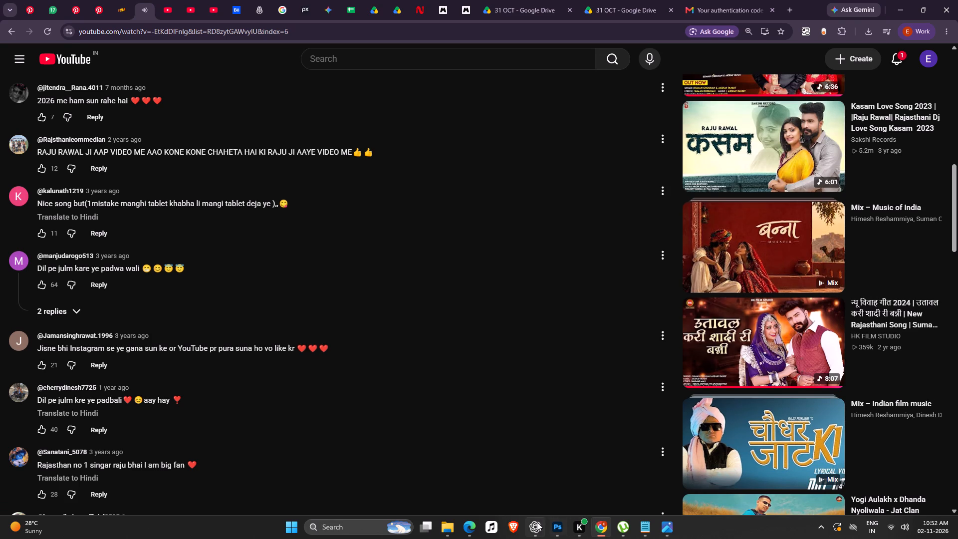
click(535, 523)
click(457, 518)
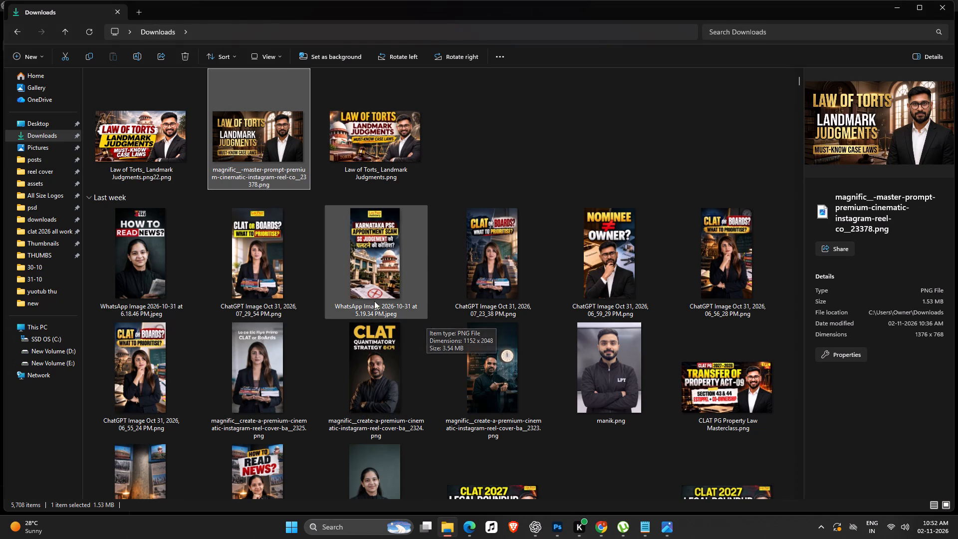
drag(129, 141, 484, 442)
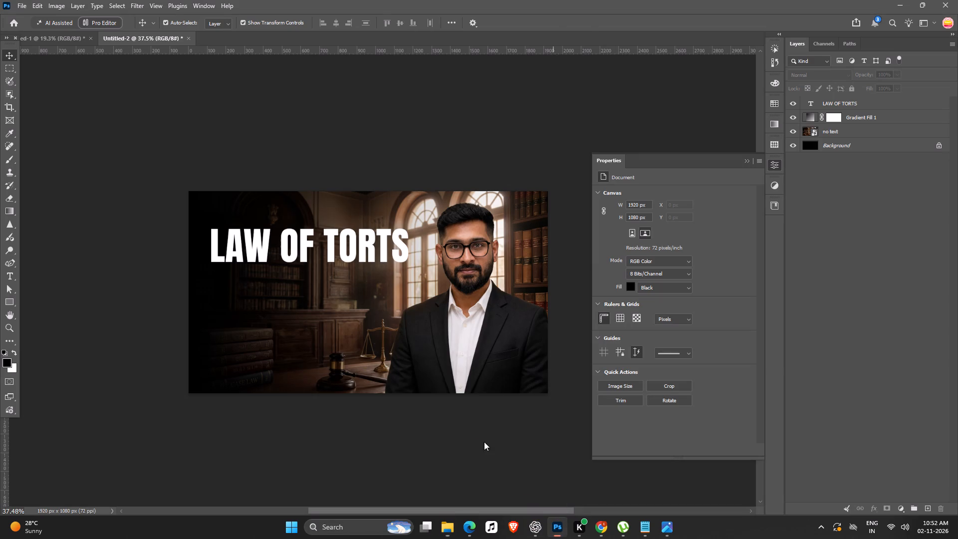
drag(484, 442, 453, 387)
key(Return)
drag(472, 321, 539, 409)
click(212, 185)
Open the layer style settings of the LAW OF TORTS text layer and go to the effects at the end of the list.
click(286, 247)
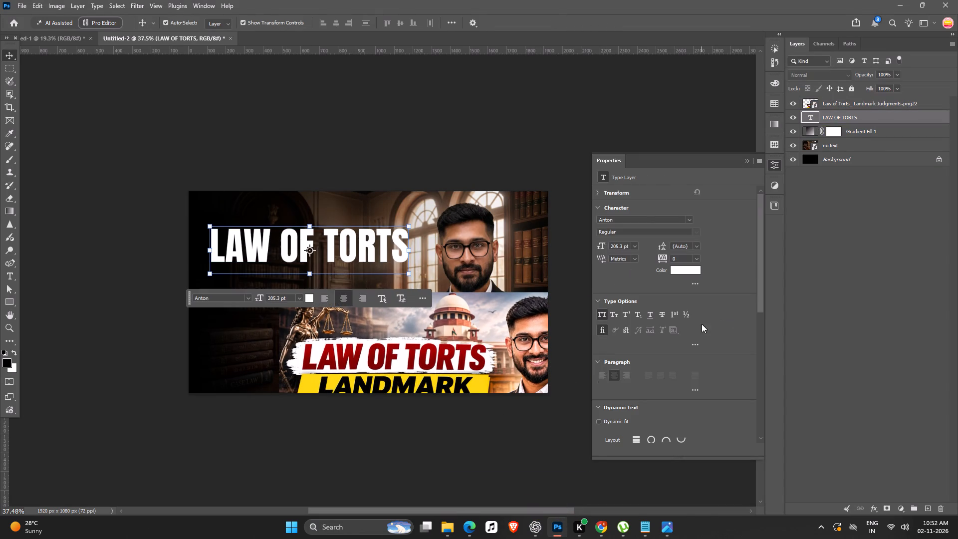
double_click(910, 120)
scroll(599, 339, down, 6)
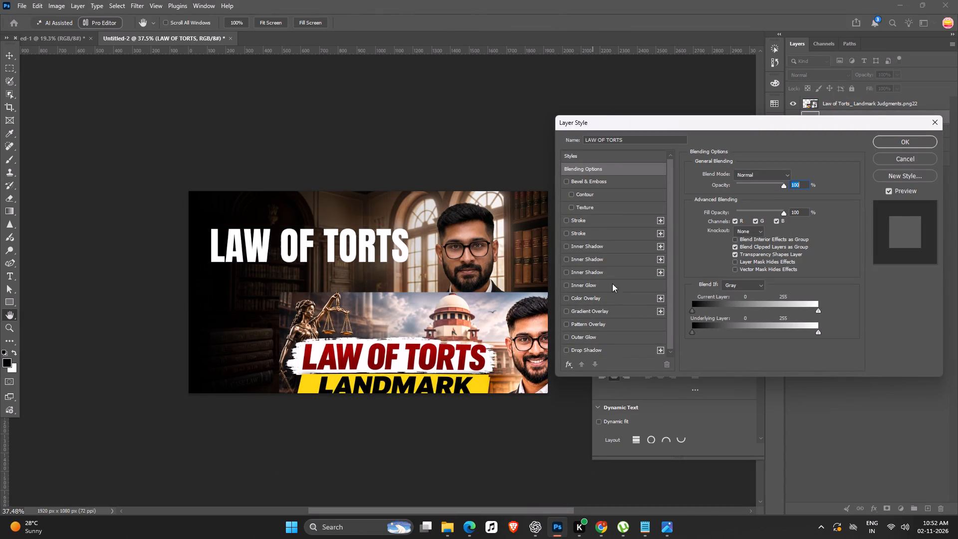
Apply a red Gradient Overlay to the LAW OF TORTS text, with stops 7f0102 and aa0102 sampled from the reference title.
scroll(603, 329, down, 5)
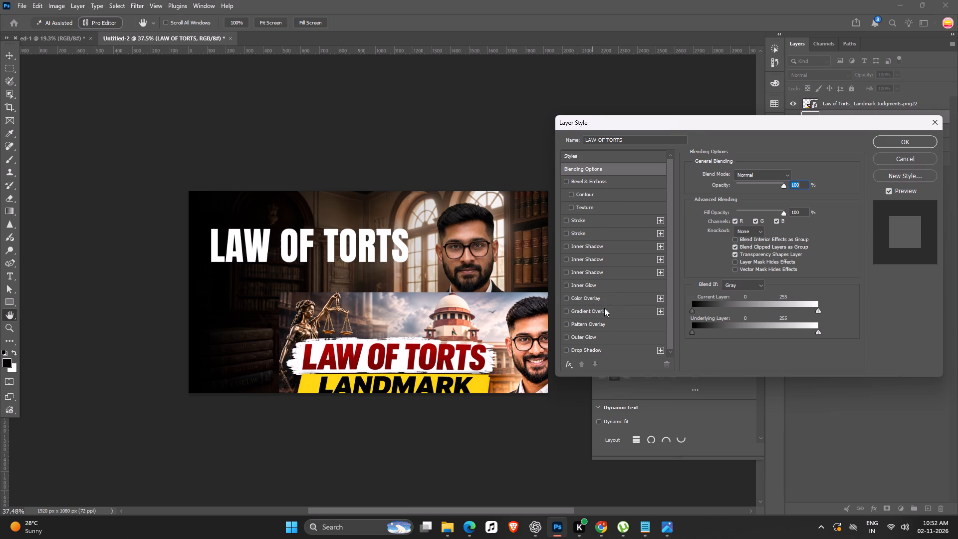
click(604, 308)
click(739, 197)
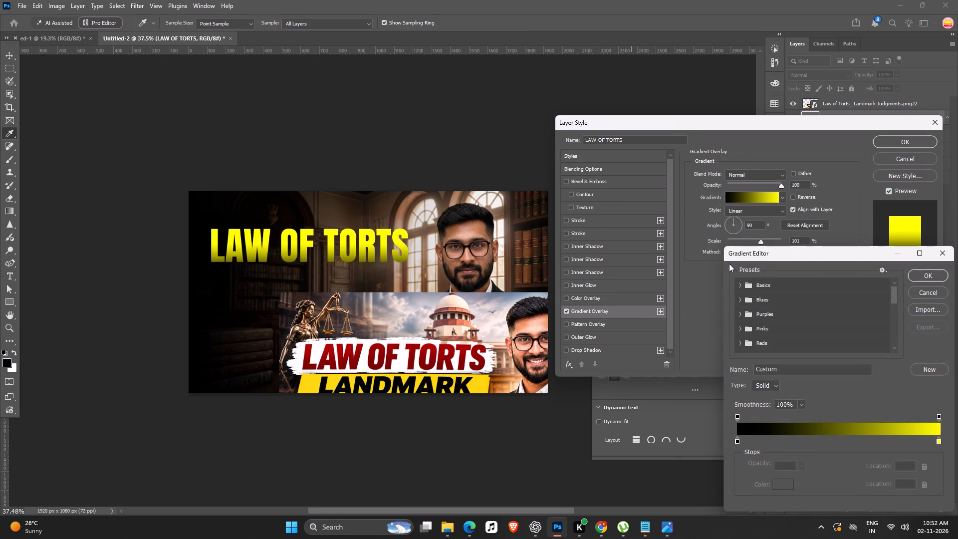
double_click(736, 441)
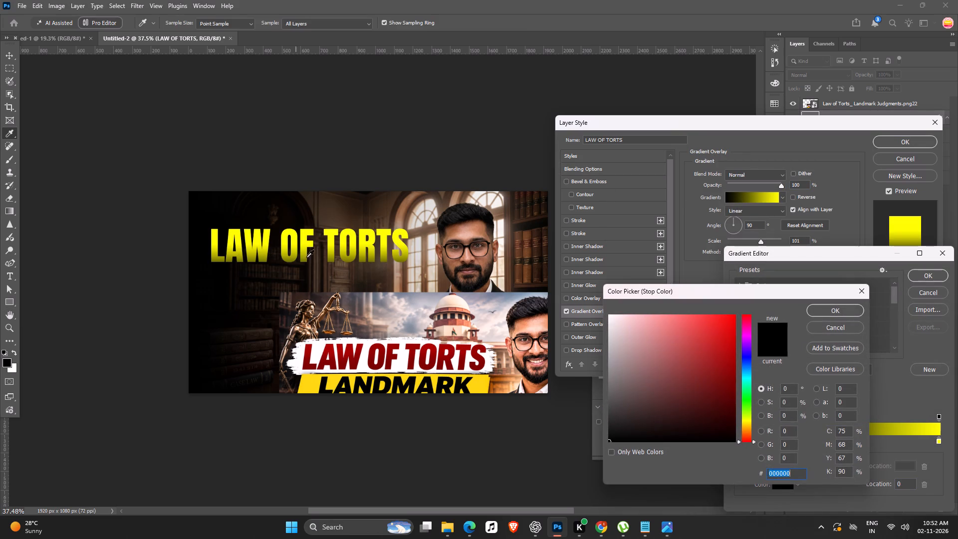
click(353, 365)
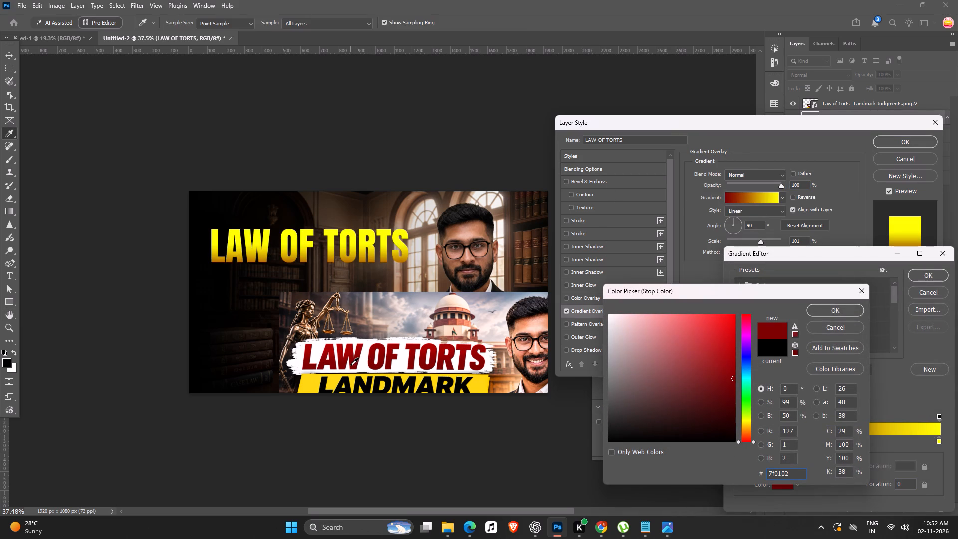
click(833, 308)
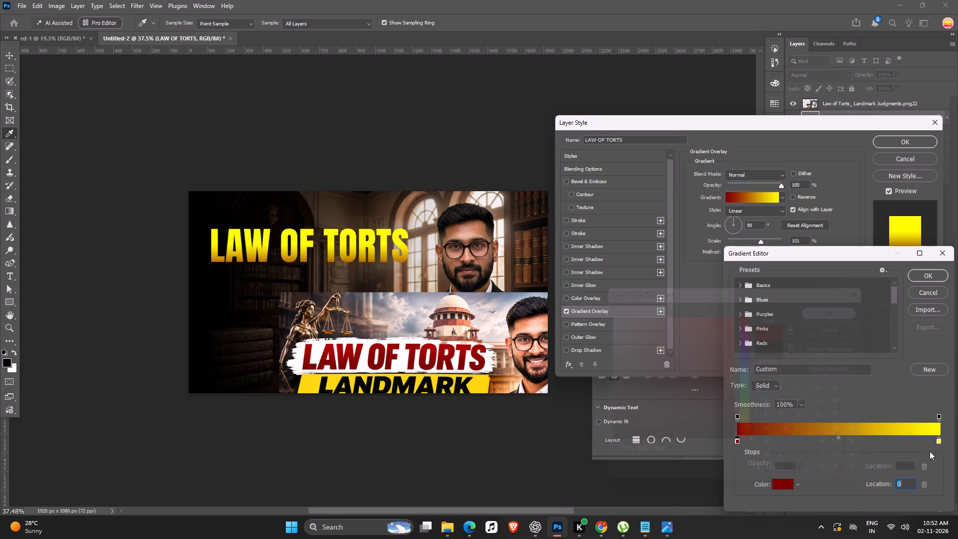
double_click(938, 441)
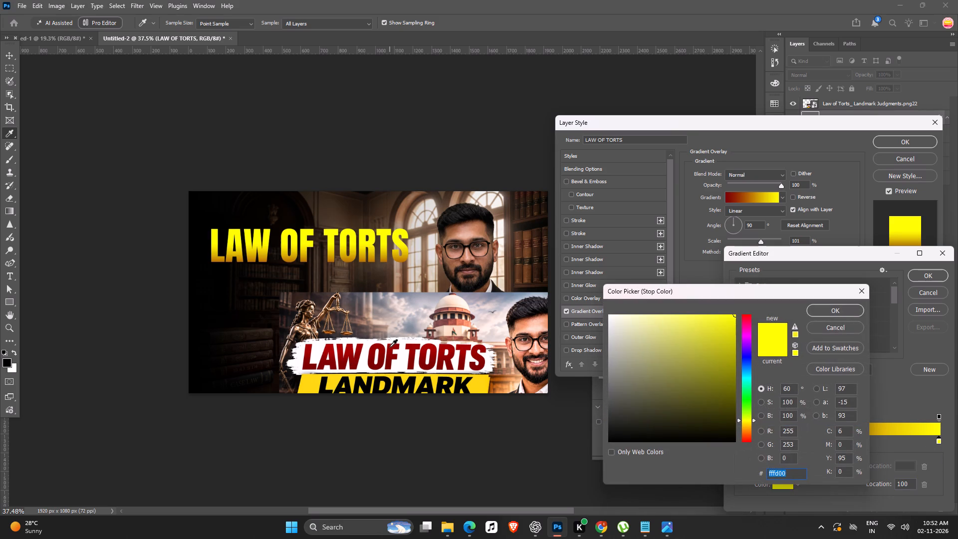
click(390, 346)
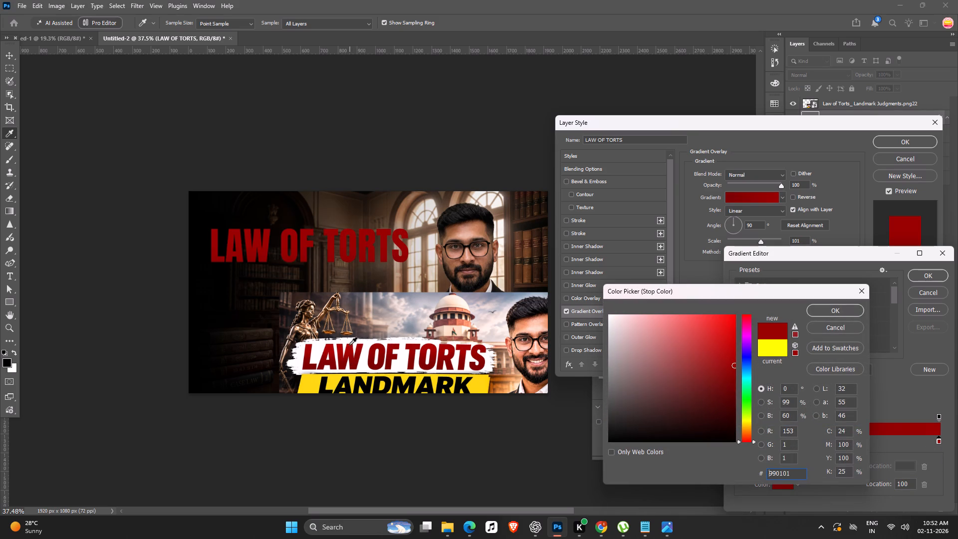
click(349, 345)
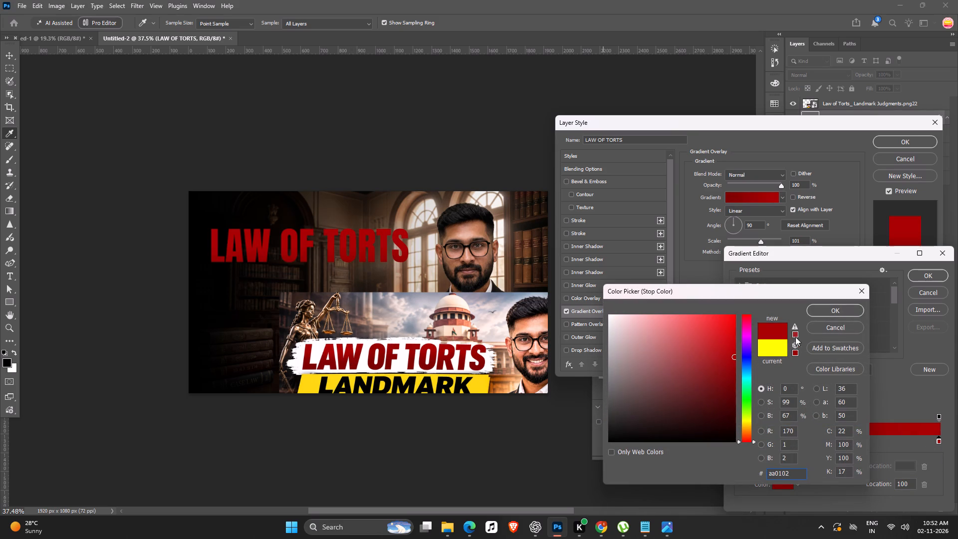
click(837, 314)
click(936, 270)
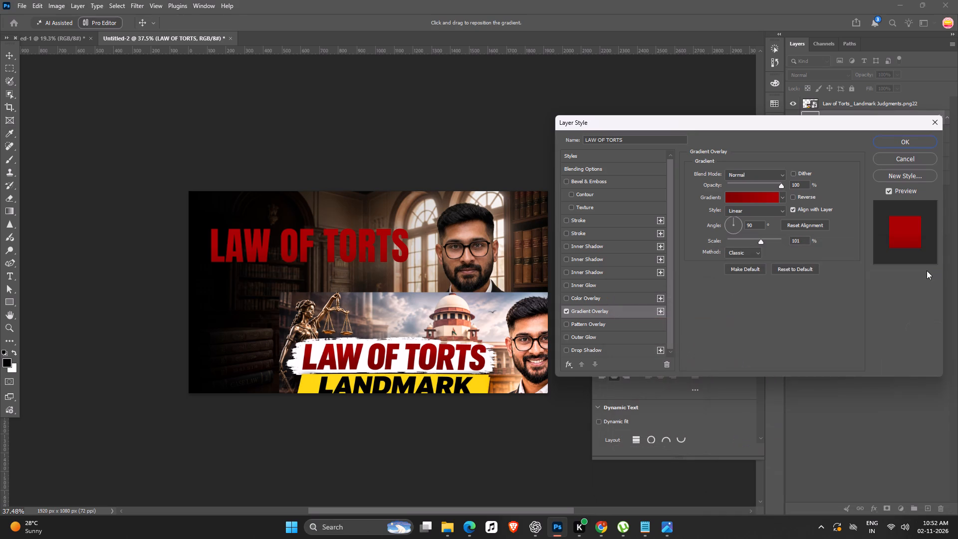
click(916, 136)
click(408, 131)
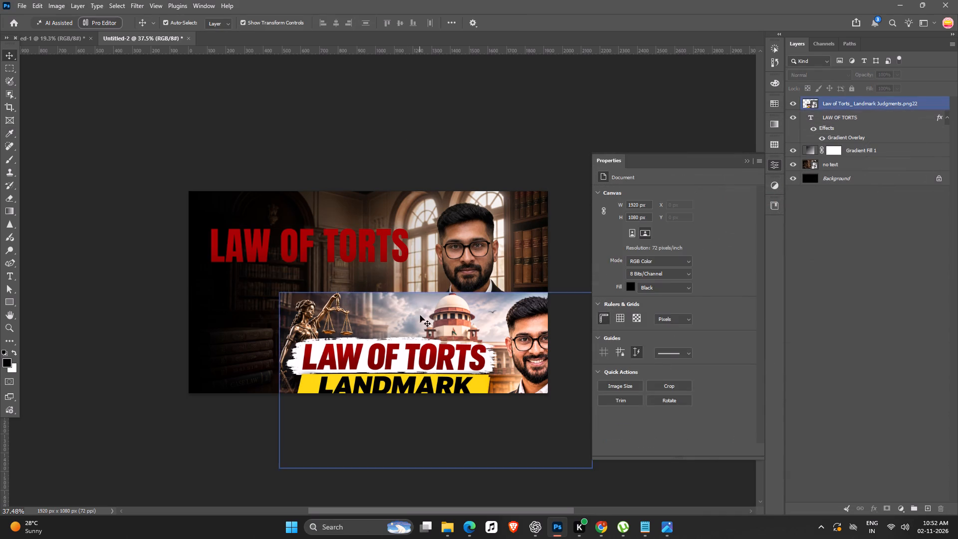
Delete the reference thumbnail layer from the canvas.
drag(427, 344, 395, 408)
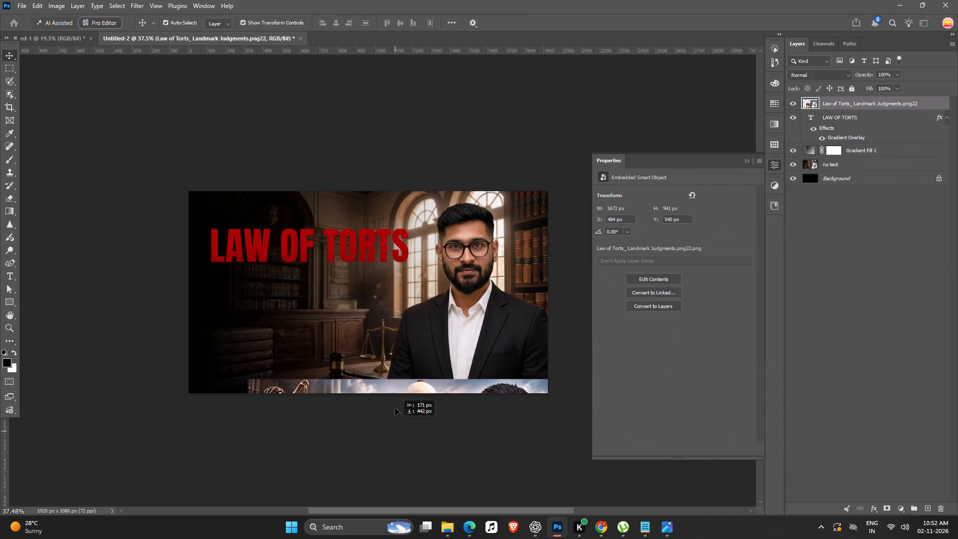
drag(395, 408, 402, 275)
key(Delete)
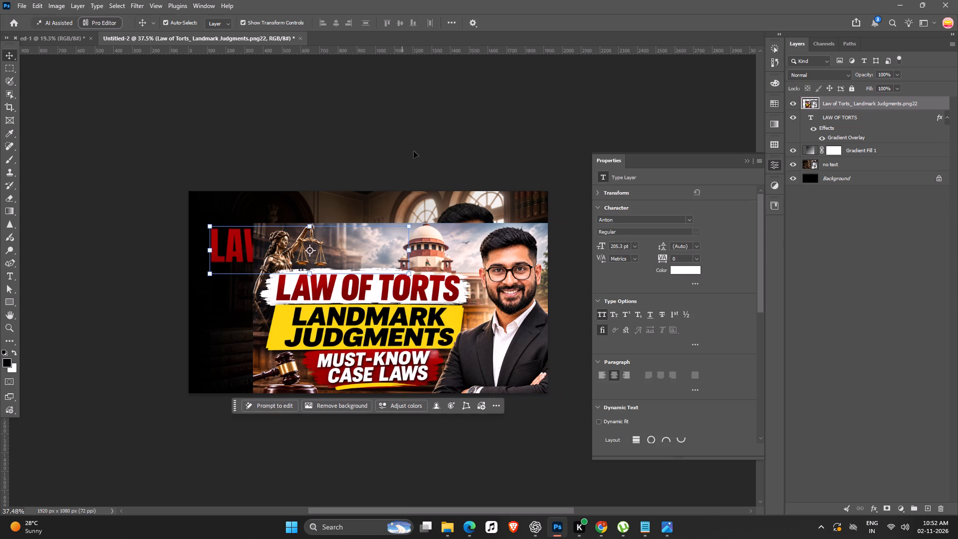
click(419, 133)
Duplicate the LAW OF TORTS text just below itself and replace its wording with the copied LANDMARK JUDGMENTS / MUST-KNOW CASE LAWS lines.
alt+drag(352, 255, 352, 266)
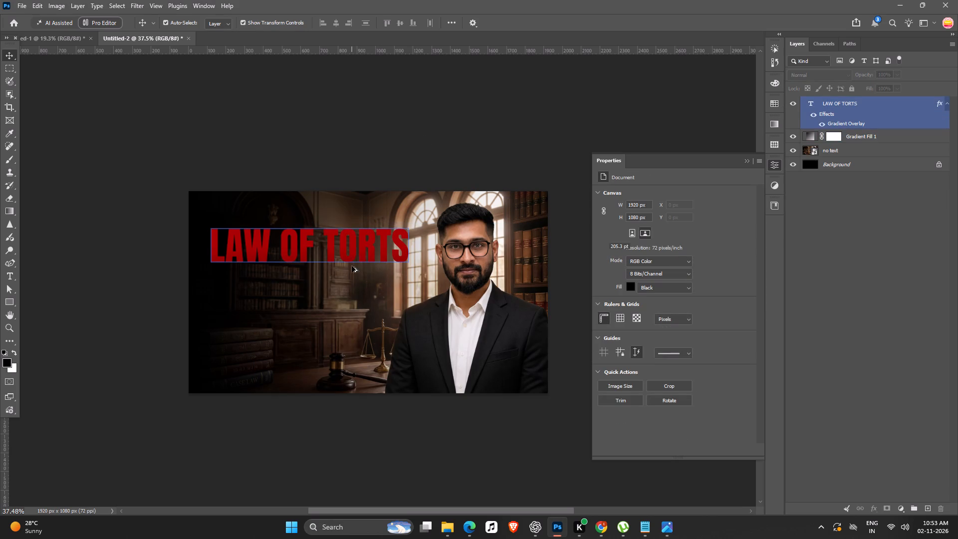
alt+drag(352, 266, 352, 286)
double_click(352, 286)
key(ctrl+BackSpace)
key(ctrl+BackSpace)
key(ctrl+v)
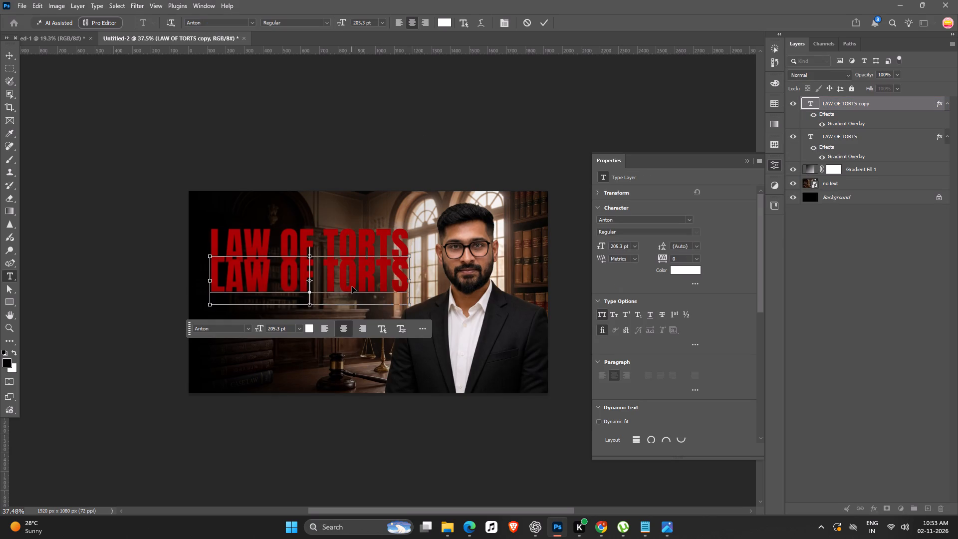
key(Return)
Scale the two-line text down to 129.16 pt so it sits beneath the LAW OF TORTS line.
alt+drag(481, 255, 417, 271)
triple_click(381, 307)
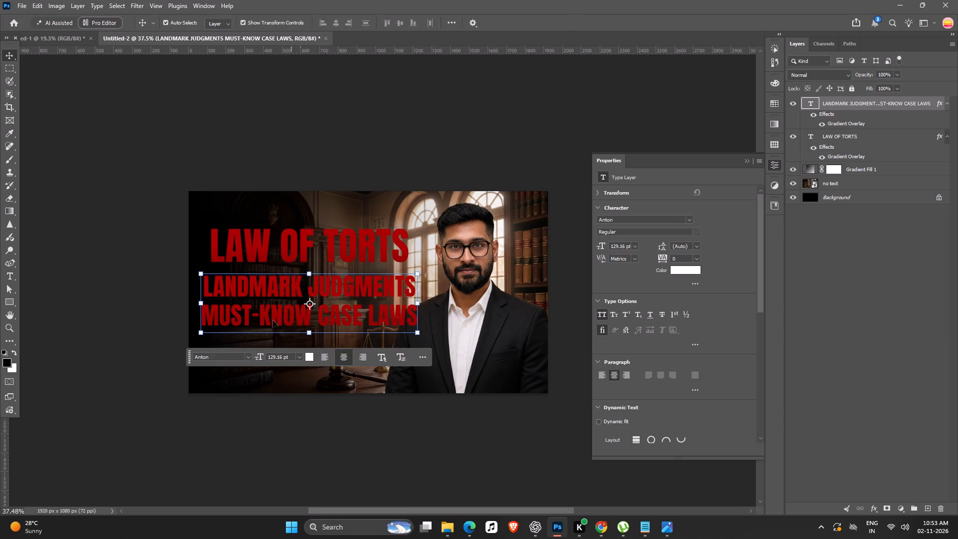
Cut the MUST-KNOW CASE LAWS line from the lower text, leaving only LANDMARK JUDGMENTS.
triple_click(230, 317)
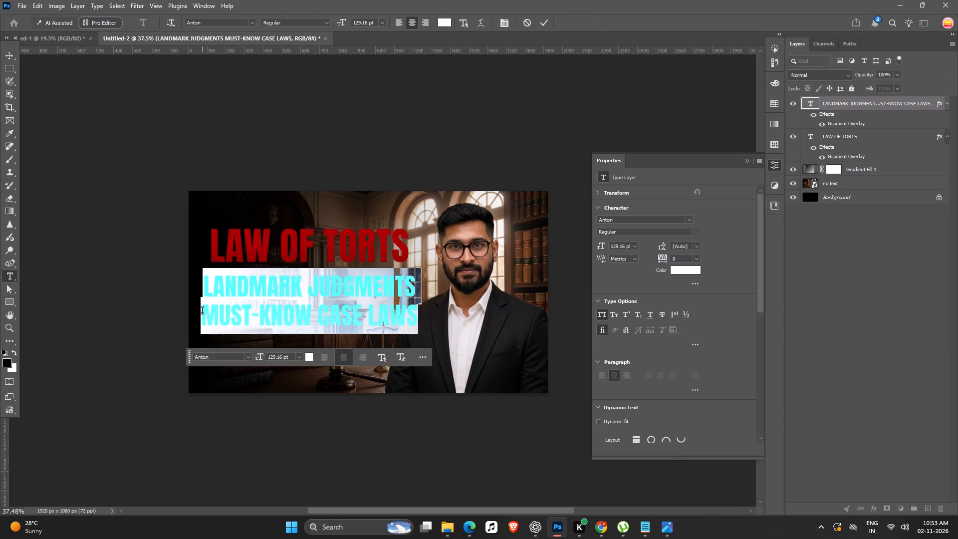
drag(202, 312, 537, 337)
key(ctrl+x)
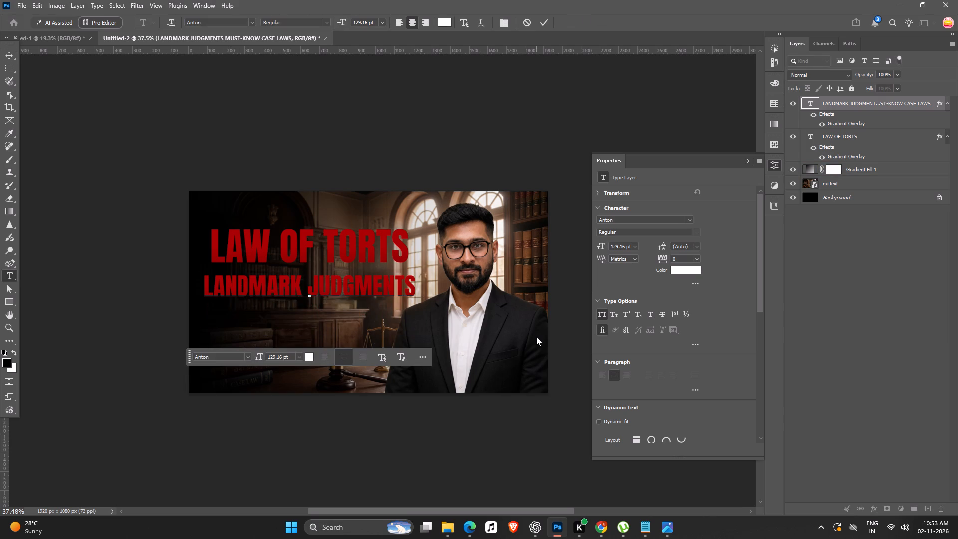
key(BackSpace)
key(Return)
click(203, 143)
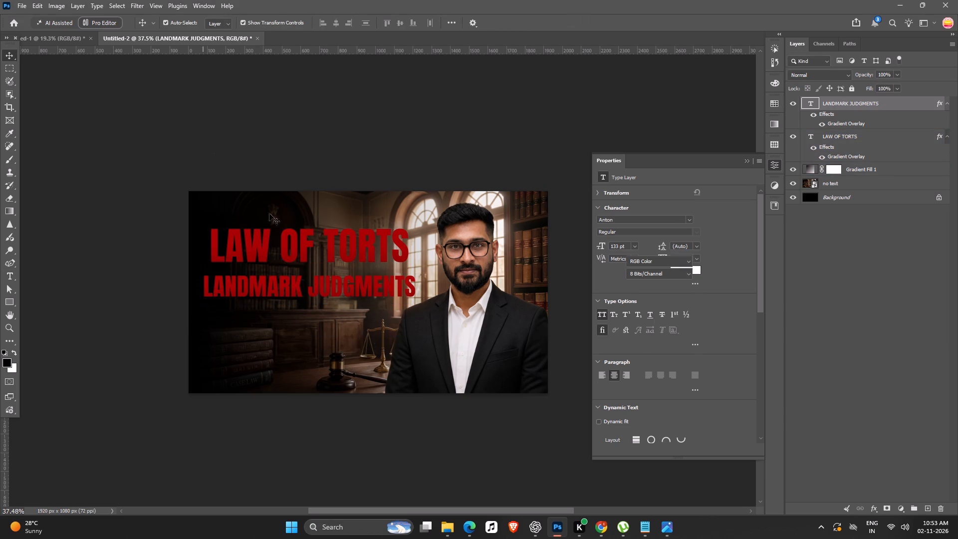
Set the LAW OF TORTS text's font to Baikal Trial Ultra Condensed Semi Bold.
click(298, 238)
click(689, 222)
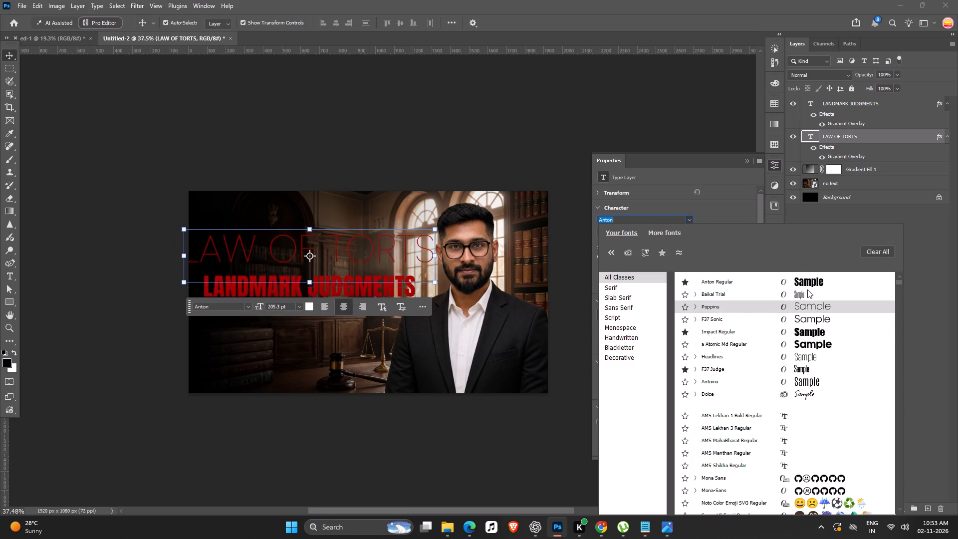
click(694, 297)
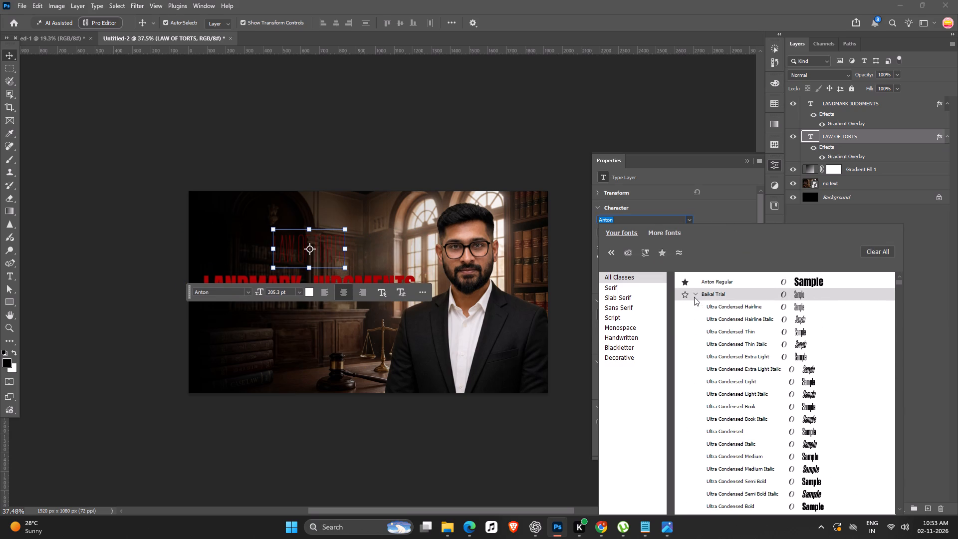
click(814, 480)
Enlarge the LAW OF TORTS text to about 149% (305.67 pt) and nudge it down slightly above LANDMARK JUDGMENTS.
alt+drag(379, 225, 423, 222)
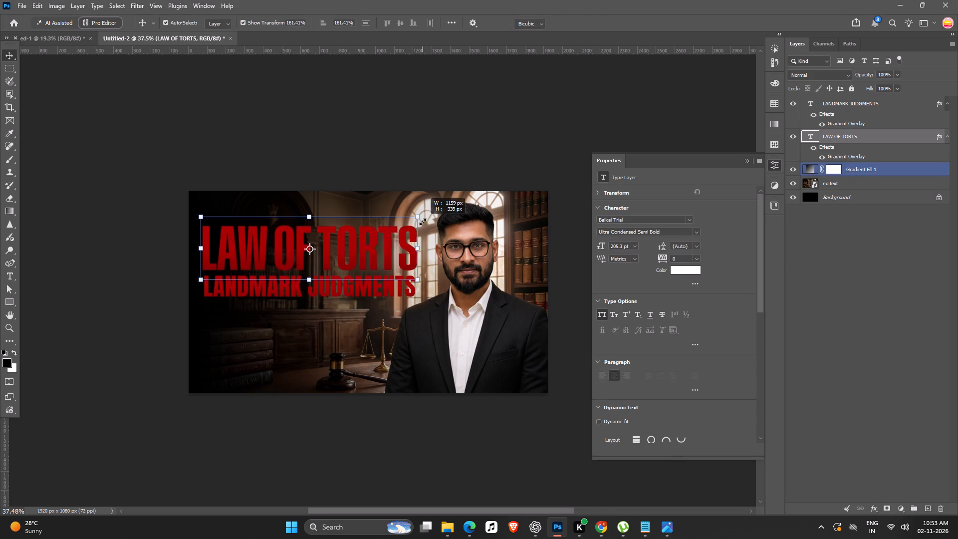
alt+drag(423, 222, 414, 222)
click(357, 240)
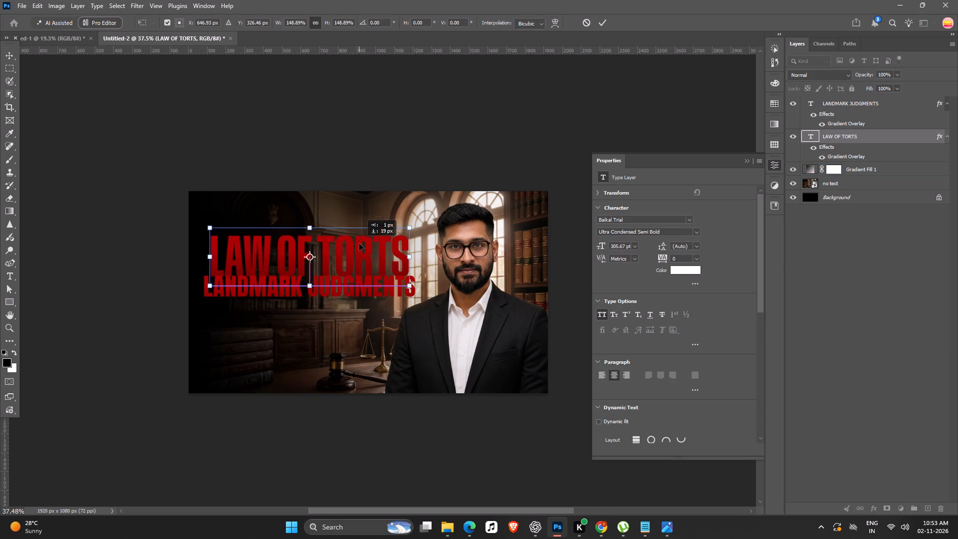
key(Return)
click(414, 452)
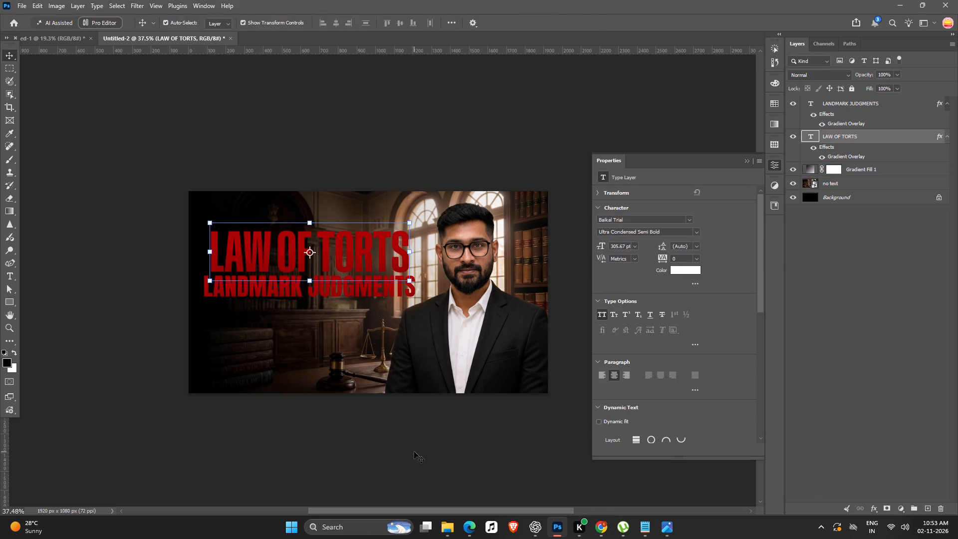
Draw a rectangle shape of about 1126 × 243 px over the LAW OF TORTS text.
key(space)
key(space)
key(space)
key(space)
key(space)
key(space)
key(space)
key(space)
key(space)
key(space)
key(space)
key(space)
key(space)
key(space)
key(space)
key(space)
drag(414, 452, 388, 445)
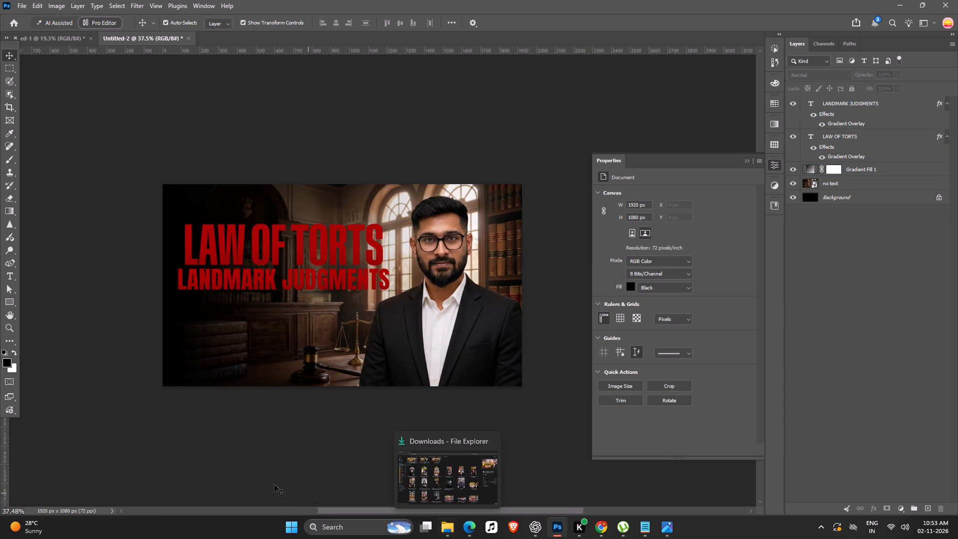
click(183, 463)
click(17, 298)
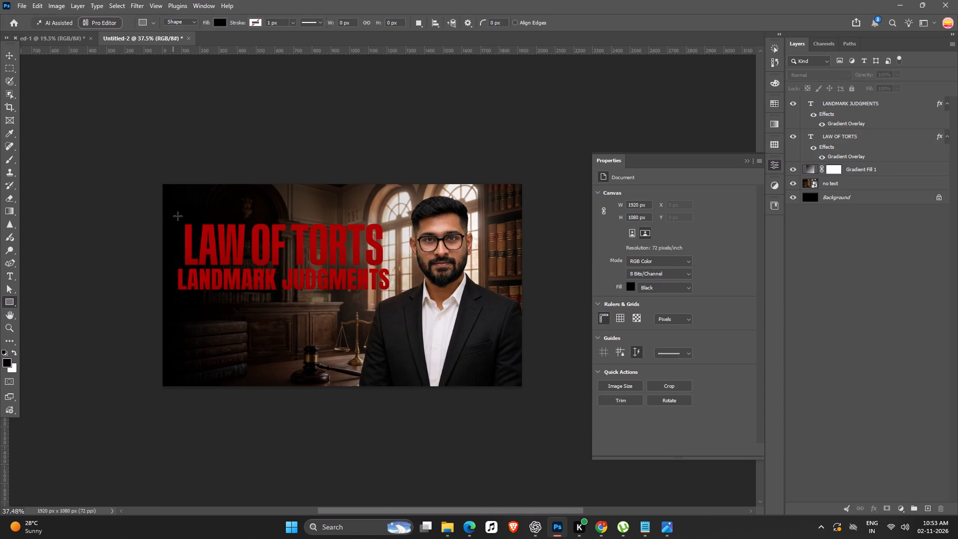
drag(176, 221, 392, 267)
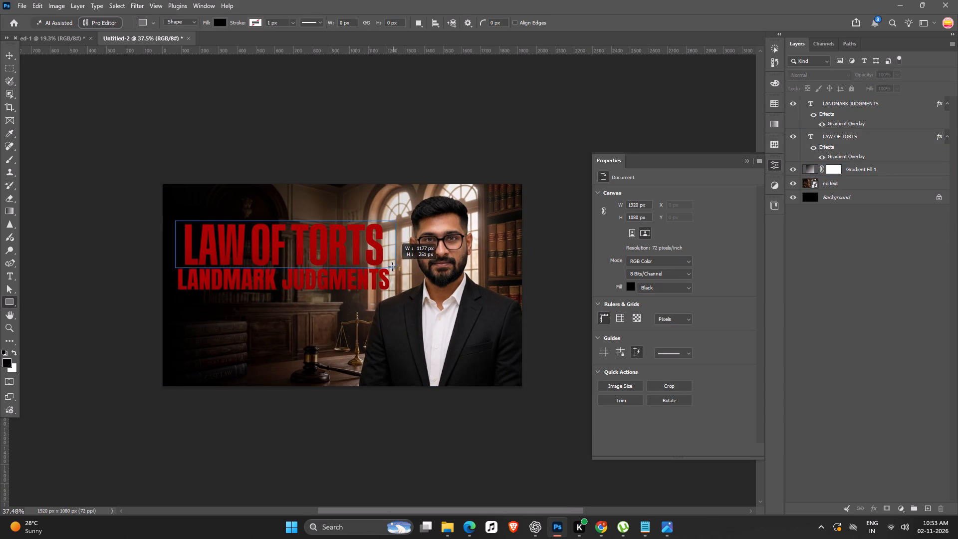
drag(392, 267, 386, 266)
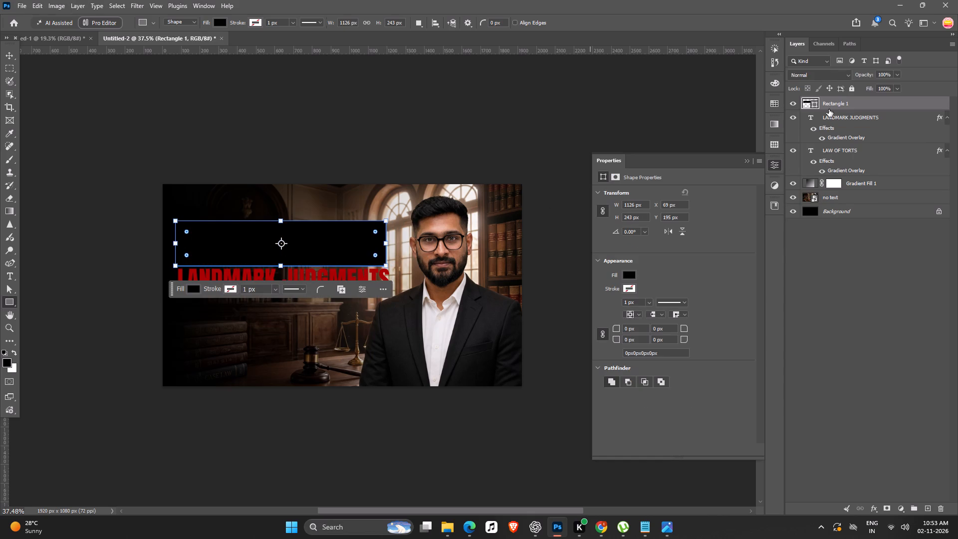
Fill the rectangle with white (ffffff) and place it behind the LAW OF TORTS text.
double_click(805, 99)
drag(671, 343, 567, 273)
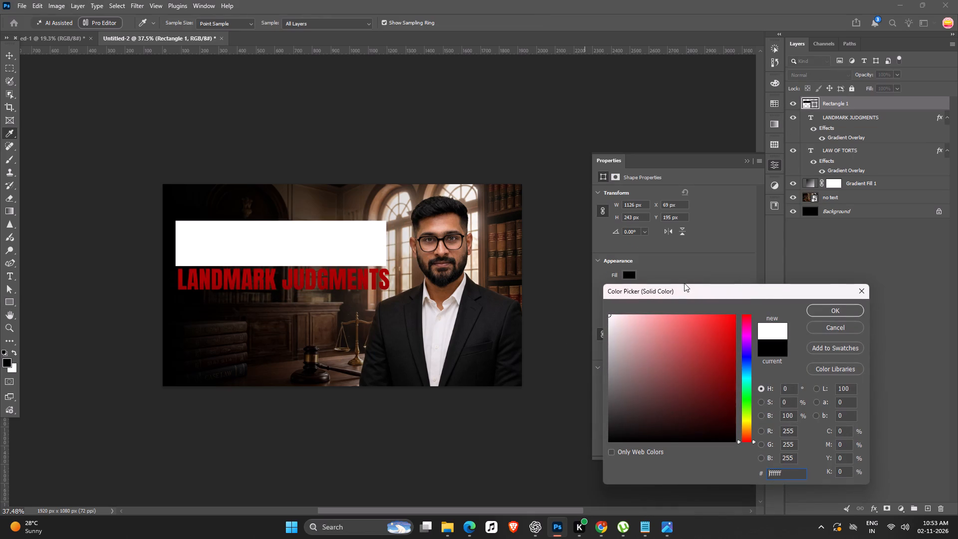
click(832, 308)
key(ctrl+bracketleft)
key(ctrl+bracketleft)
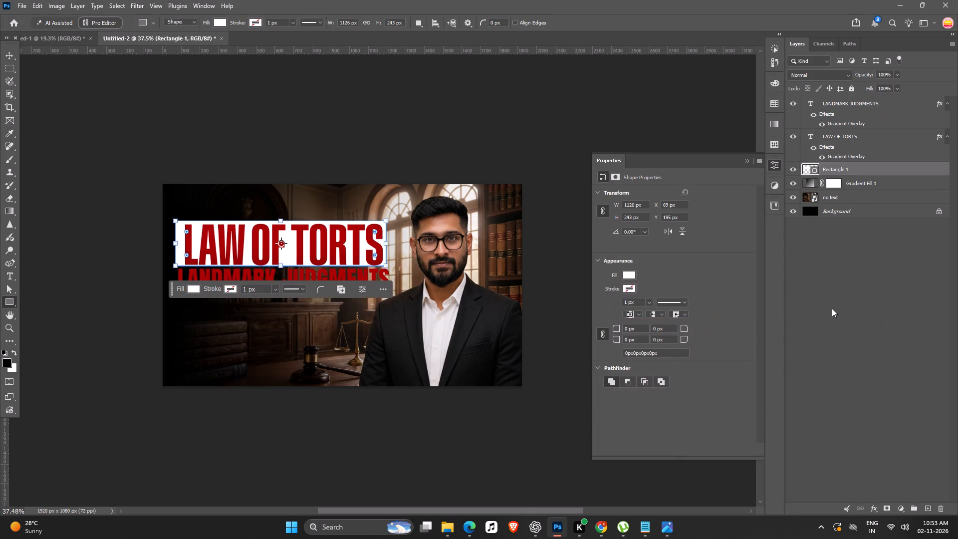
key(v)
click(387, 121)
Align the LAW OF TORTS text and the white rectangle on their horizontal and vertical centres.
key(space)
key(space)
key(space)
key(space)
key(space)
key(space)
key(space)
key(space)
key(space)
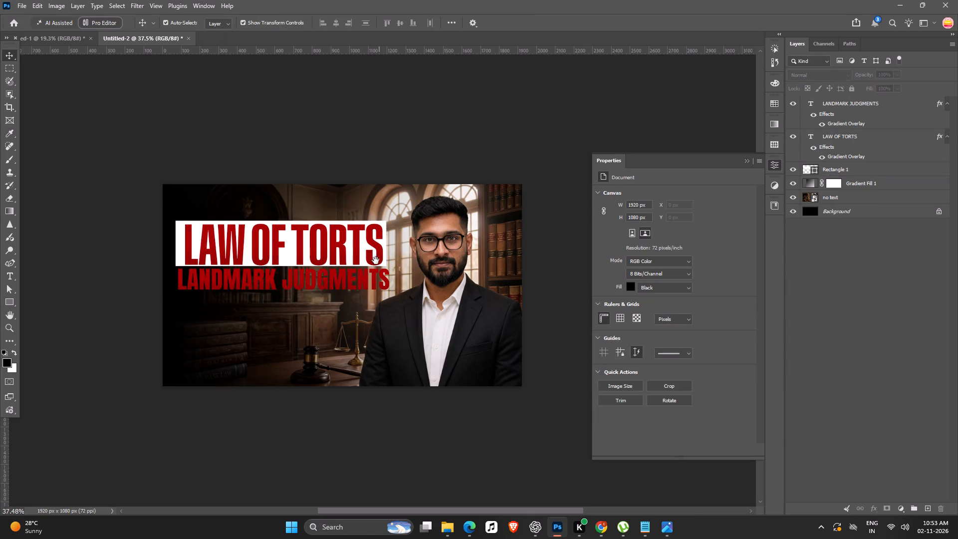
drag(376, 261, 416, 273)
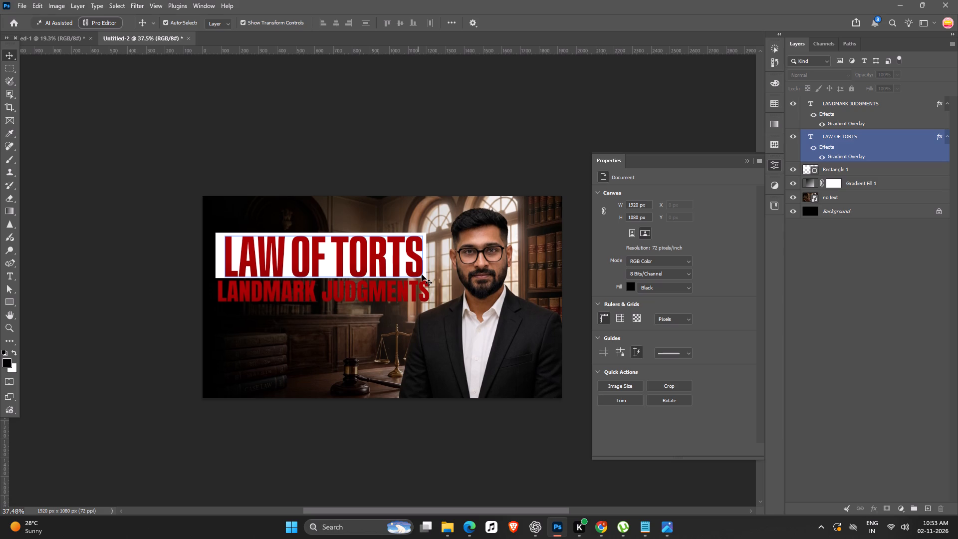
key(space)
key(space)
key(space)
key(space)
drag(458, 424, 421, 422)
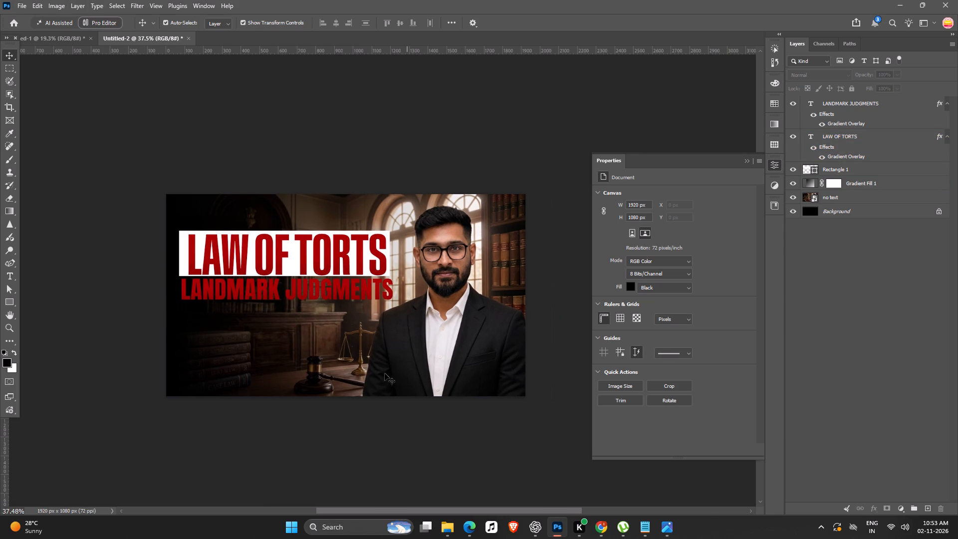
ctrl+scroll(302, 288, up, 4)
click(255, 205)
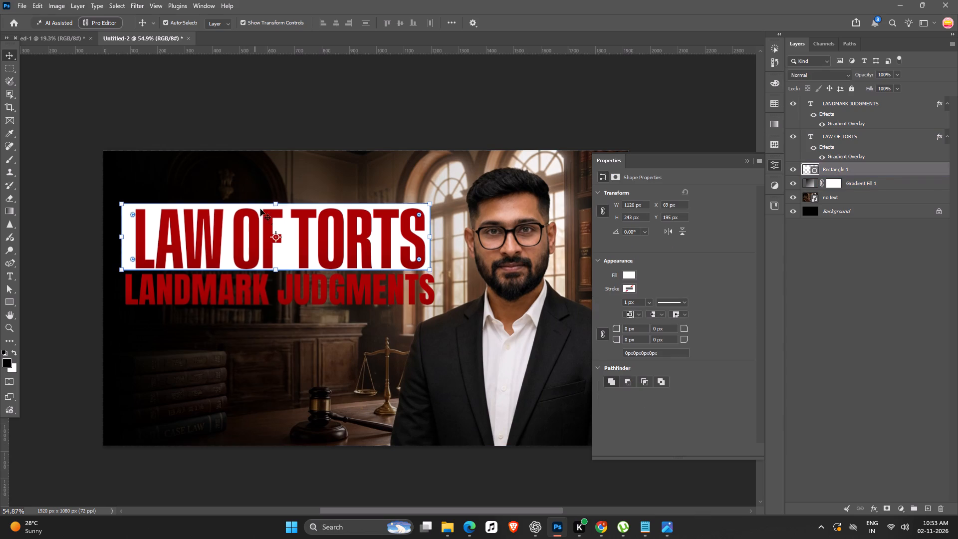
shift+click(270, 227)
click(334, 21)
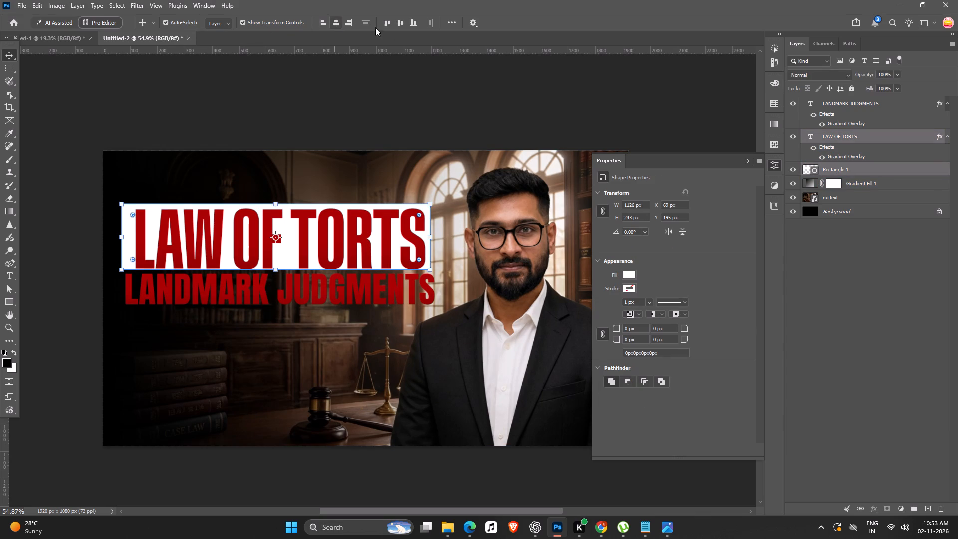
click(397, 22)
Move the LAW OF TORTS text and its white rectangle together so the rectangle sits at about X 88, Y 183 px.
drag(343, 241, 353, 241)
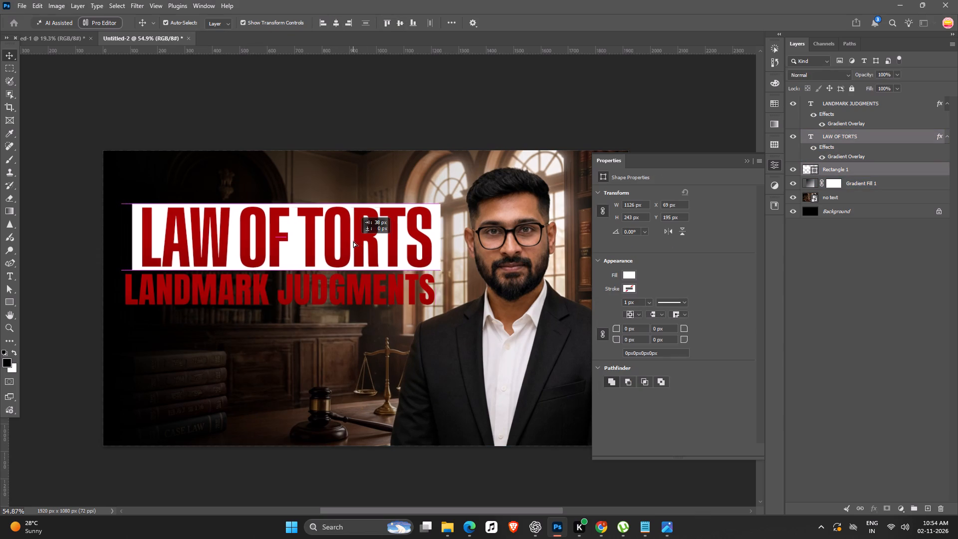
drag(353, 241, 348, 242)
key(Return)
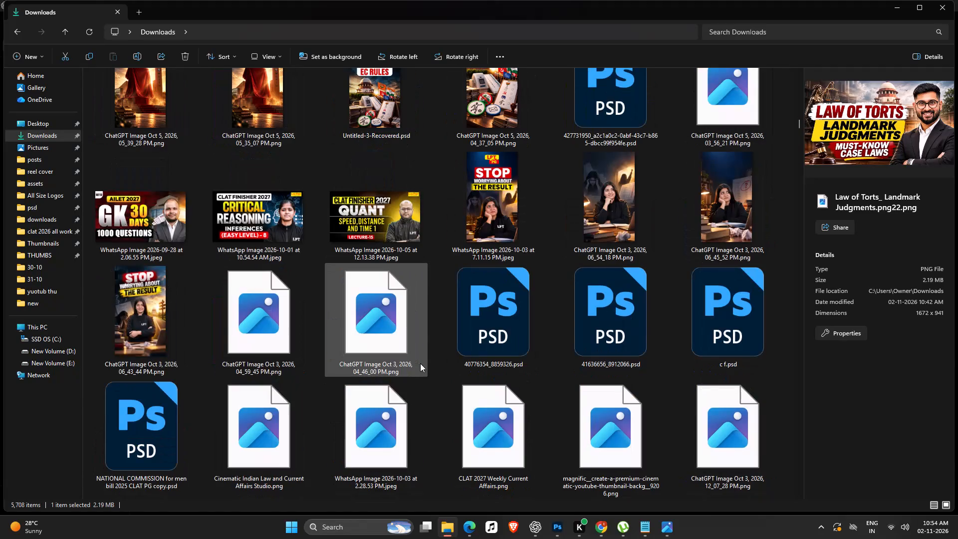
scroll(420, 363, up, 3)
scroll(420, 363, down, 1)
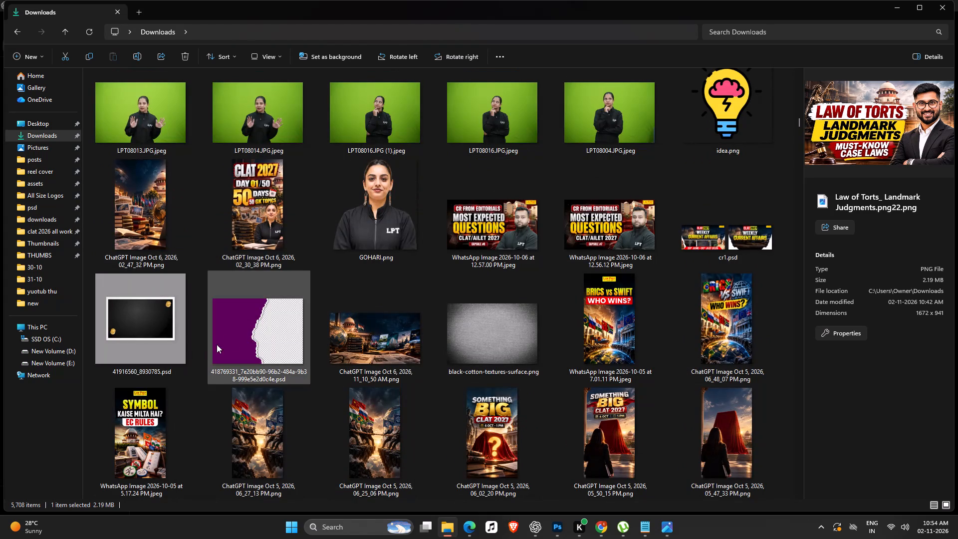
drag(239, 335, 273, 355)
double_click(257, 346)
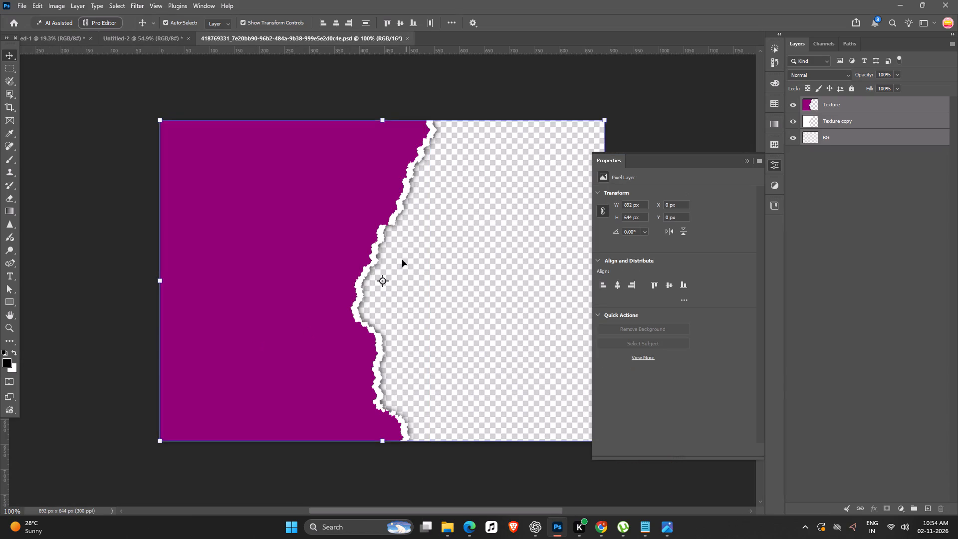
Copy the Texture copy layer from the torn-paper document and paste it into Untitled-2, accepting the bit-depth conversion.
drag(341, 251, 288, 251)
drag(315, 252, 368, 243)
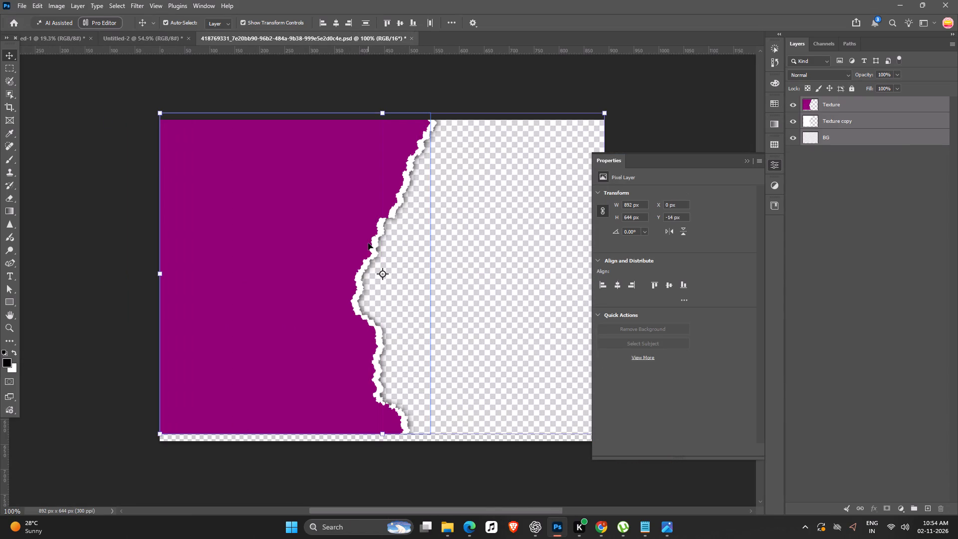
click(707, 114)
click(863, 115)
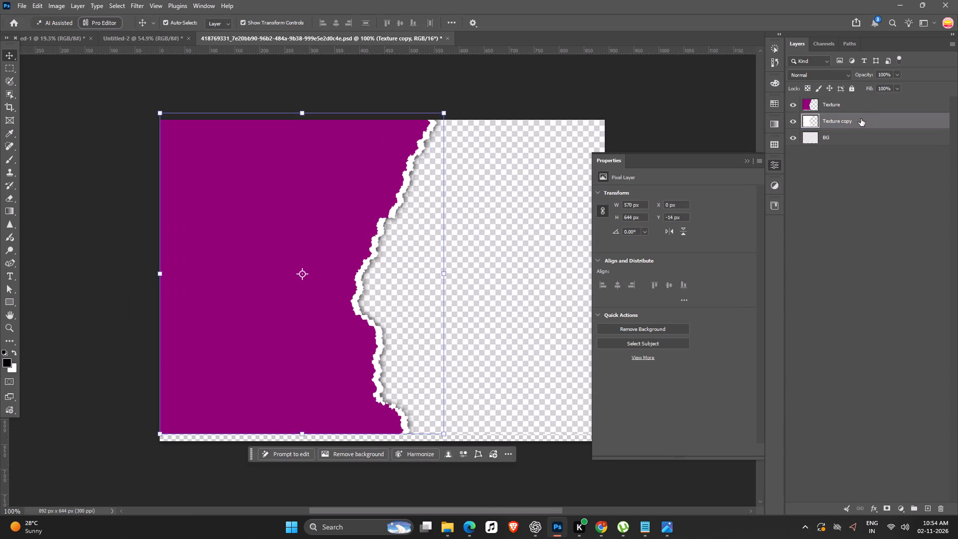
click(861, 119)
click(795, 121)
click(795, 121)
click(861, 125)
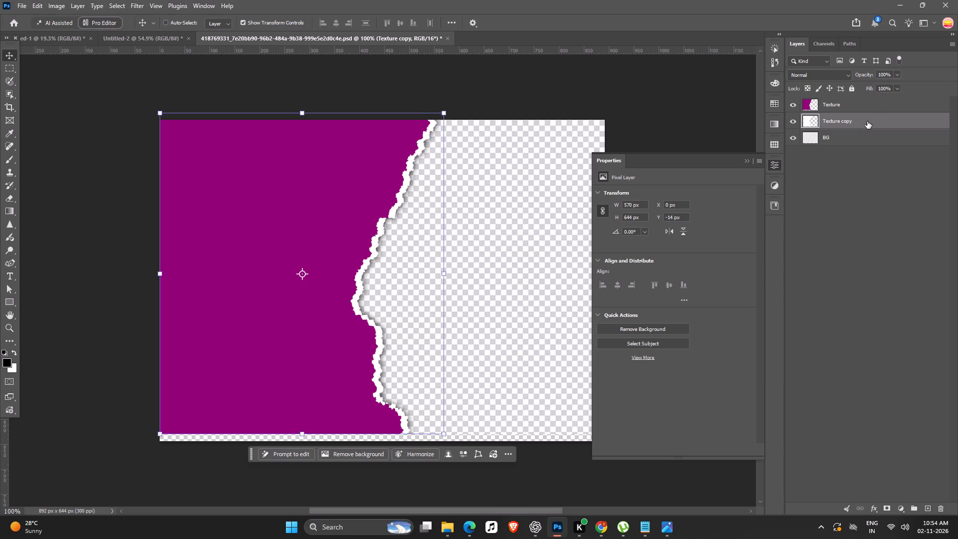
key(ctrl+c)
key(ctrl+c)
click(128, 38)
key(ctrl+v)
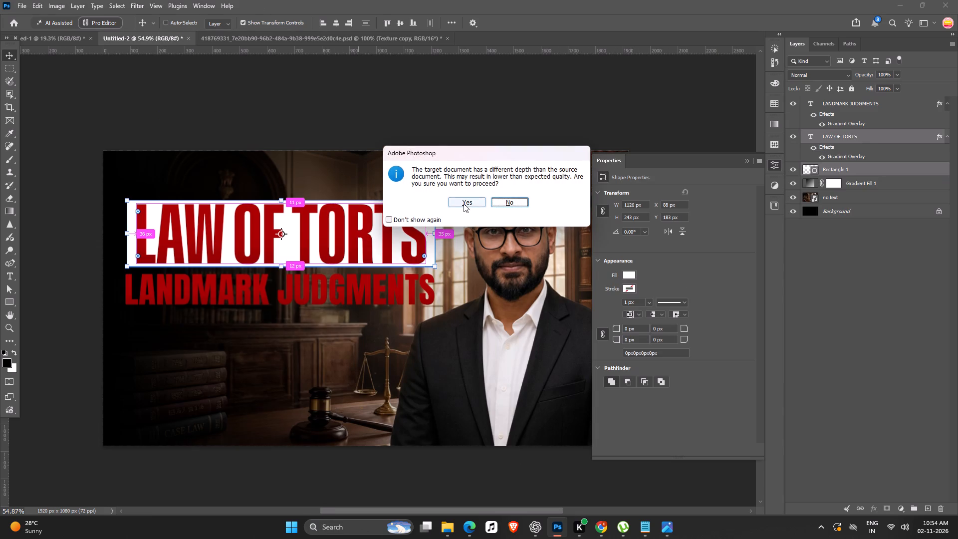
click(464, 204)
Rotate the pasted torn paper 90° and enlarge it to about 1552 × 1369 px, covering the title side with its torn edge at the bottom.
drag(453, 204, 411, 391)
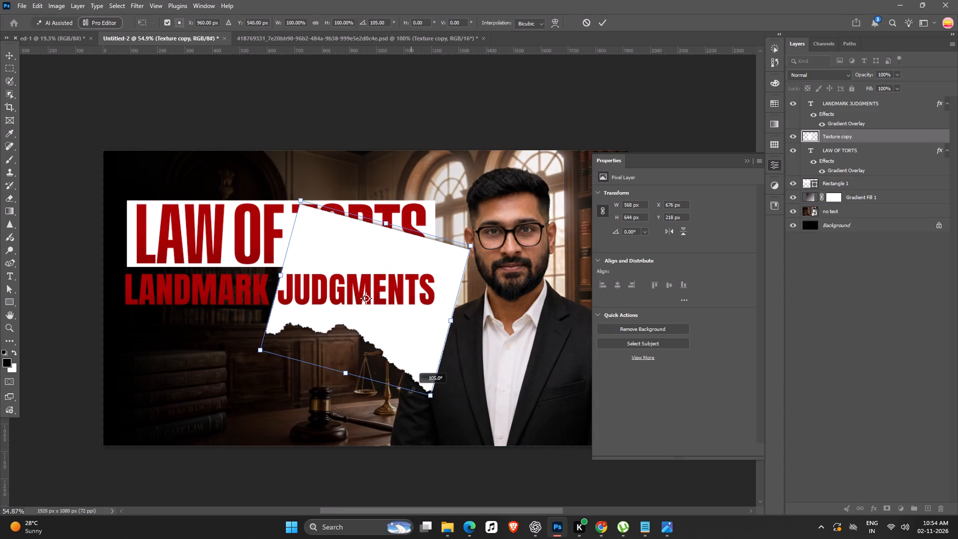
drag(411, 391, 457, 376)
alt+drag(458, 220, 598, 167)
drag(493, 306, 426, 243)
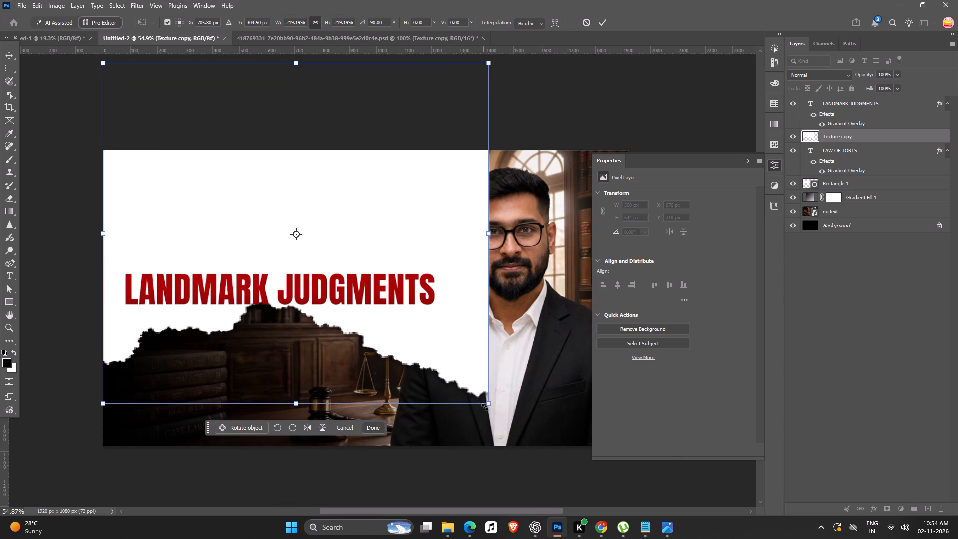
alt+drag(488, 405, 529, 398)
key(Return)
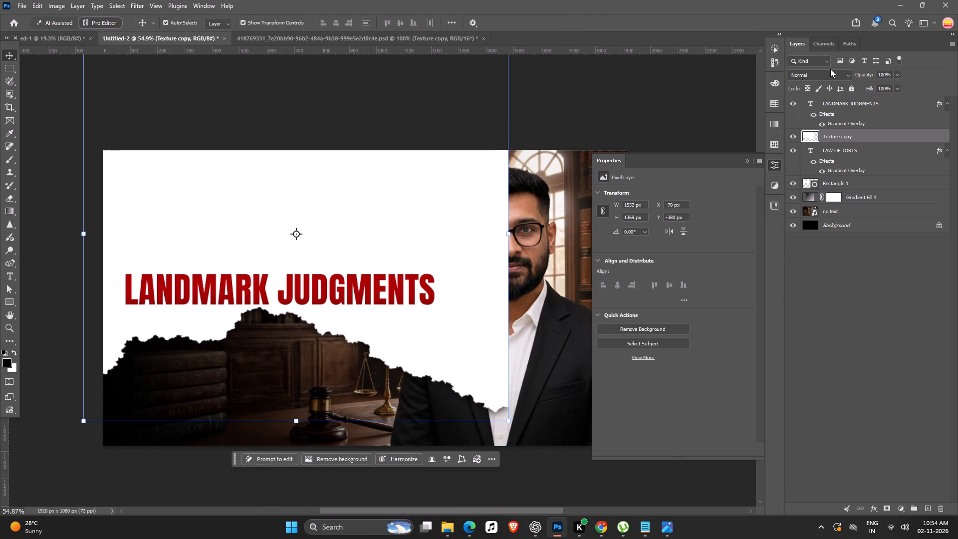
Hide the Texture copy layer and rasterize the no text background layer.
drag(790, 136, 795, 137)
click(856, 216)
right_click(852, 216)
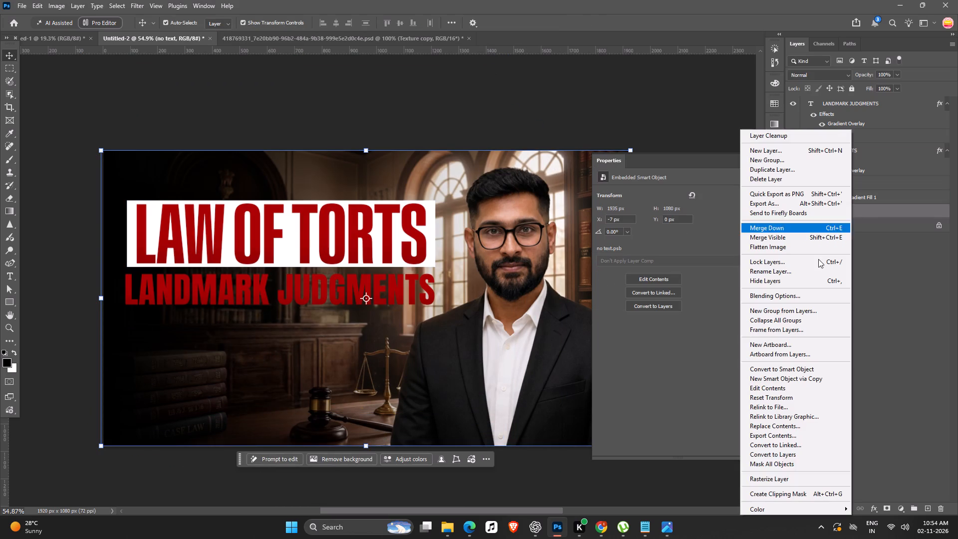
drag(780, 472, 786, 479)
Select the man in the no text layer and copy him onto a new layer.
click(441, 463)
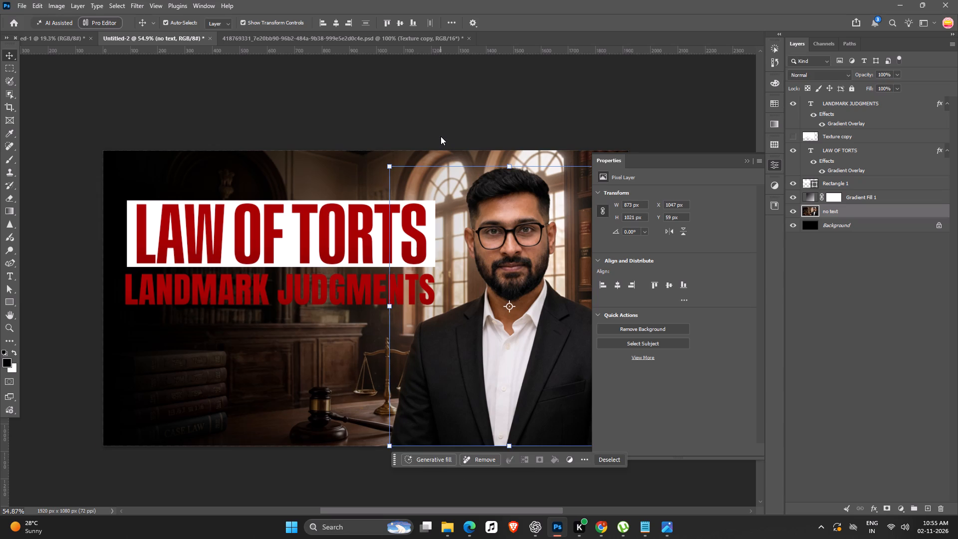
key(ctrl+j)
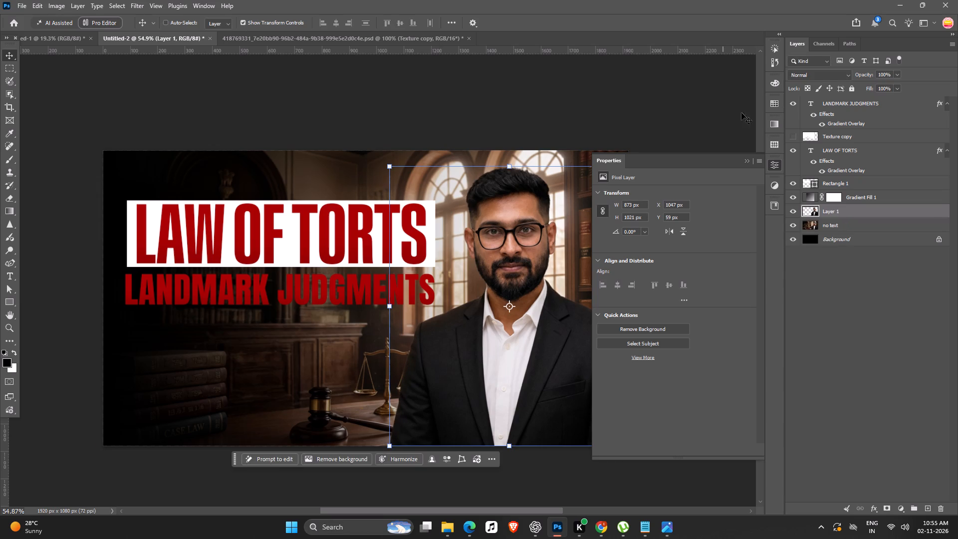
Load the man's outline from Layer 1 as a selection and run Generative Fill with the prompt "removoe this men s".
ctrl+click(809, 212)
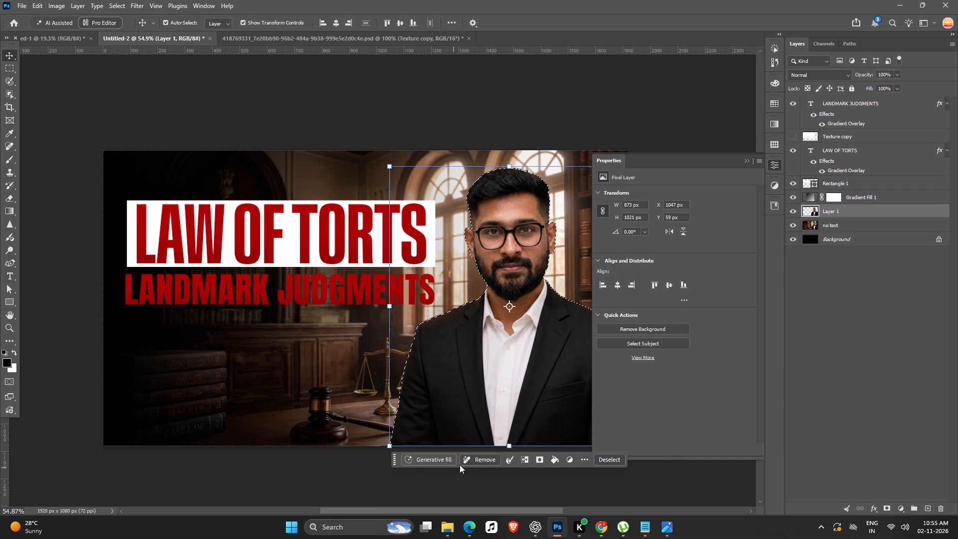
click(432, 462)
text(removoe this men s)
key(Return)
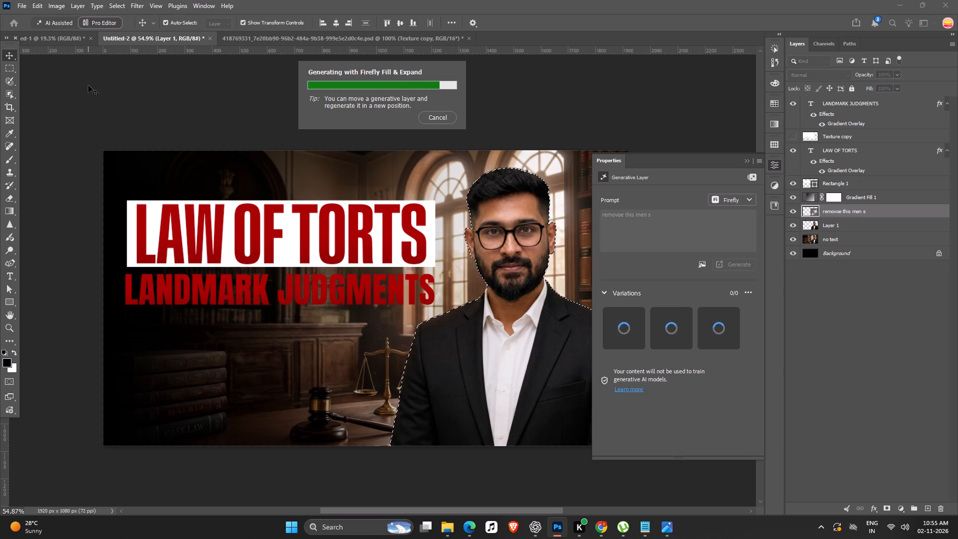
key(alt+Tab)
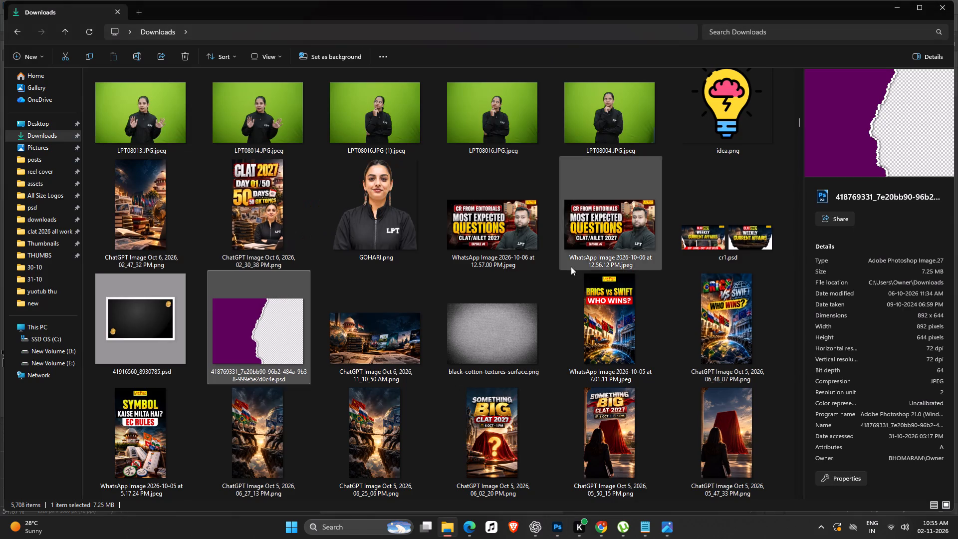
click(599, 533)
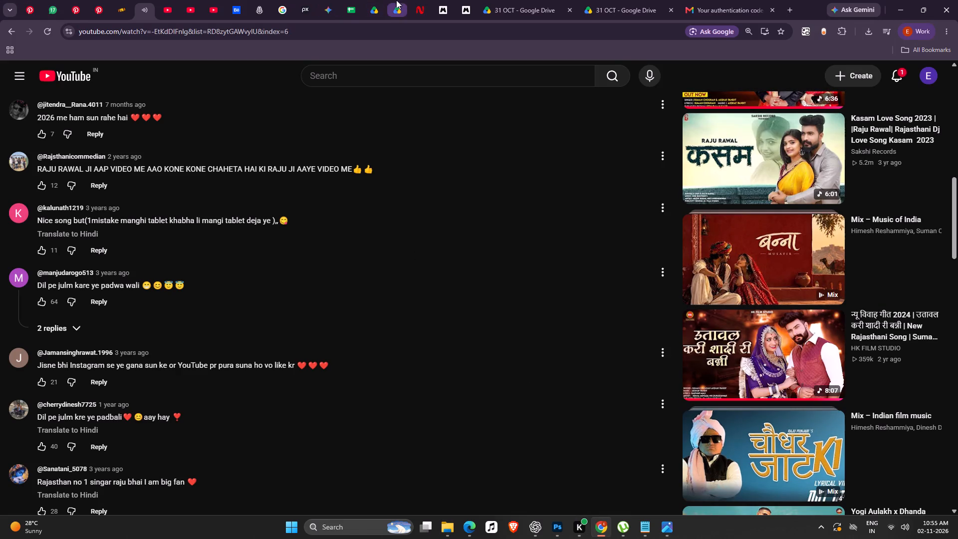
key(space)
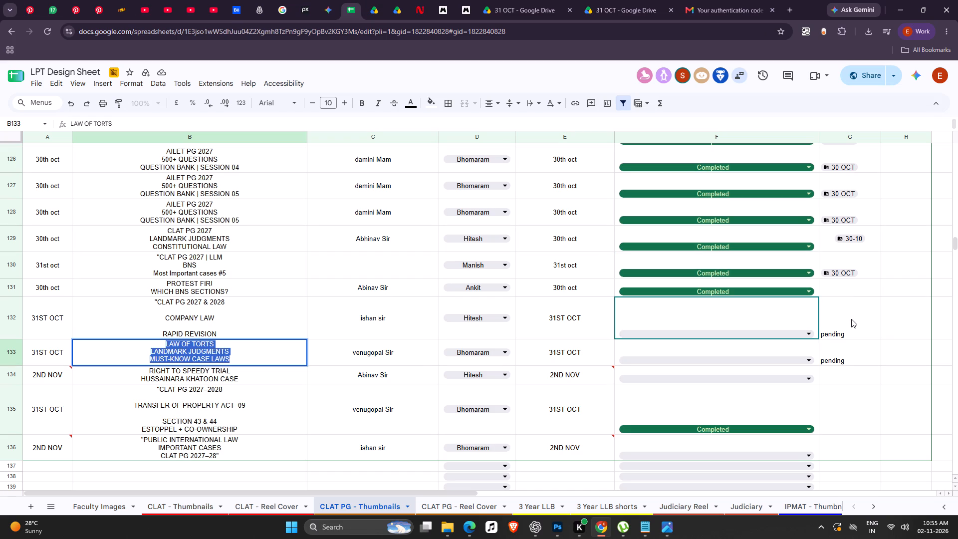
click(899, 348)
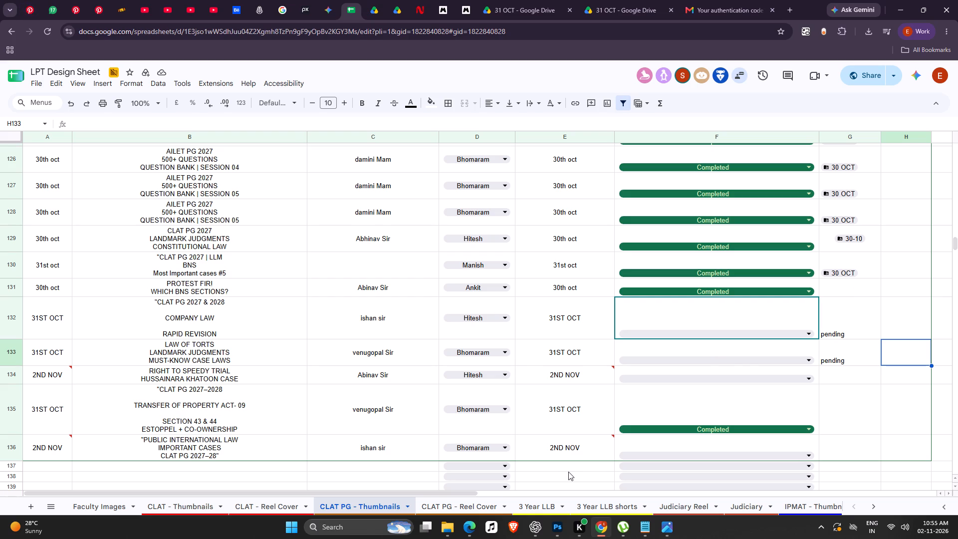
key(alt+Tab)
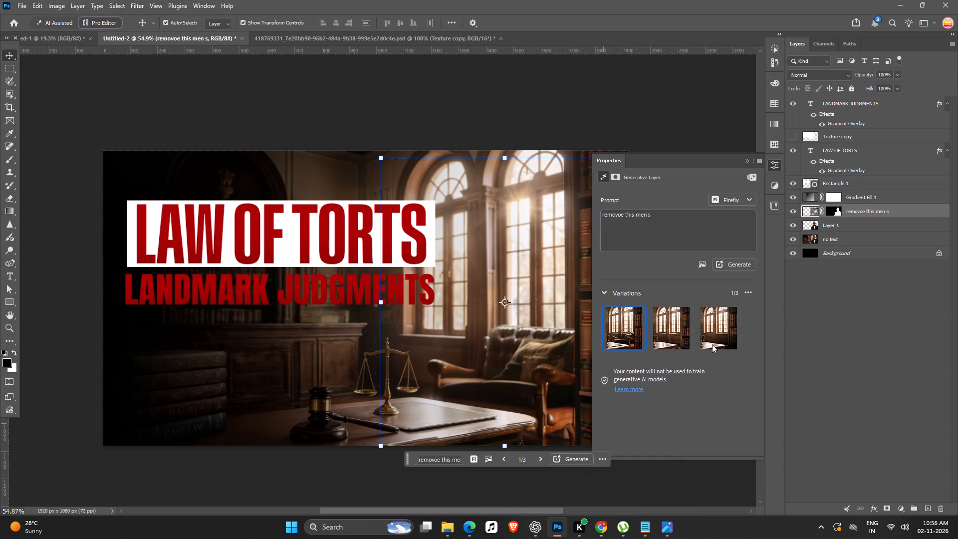
Move Layer 1, the man's cutout, above the removoe this men s layer and leave it hidden.
click(793, 222)
drag(839, 228, 837, 210)
click(791, 216)
click(791, 216)
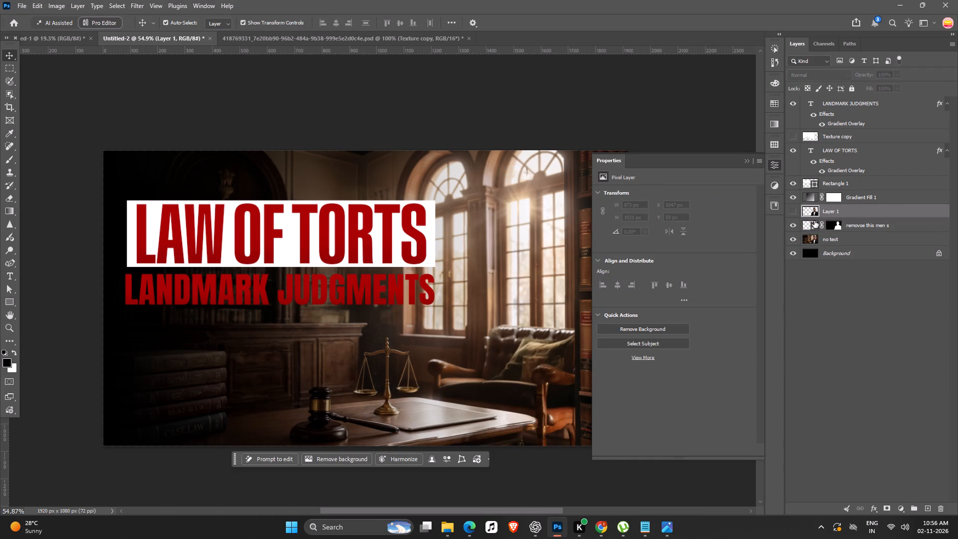
Combine the removoe this men s and no text layers into a single smart object.
shift+click(852, 239)
click(859, 227)
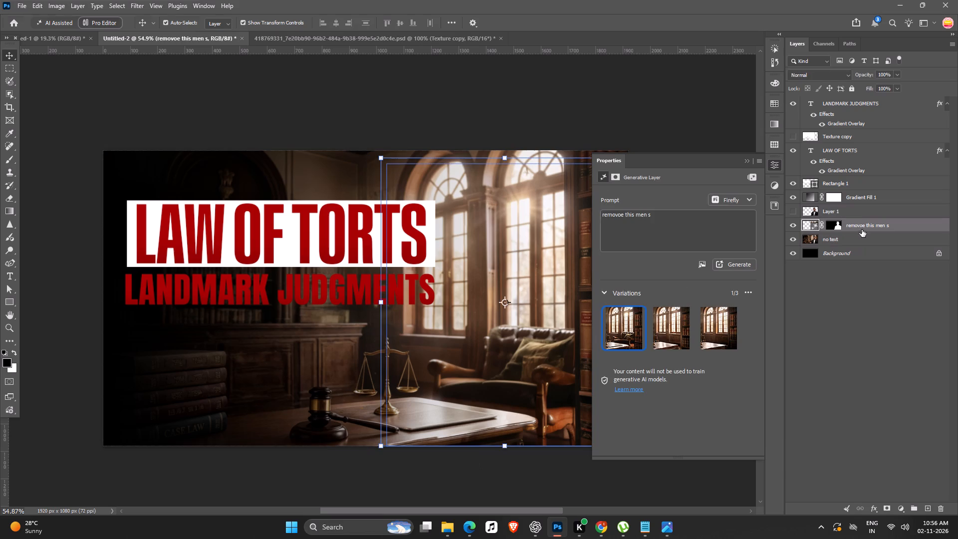
ctrl+click(863, 235)
ctrl+right_click(863, 235)
click(801, 458)
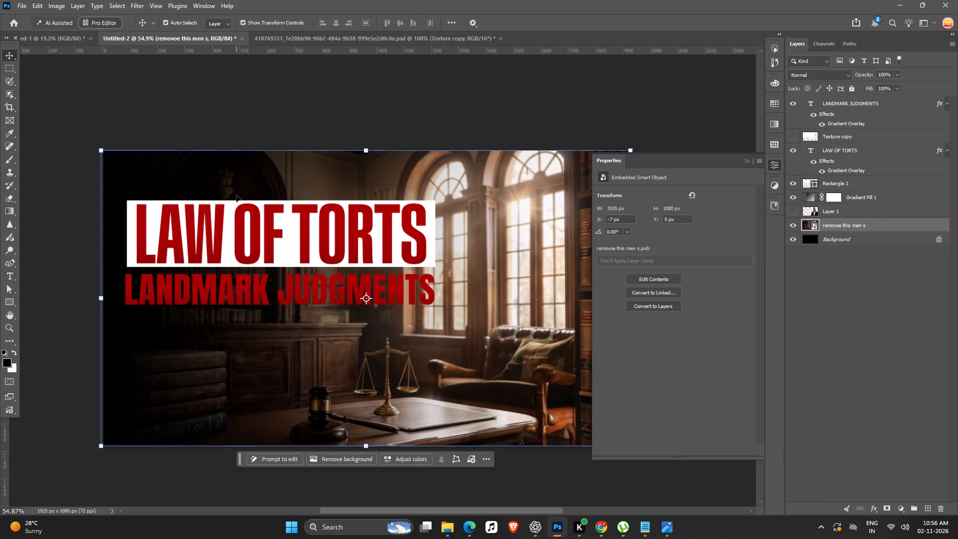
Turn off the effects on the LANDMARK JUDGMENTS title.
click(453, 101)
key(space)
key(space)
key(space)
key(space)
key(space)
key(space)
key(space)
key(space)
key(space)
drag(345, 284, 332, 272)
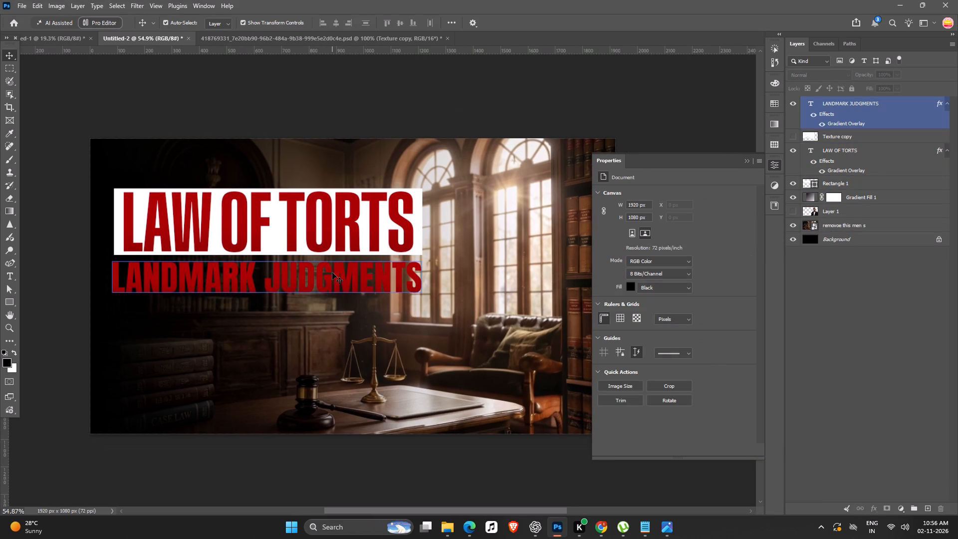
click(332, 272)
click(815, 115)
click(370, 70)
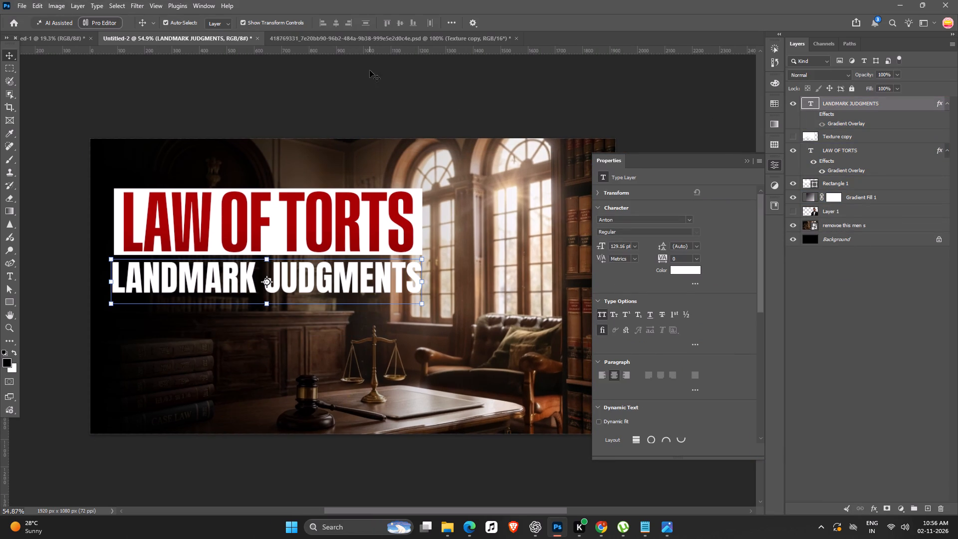
Hide Rectangle 1, the white box behind the LAW OF TORTS title.
key(space)
key(space)
key(space)
key(space)
key(space)
key(space)
key(space)
key(space)
key(space)
key(space)
key(space)
key(space)
key(space)
key(space)
key(space)
key(space)
drag(343, 248, 324, 232)
click(429, 159)
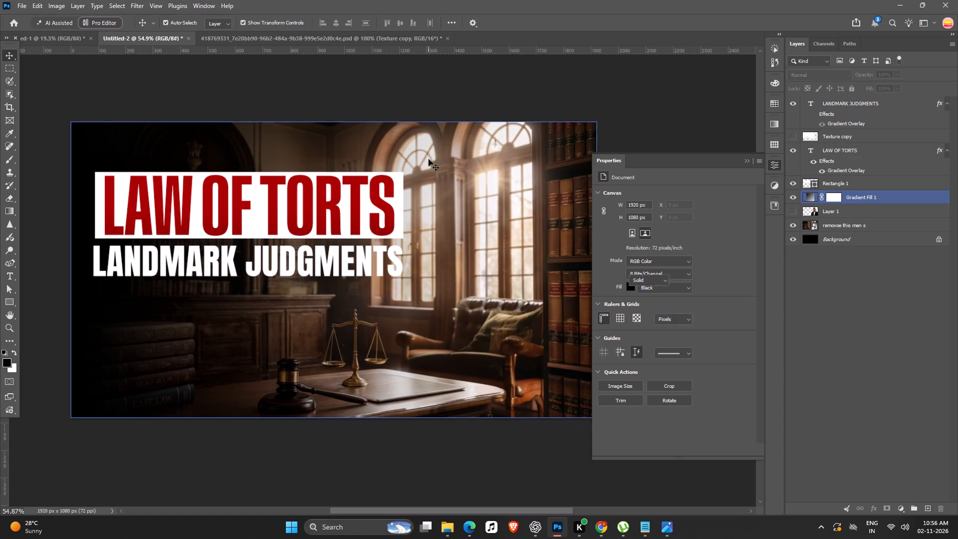
click(398, 175)
drag(794, 182, 789, 182)
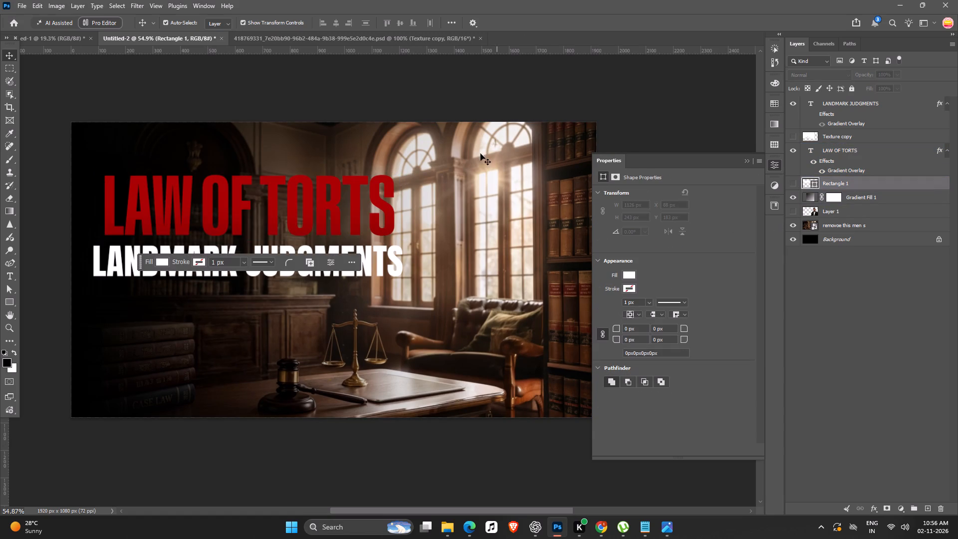
Turn off the LAW OF TORTS title's effects and set its text colour to yellow #e5d412.
click(303, 199)
click(816, 161)
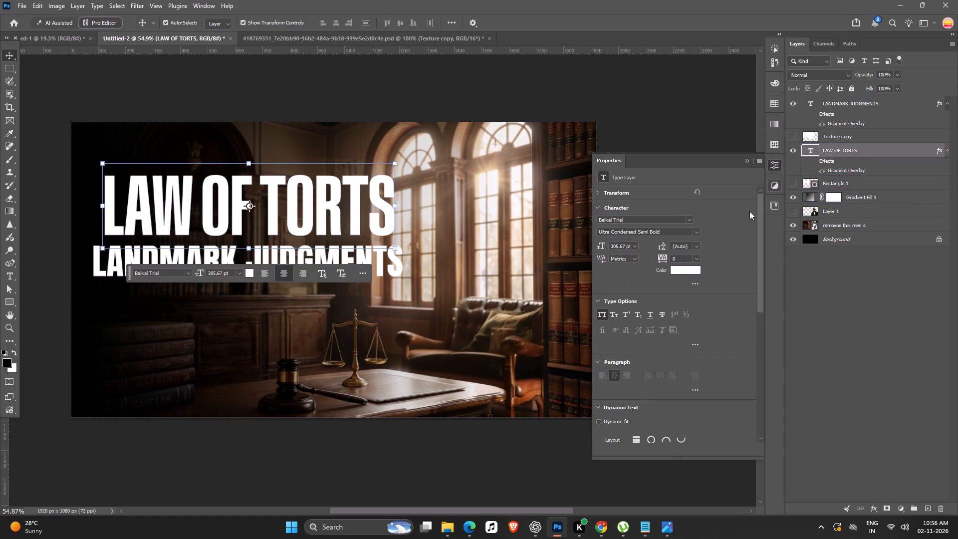
click(679, 273)
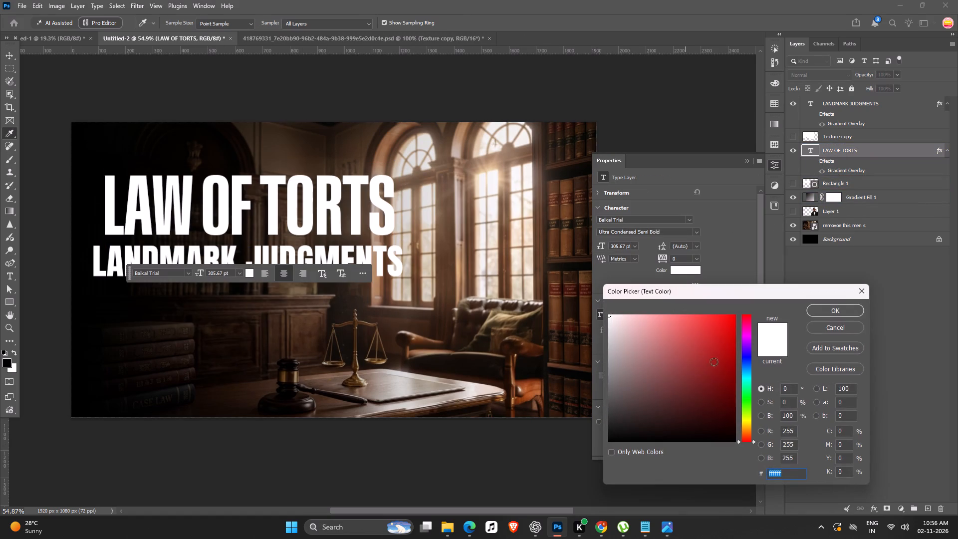
click(712, 375)
drag(703, 374, 482, 262)
click(725, 327)
click(744, 315)
drag(744, 323, 744, 336)
drag(744, 336, 744, 352)
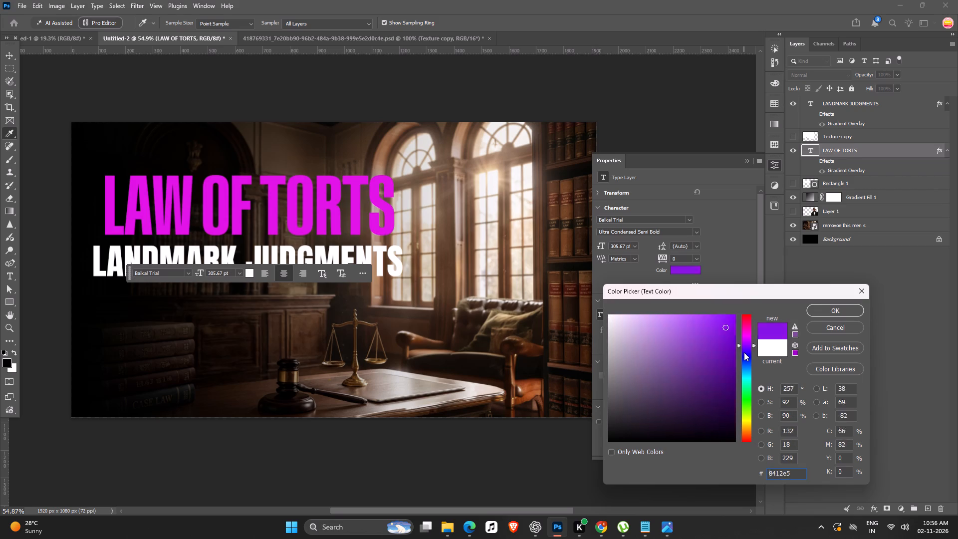
drag(744, 352, 744, 383)
drag(744, 383, 744, 398)
drag(744, 398, 744, 426)
click(744, 426)
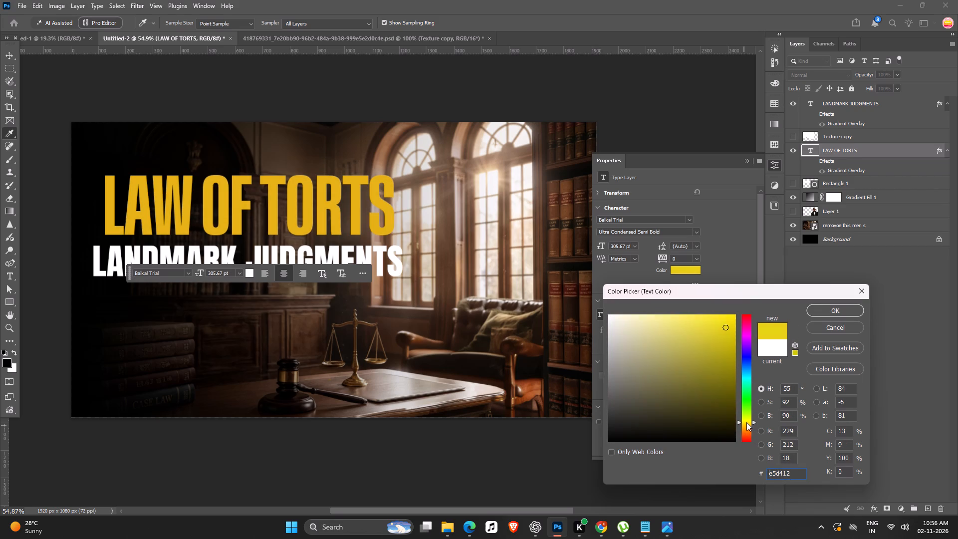
click(823, 316)
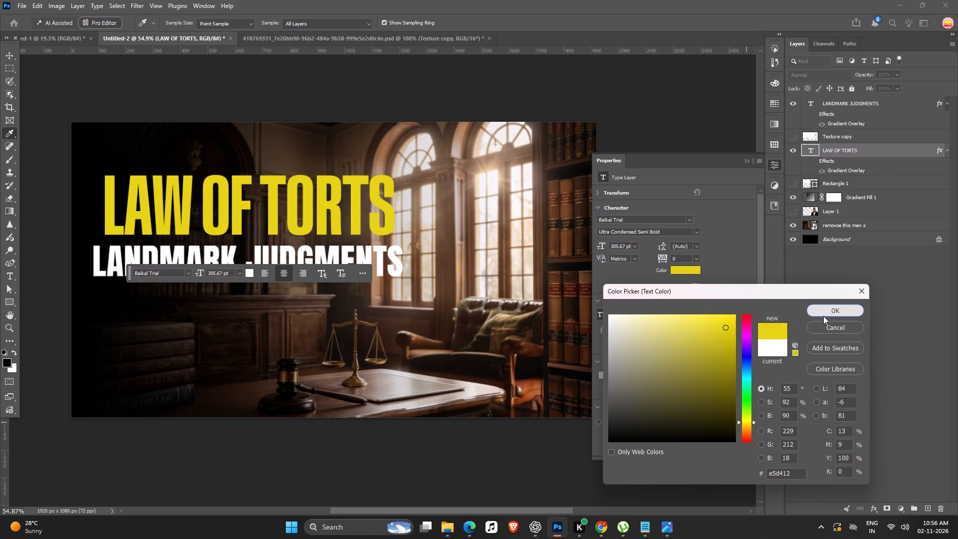
click(677, 104)
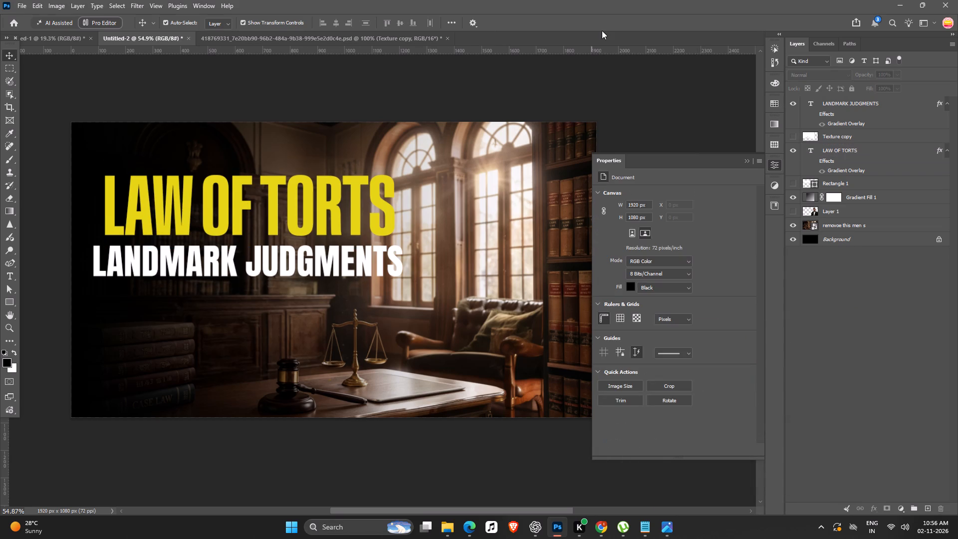
Copy the Texture copy torn-paper layer from the torn-paper PSD and paste it into Untitled-2.
click(389, 44)
key(ctrl+c)
key(ctrl+c)
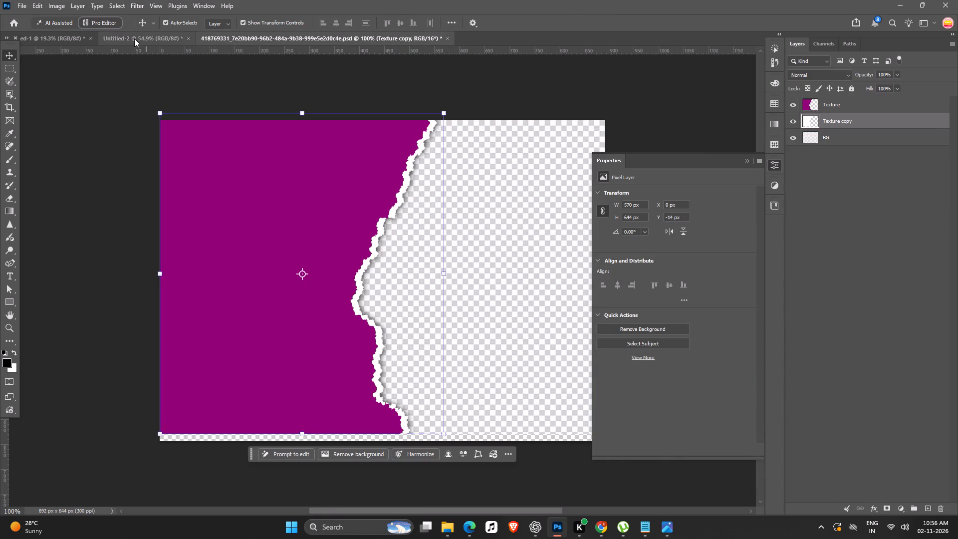
click(134, 38)
key(ctrl+v)
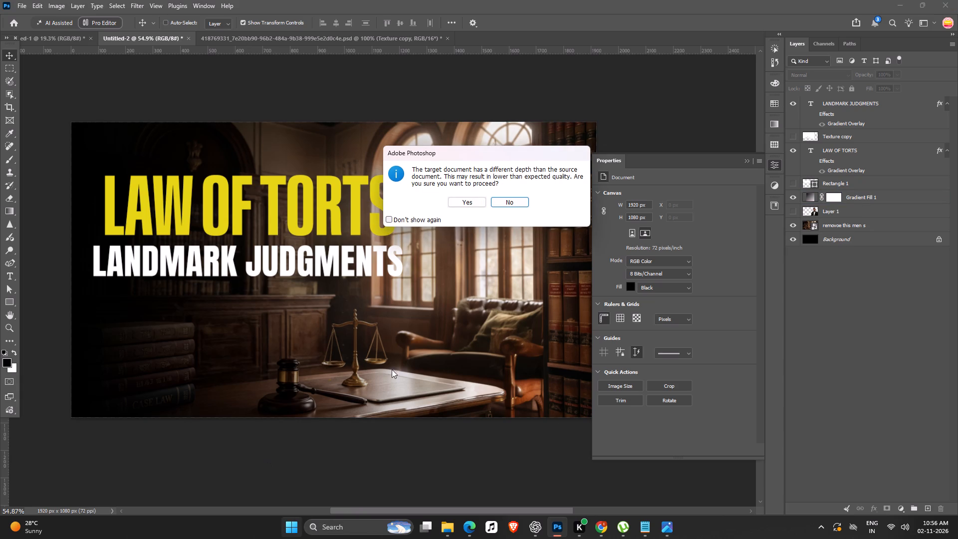
click(459, 198)
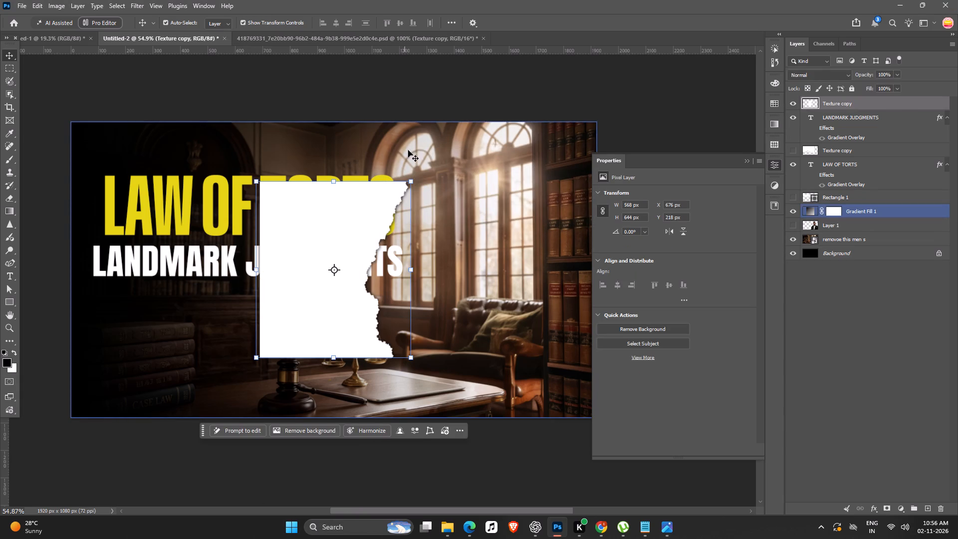
Rotate the pasted torn paper 90°, enlarge it to about 1585 × 1398 px and place it behind the title area at about X -113, Y -452 px.
drag(417, 172, 467, 373)
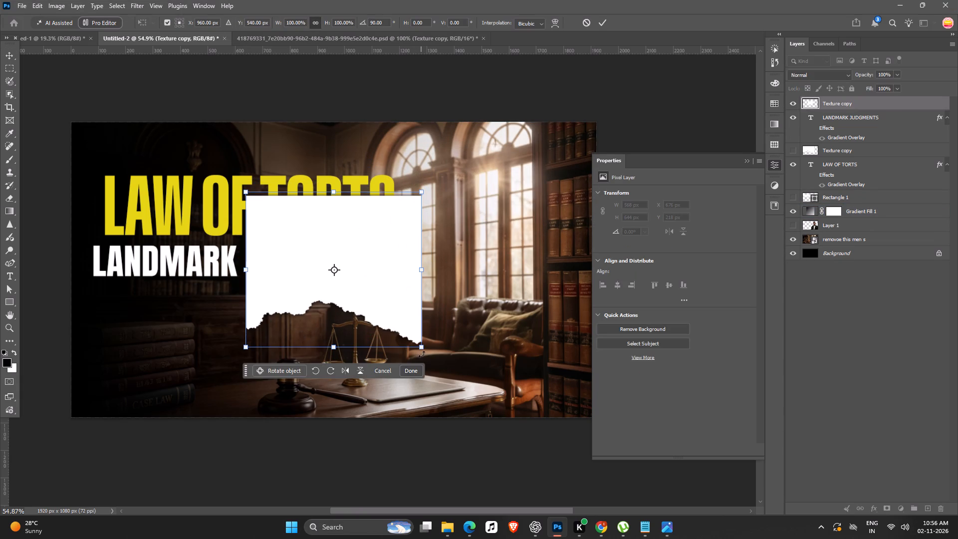
alt+drag(420, 351, 624, 379)
drag(488, 357, 422, 274)
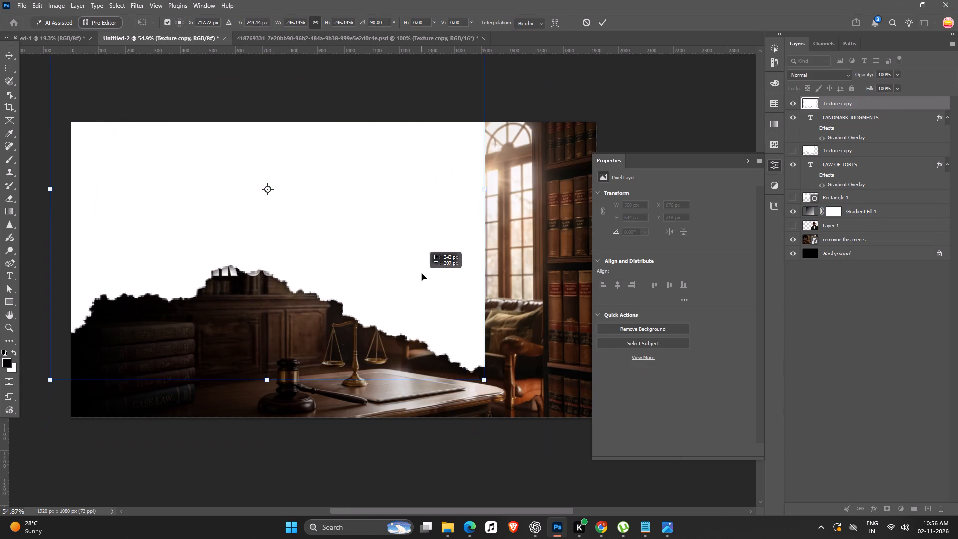
drag(422, 274, 411, 276)
key(Return)
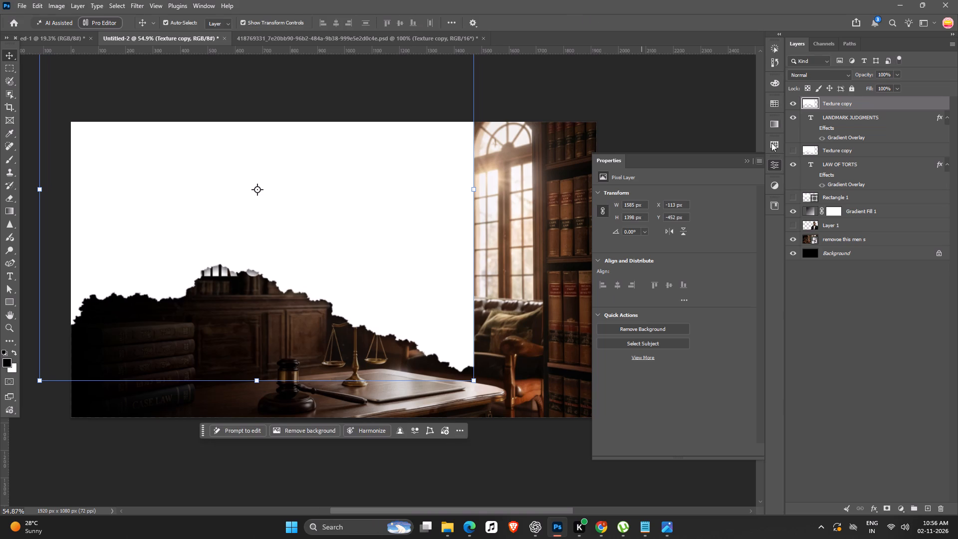
Move the new Texture copy layer below Layer 1 and place Gradient Fill 1 directly beneath it.
drag(864, 102, 867, 235)
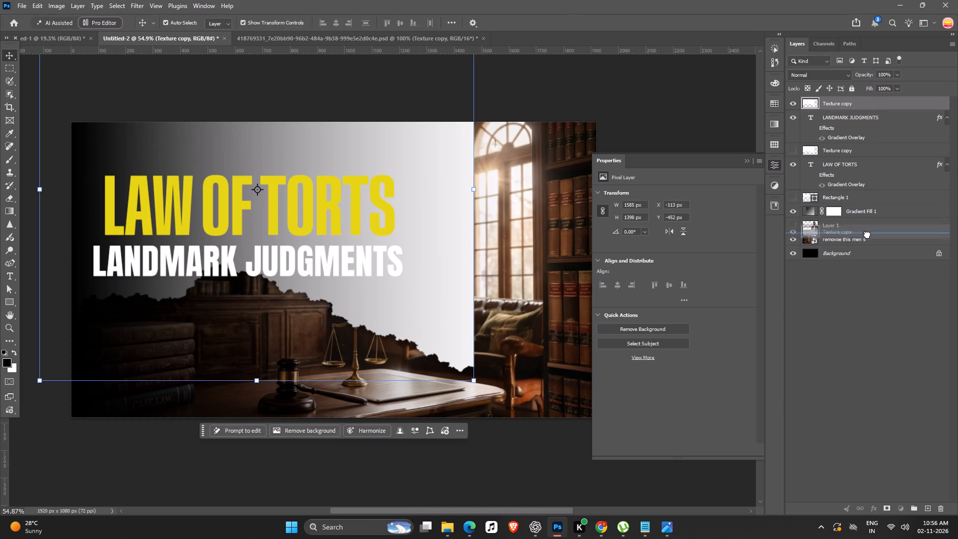
drag(867, 235, 867, 236)
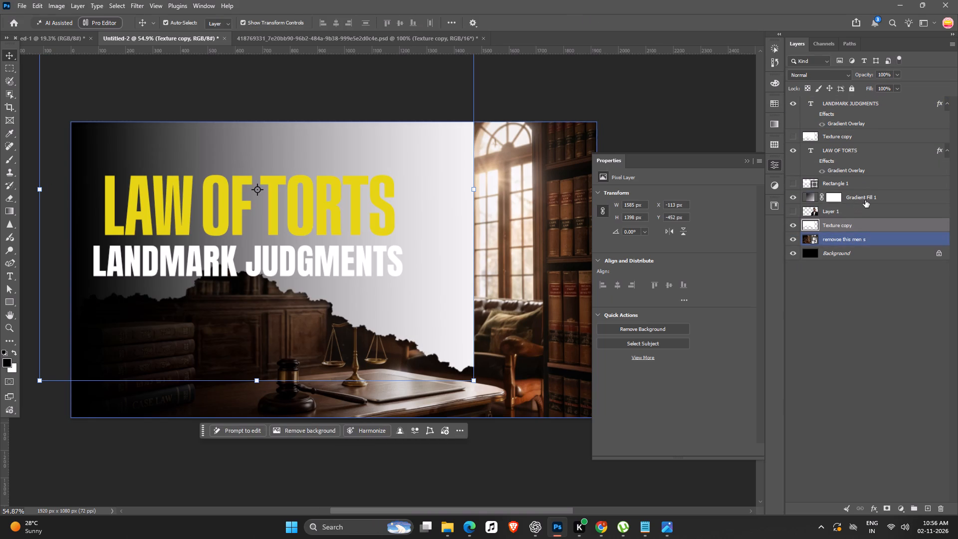
drag(865, 200, 862, 234)
click(621, 86)
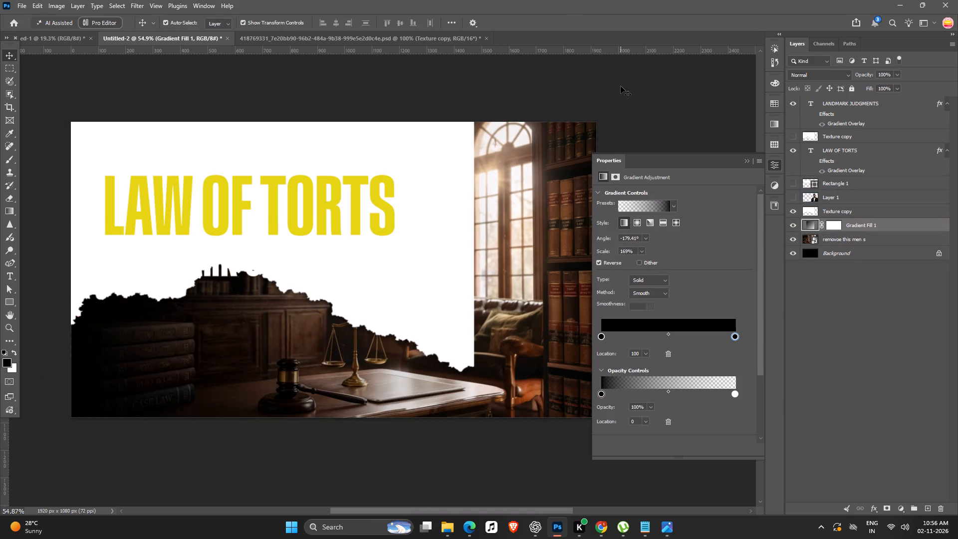
Show Layer 1 with the man's cutout.
click(792, 193)
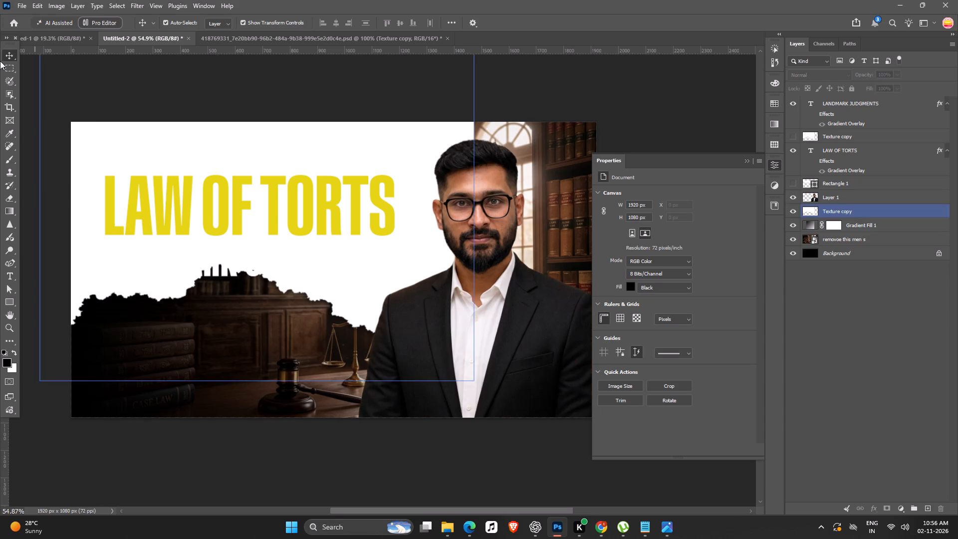
Move the torn paper down to about X -101, Y -318 px.
ctrl+scroll(430, 253, down, 8)
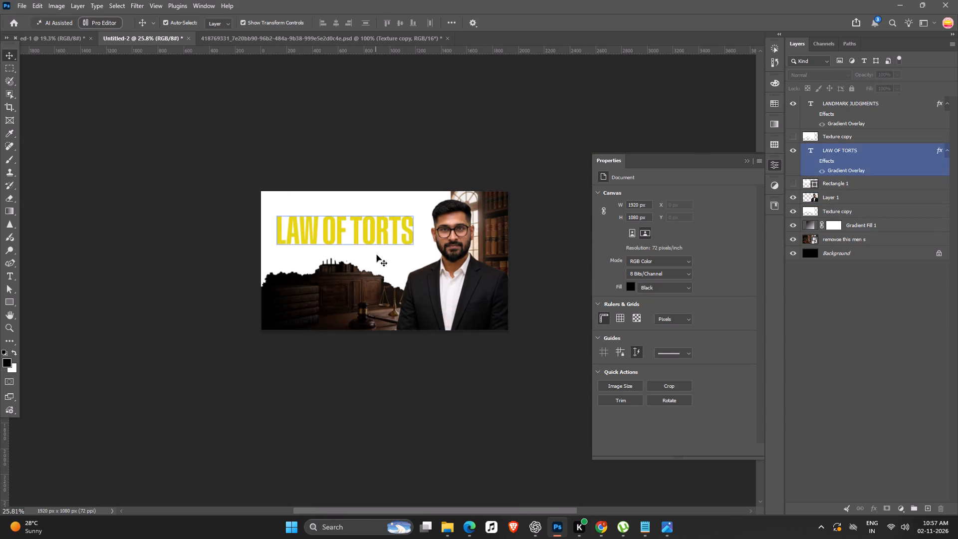
drag(388, 275, 391, 290)
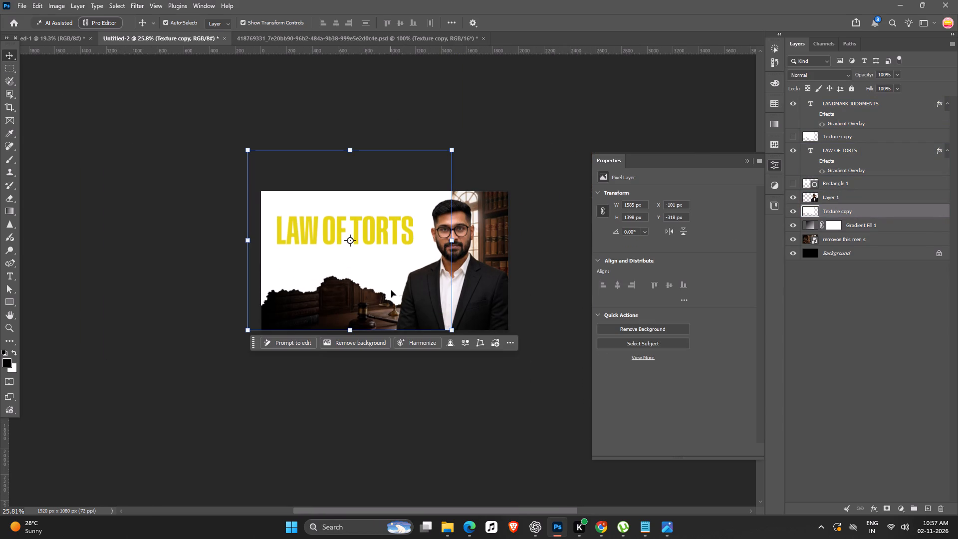
click(466, 392)
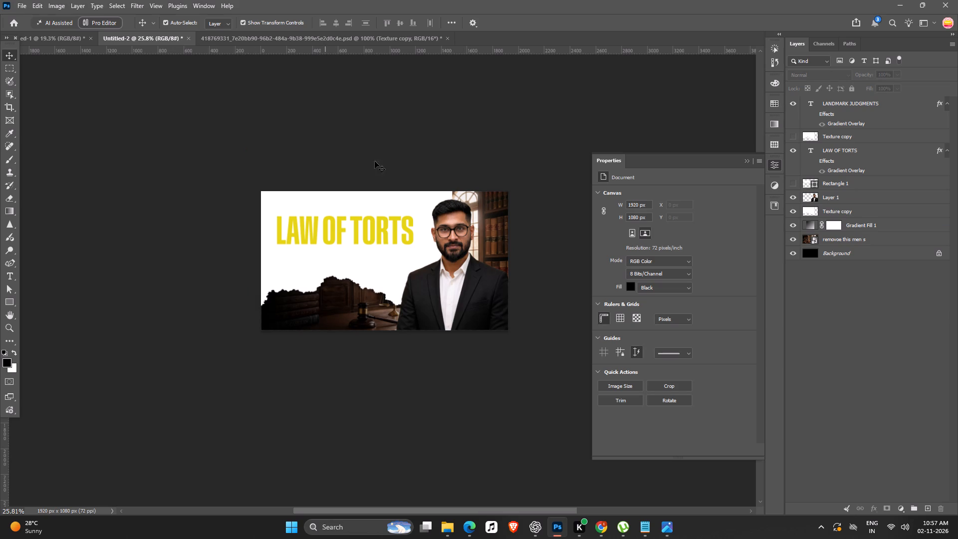
Turn the gradient overlay effects back on for the LAW OF TORTS and LANDMARK JUDGMENTS titles.
click(358, 246)
click(368, 239)
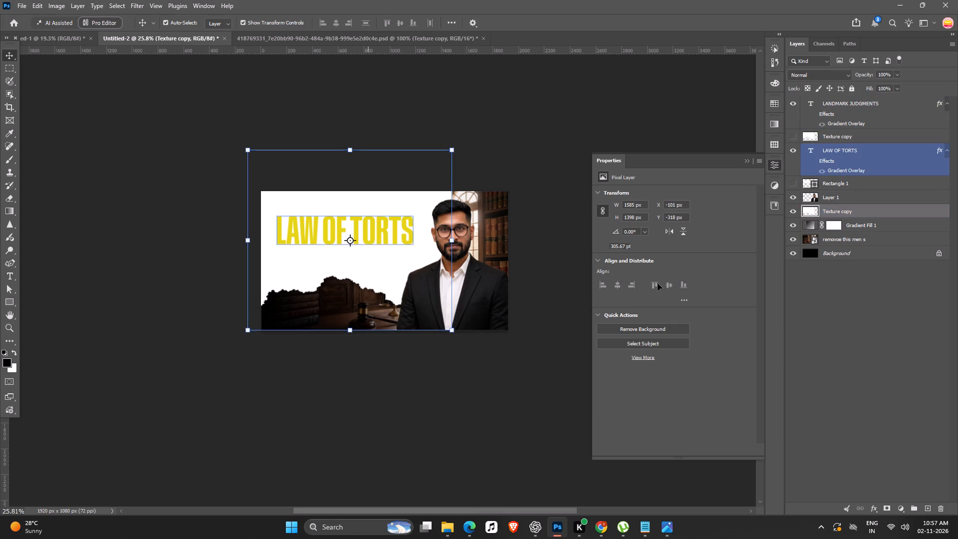
click(813, 163)
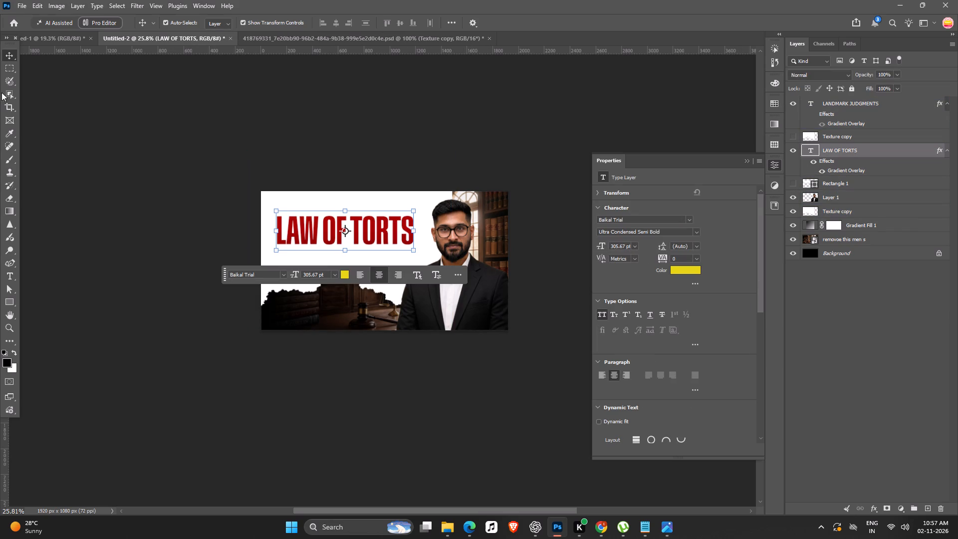
click(172, 109)
ctrl+scroll(504, 319, up, 3)
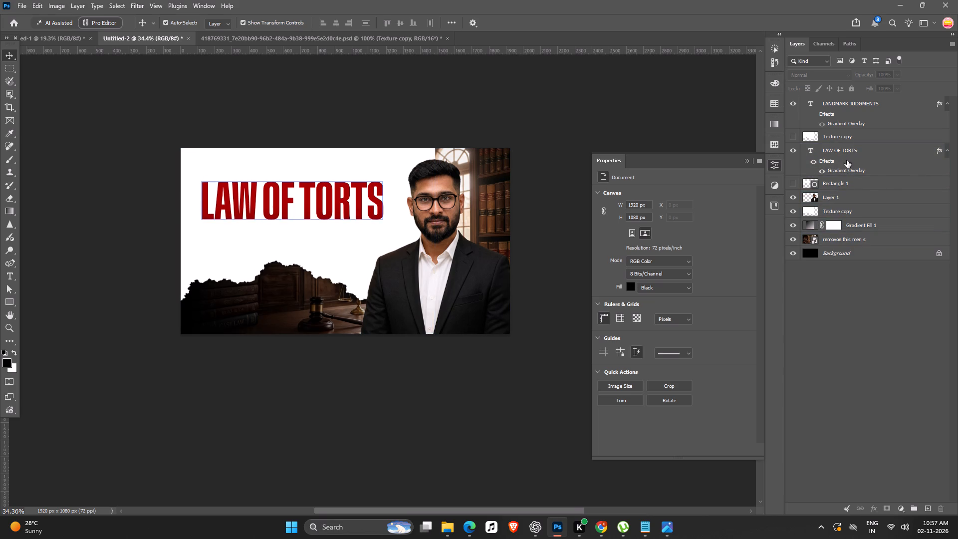
click(792, 152)
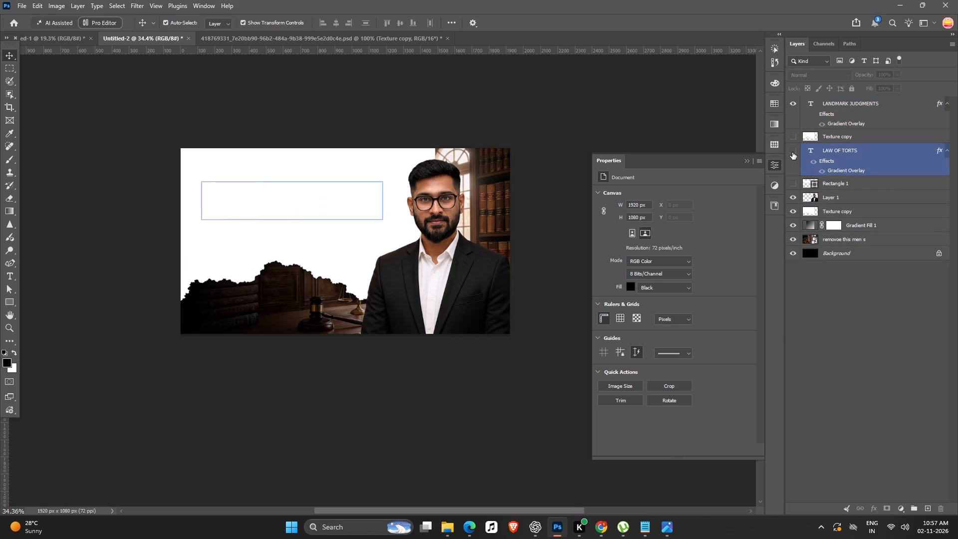
click(792, 152)
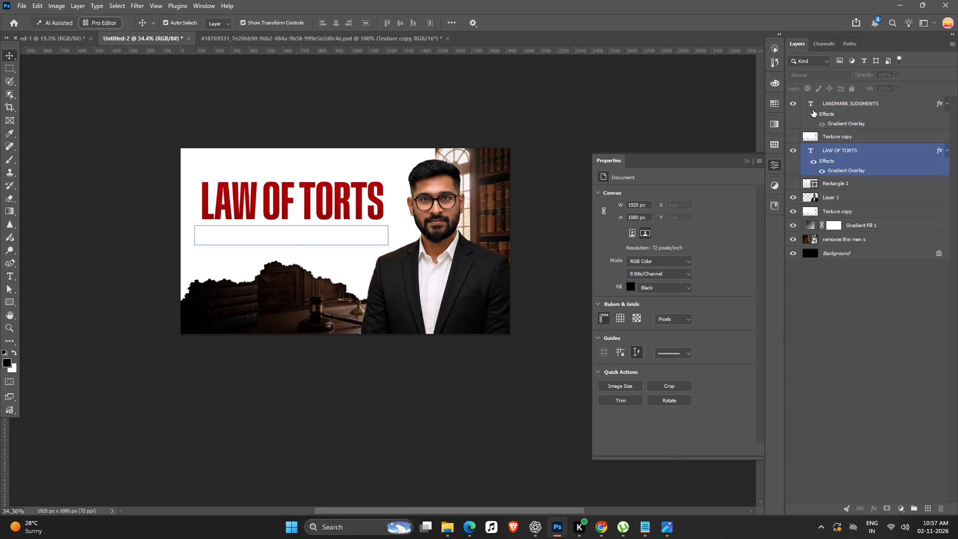
click(813, 110)
click(813, 114)
Distort the white torn paper by pulling its upper-right corner slightly inward so the edge beside the man slants.
click(192, 400)
key(space)
key(space)
key(space)
key(space)
key(space)
key(space)
key(space)
drag(192, 400, 173, 400)
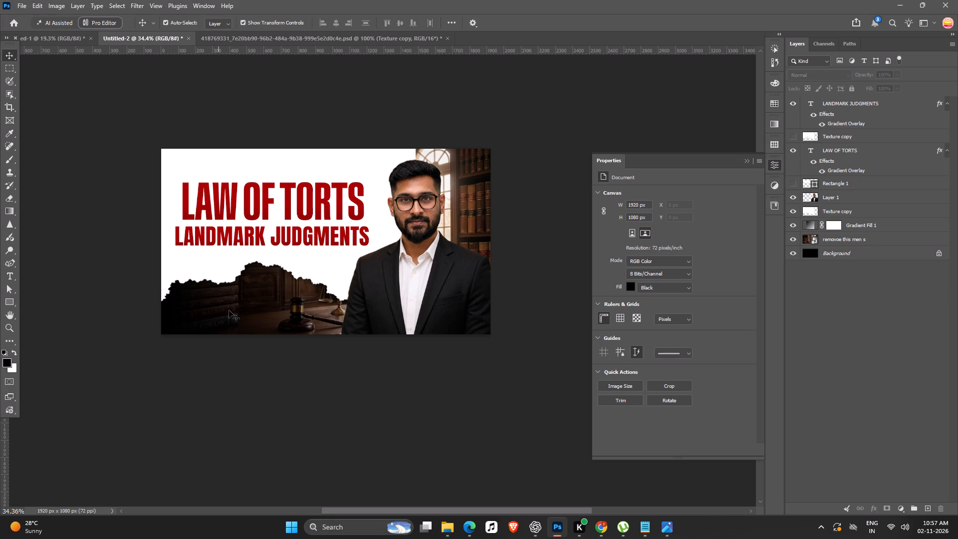
click(336, 159)
ctrl+drag(415, 92, 390, 97)
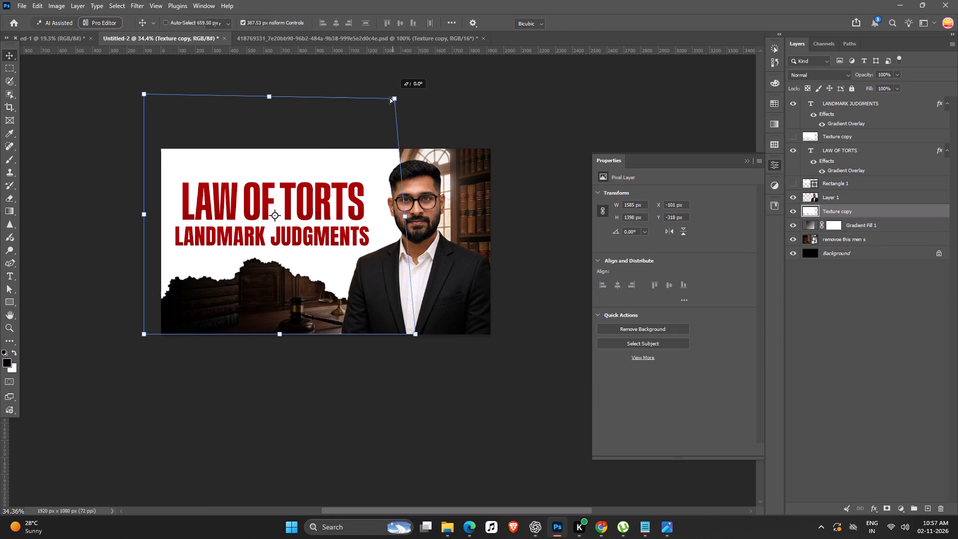
ctrl+drag(390, 97, 402, 100)
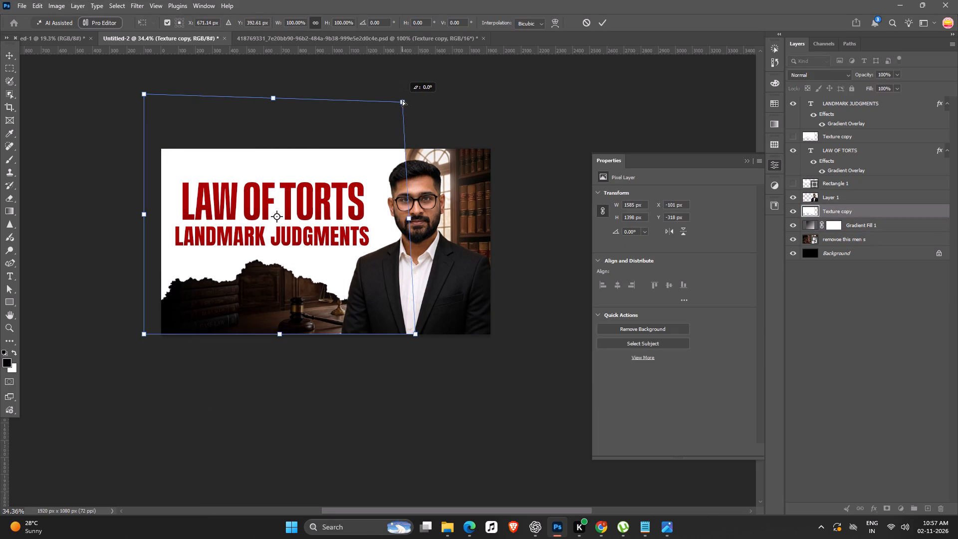
ctrl+drag(402, 100, 403, 98)
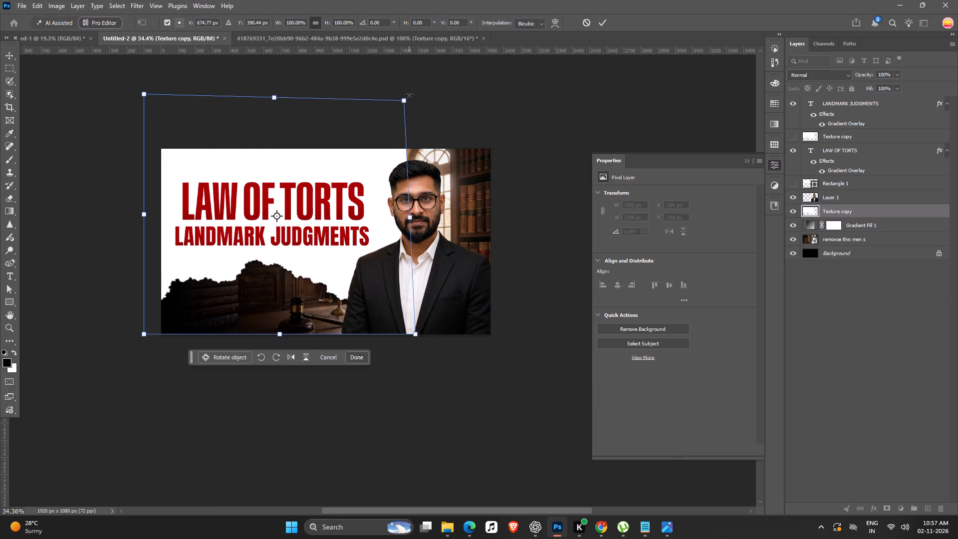
key(Return)
click(524, 137)
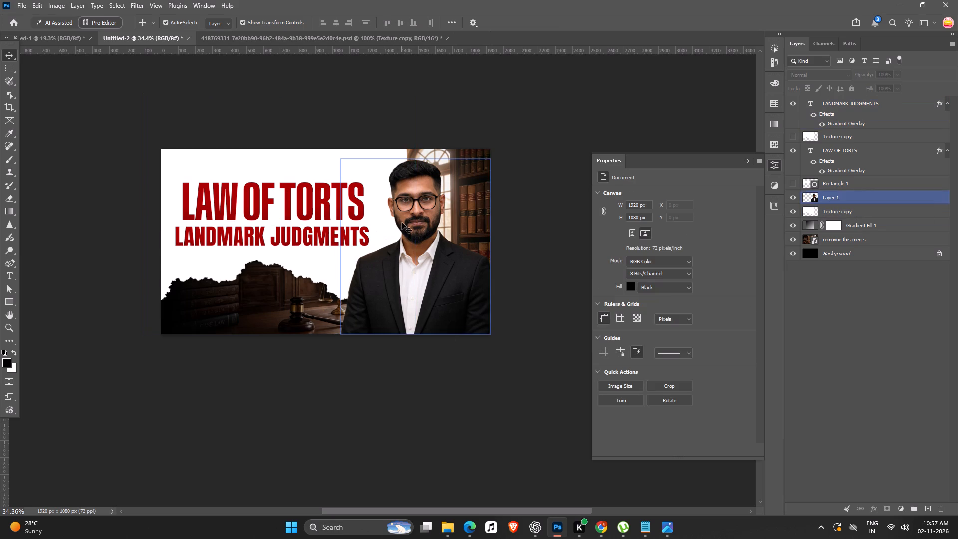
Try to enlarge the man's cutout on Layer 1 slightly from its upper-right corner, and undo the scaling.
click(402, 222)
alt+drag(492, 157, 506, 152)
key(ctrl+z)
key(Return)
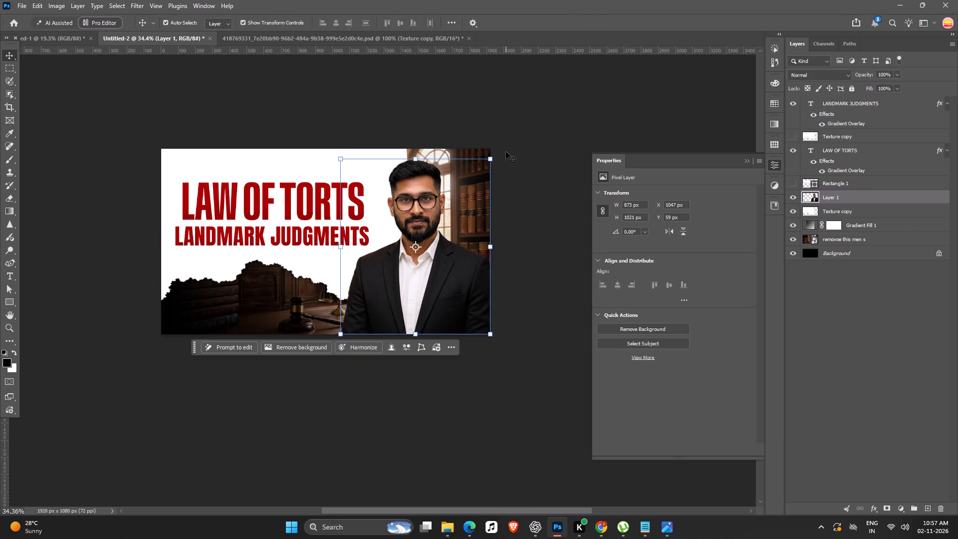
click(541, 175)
Move the torn paper on the Texture copy layer down to X -100, Y -223 px.
drag(313, 274, 311, 289)
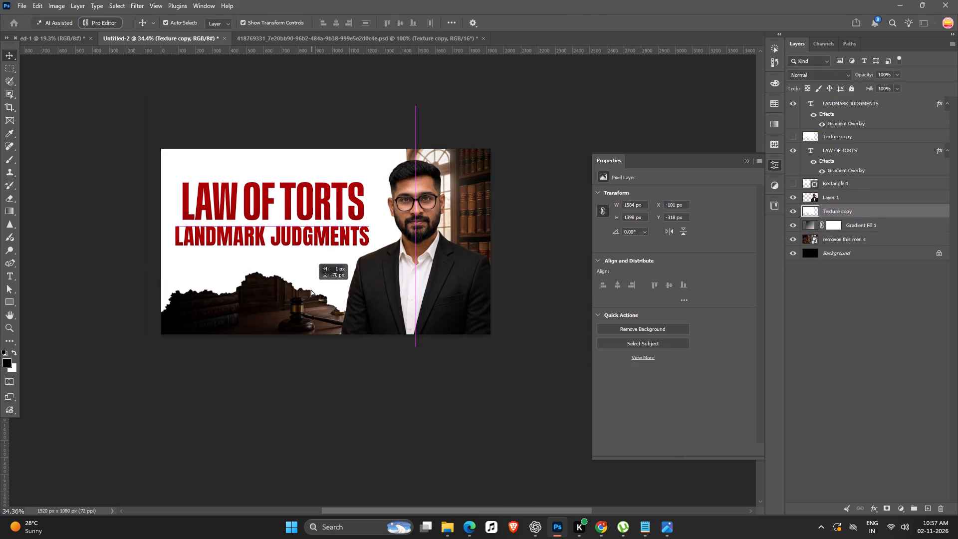
drag(311, 289, 311, 290)
click(474, 399)
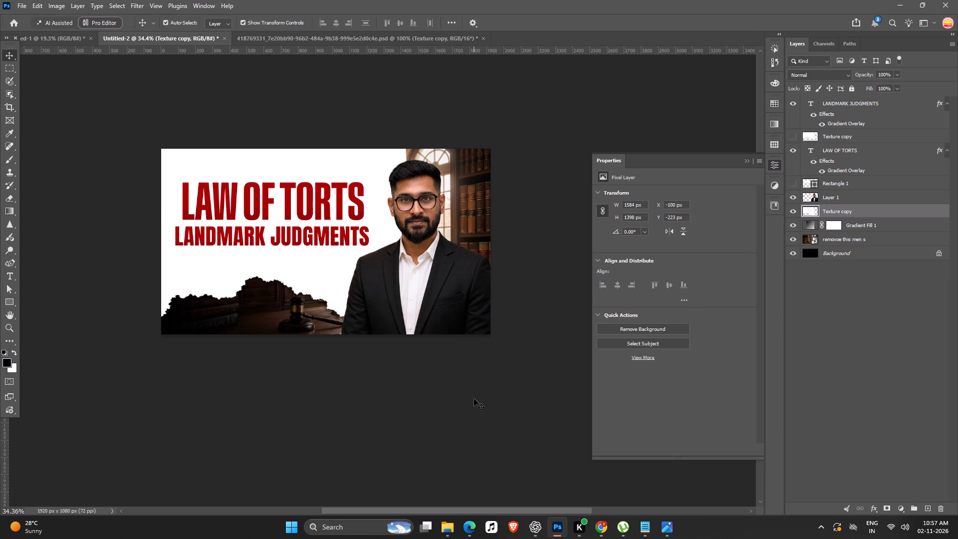
Duplicate the torn paper layer, flip the duplicate vertically and move it down about 700 px.
click(294, 156)
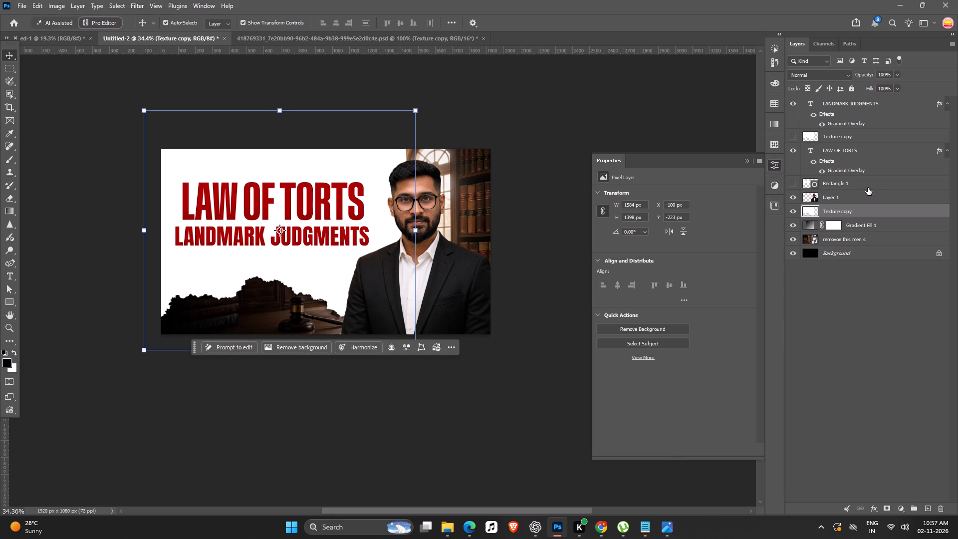
key(ctrl+j)
key(ctrl+t)
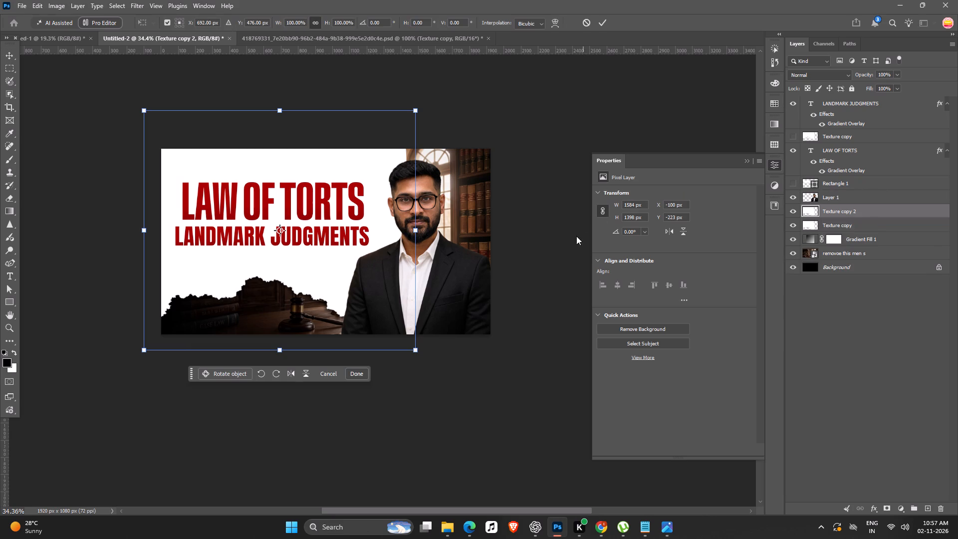
click(302, 371)
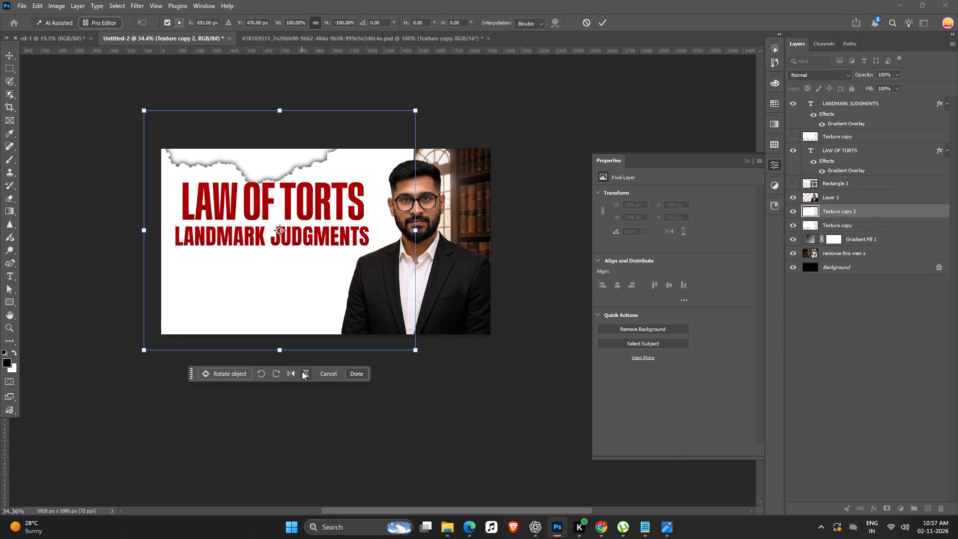
drag(331, 338, 334, 379)
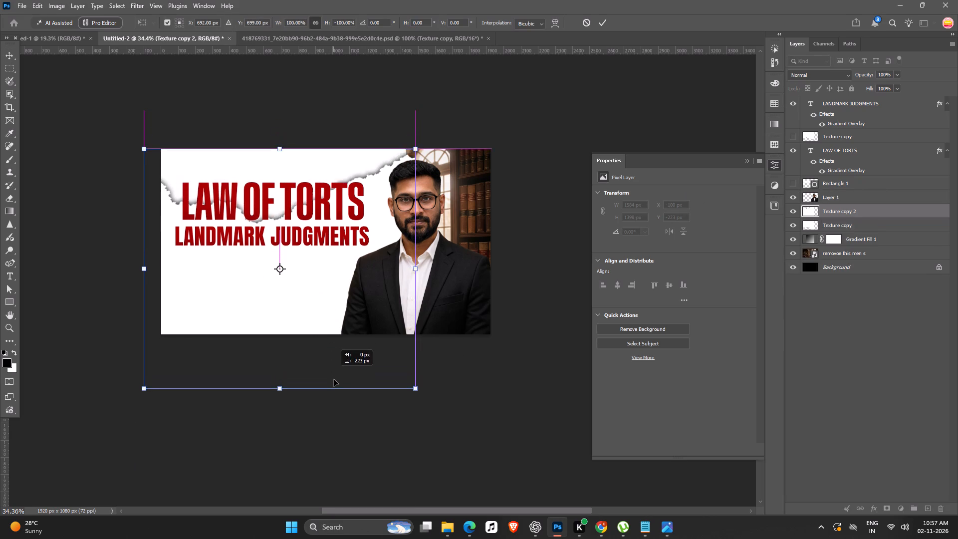
drag(334, 379, 333, 383)
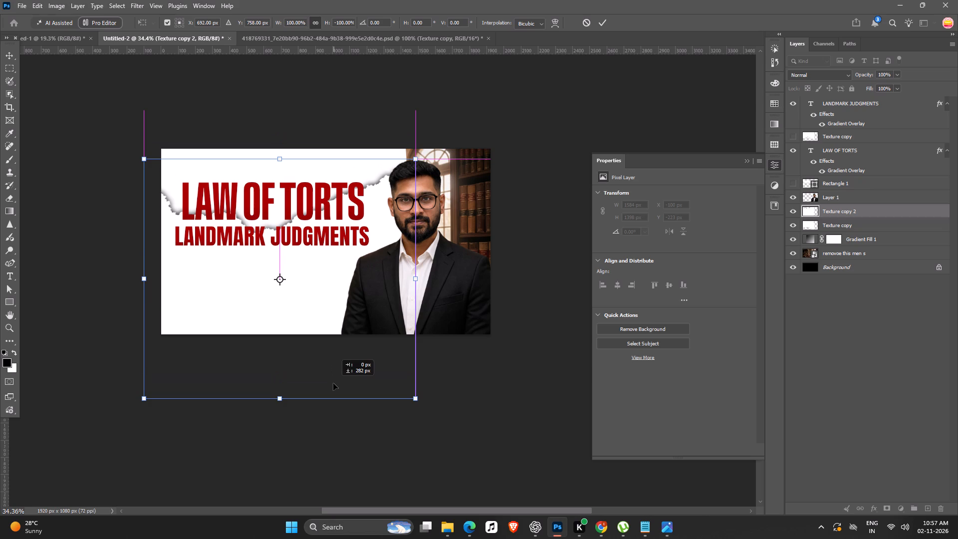
drag(333, 383, 327, 438)
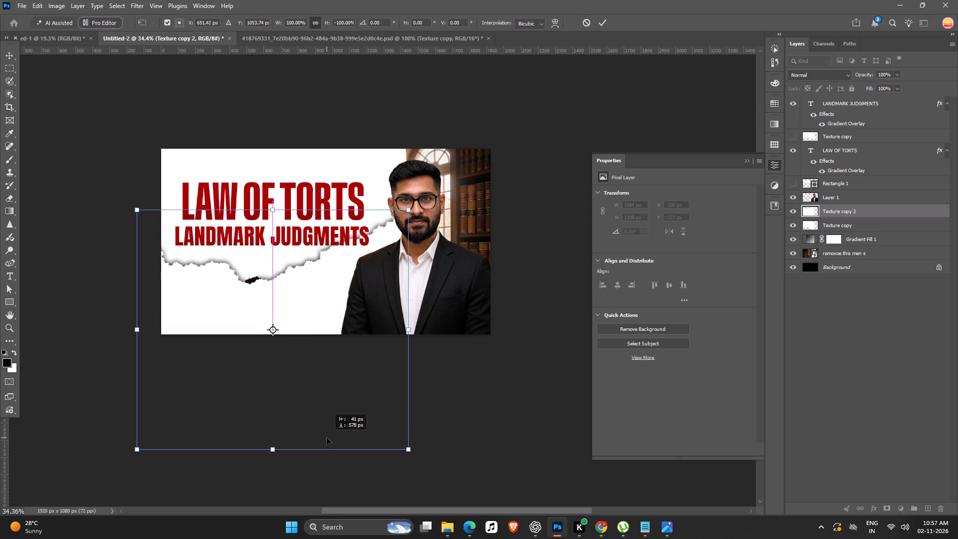
drag(327, 438, 336, 459)
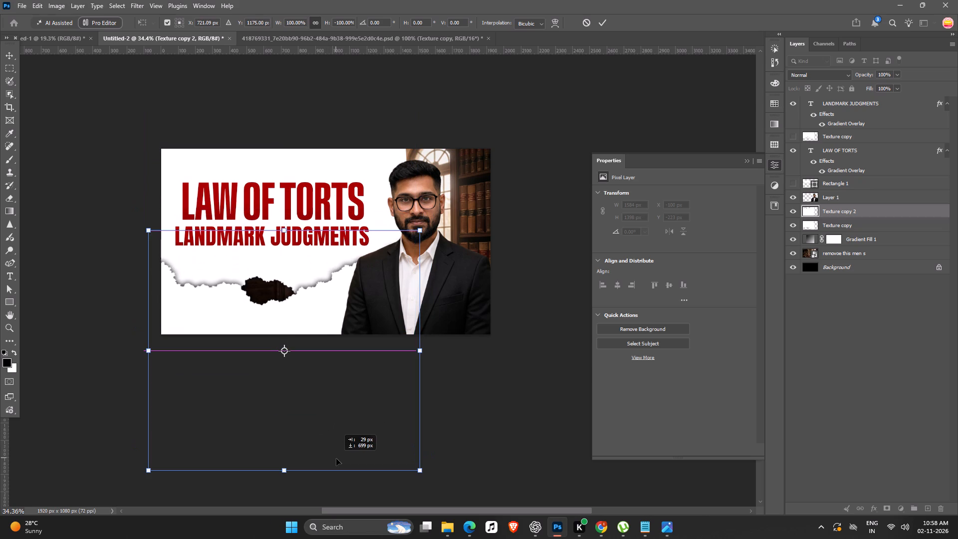
drag(336, 459, 332, 458)
click(590, 488)
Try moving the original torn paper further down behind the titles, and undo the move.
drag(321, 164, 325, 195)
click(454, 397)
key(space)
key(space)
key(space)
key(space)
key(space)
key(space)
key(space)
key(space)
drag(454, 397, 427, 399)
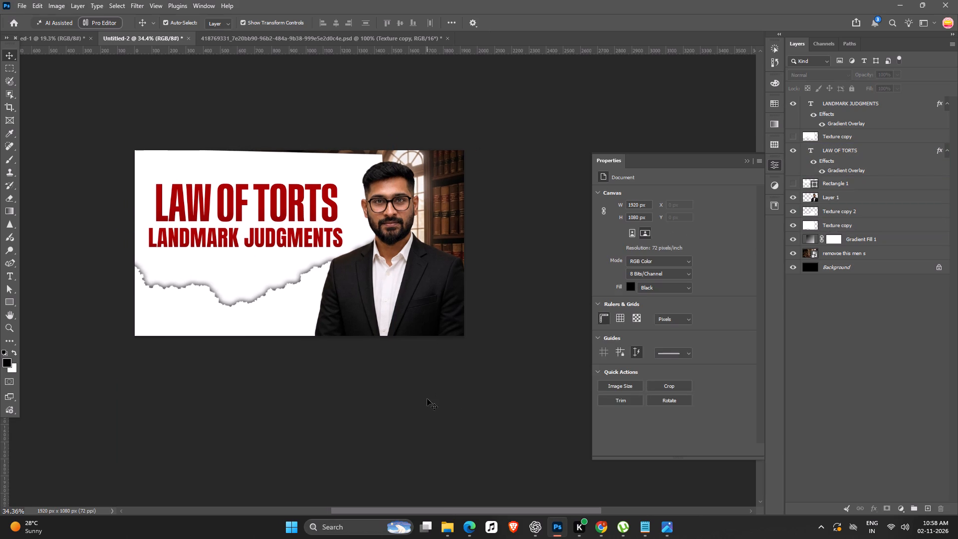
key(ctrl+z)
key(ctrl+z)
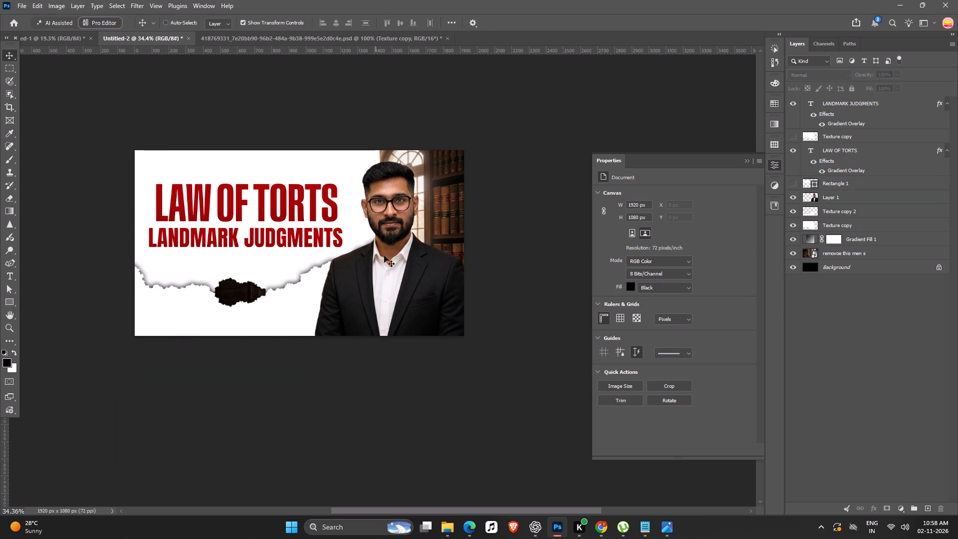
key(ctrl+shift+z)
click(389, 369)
Move the flipped torn paper, Texture copy 2, up to X -100, Y 30 px.
drag(283, 325, 284, 239)
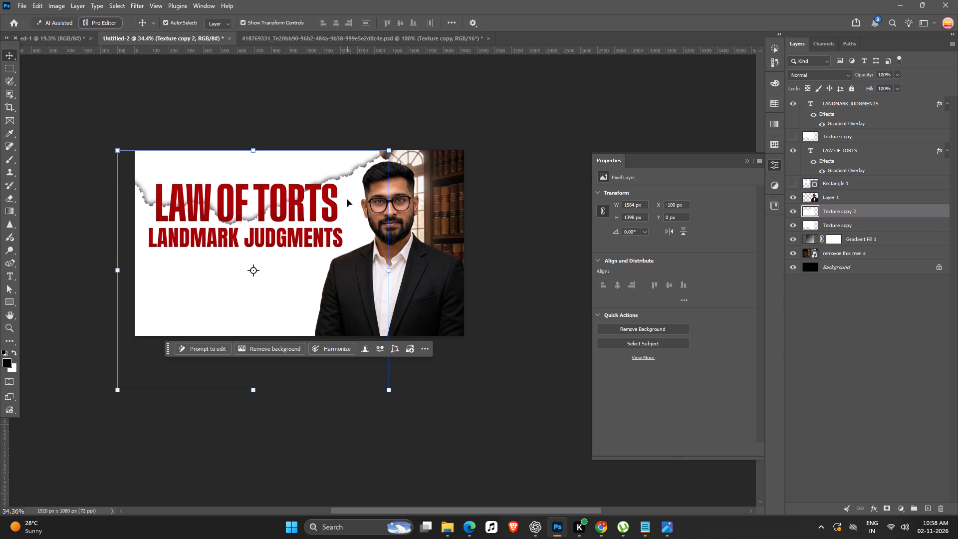
key(shift+Down)
key(shift+Down)
key(shift+Down)
click(536, 133)
Add a layer mask to the original Texture copy layer and paint out its upper area with a black 800 px brush.
click(302, 157)
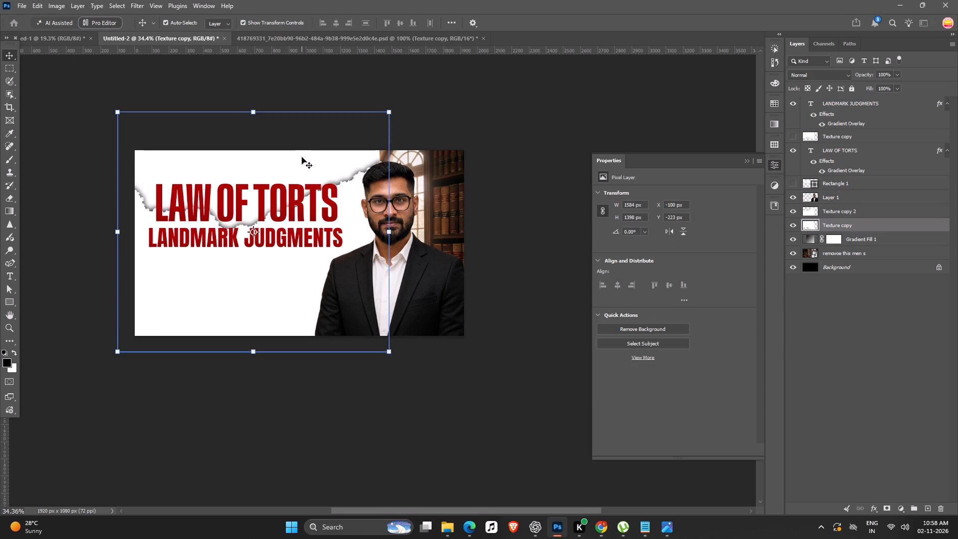
click(893, 513)
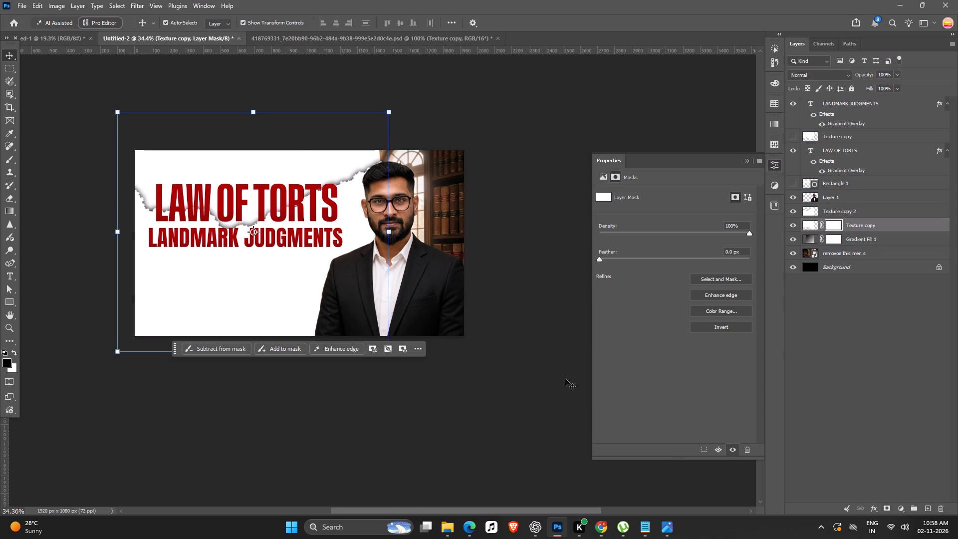
key(b)
key(bracketright)
key(bracketright)
key(bracketright)
key(bracketright)
key(bracketright)
key(bracketright)
key(bracketright)
key(bracketright)
key(bracketright)
key(bracketright)
key(bracketright)
key(bracketright)
key(bracketright)
key(bracketright)
key(bracketright)
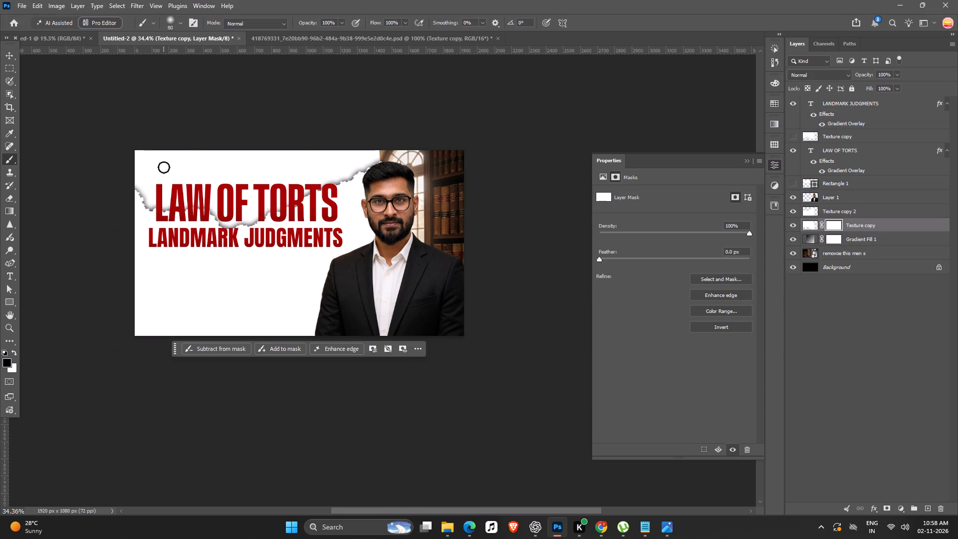
key(bracketright)
key(bracketright)
key(bracketright)
key(bracketright)
key(bracketright)
key(bracketright)
key(bracketright)
key(bracketright)
key(bracketright)
key(bracketright)
key(bracketright)
key(bracketright)
key(bracketright)
key(bracketright)
key(bracketright)
key(bracketright)
key(bracketright)
key(bracketright)
key(bracketright)
key(bracketright)
key(bracketright)
drag(150, 159, 213, 155)
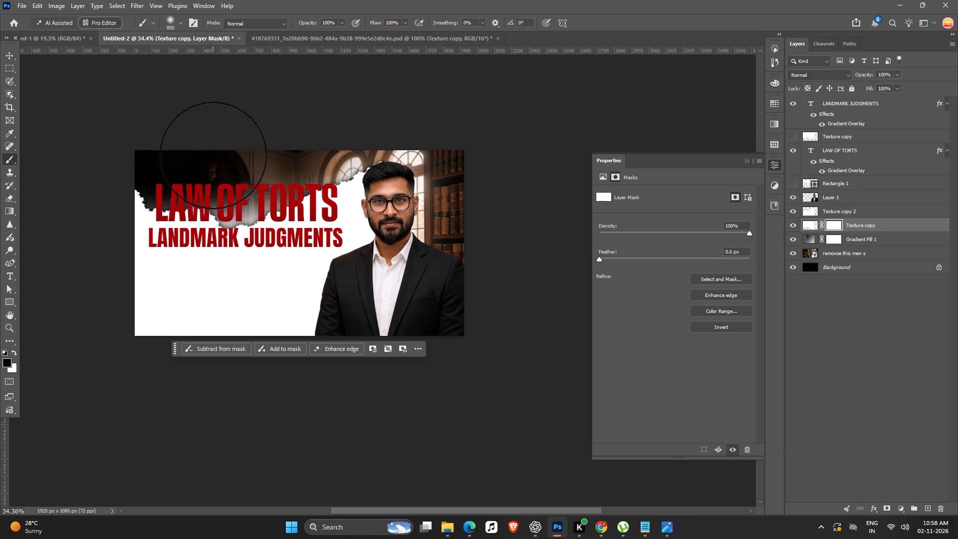
drag(213, 155, 307, 186)
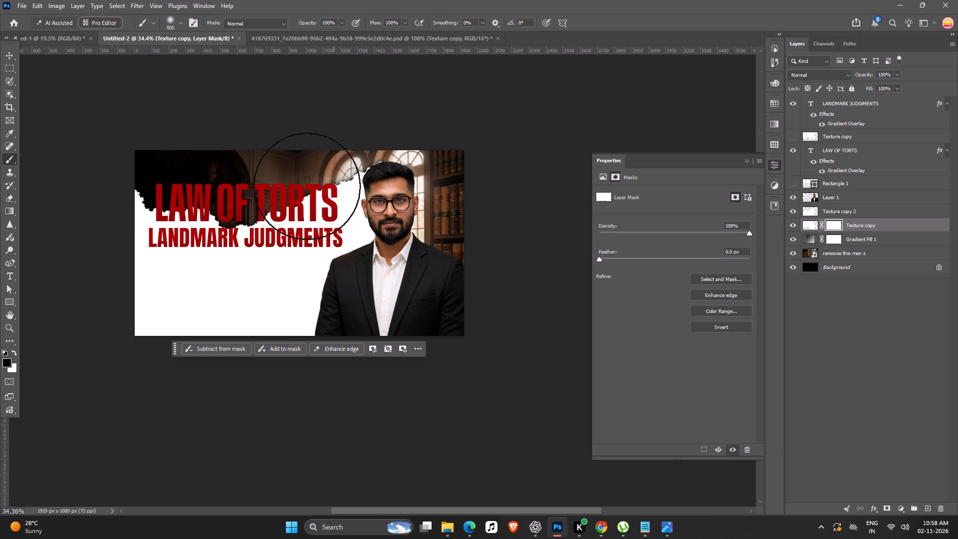
drag(307, 186, 397, 155)
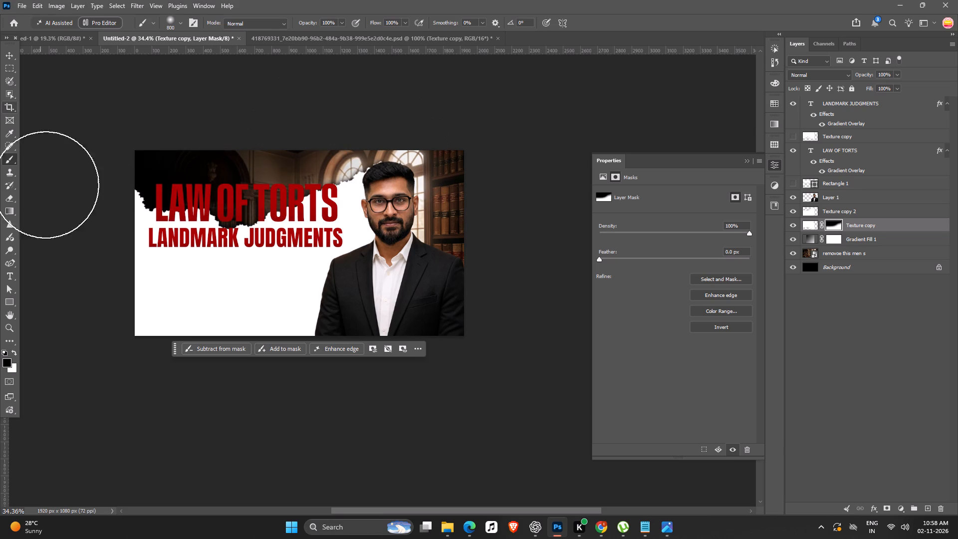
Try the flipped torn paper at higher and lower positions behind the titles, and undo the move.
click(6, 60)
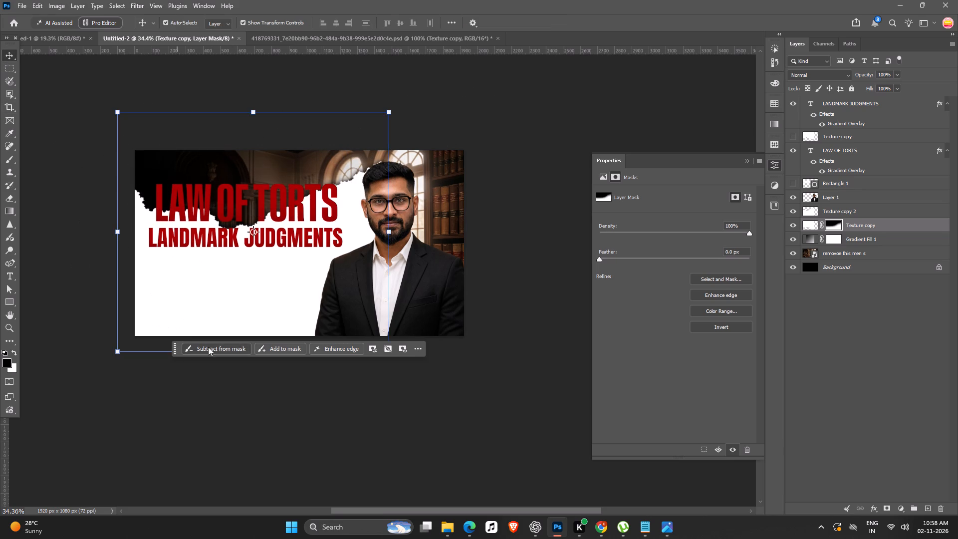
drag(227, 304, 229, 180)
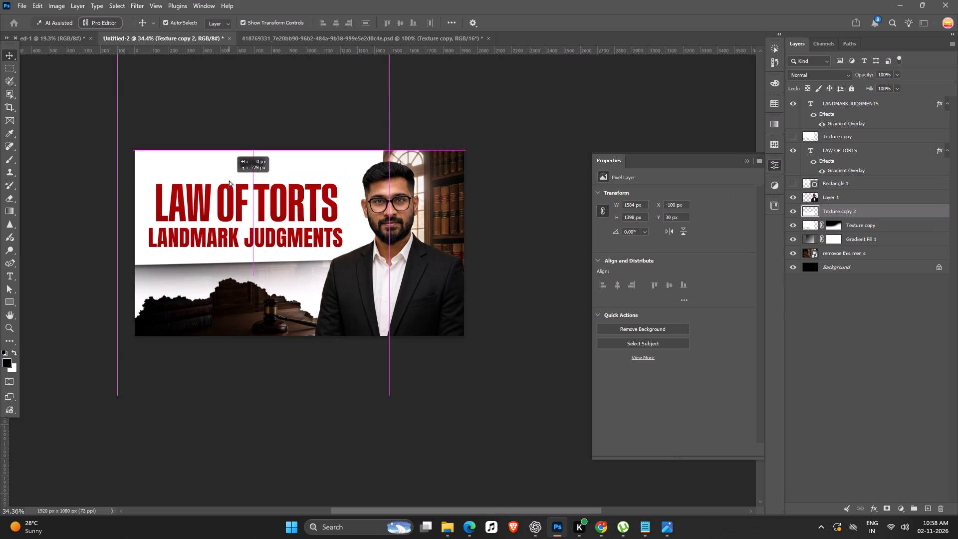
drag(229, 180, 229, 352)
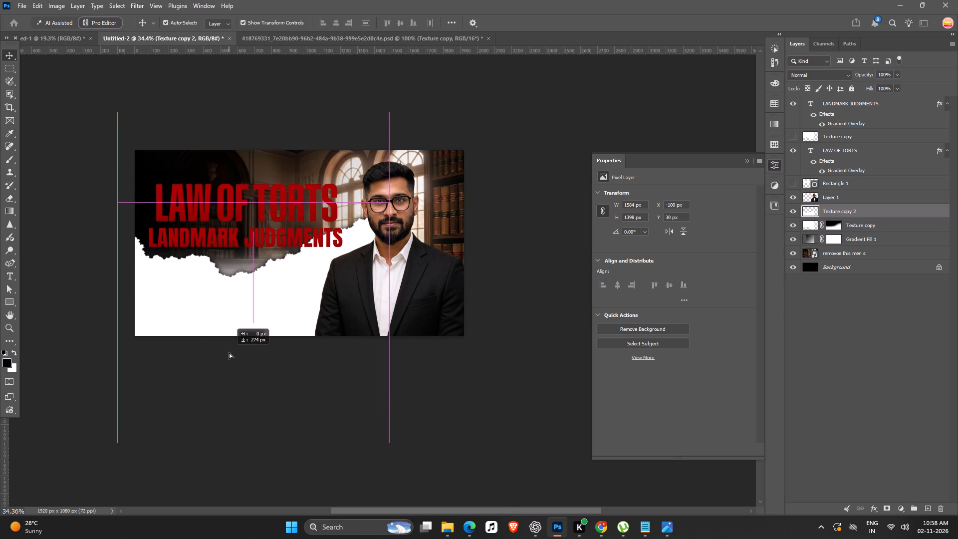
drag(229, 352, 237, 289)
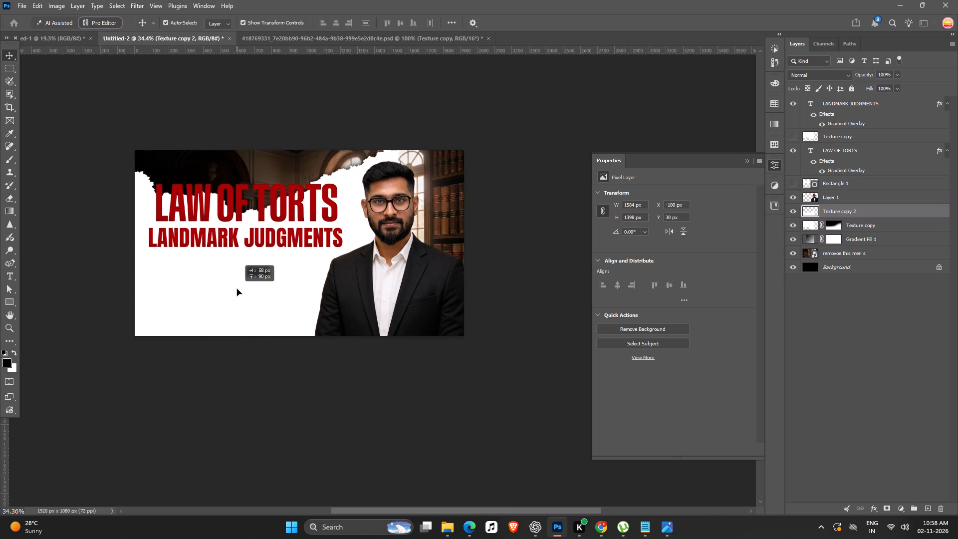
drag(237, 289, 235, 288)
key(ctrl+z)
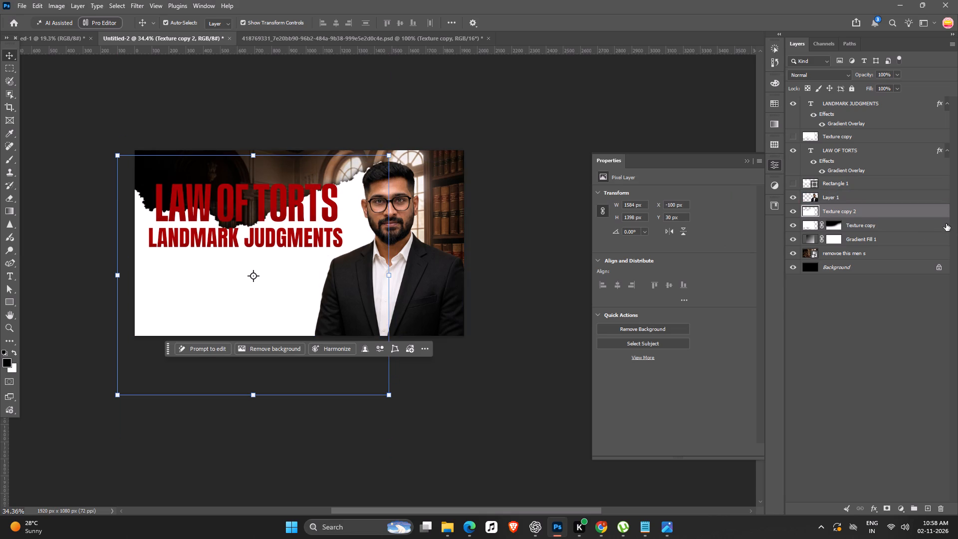
Add a layer mask to the Texture copy 2 layer.
click(888, 508)
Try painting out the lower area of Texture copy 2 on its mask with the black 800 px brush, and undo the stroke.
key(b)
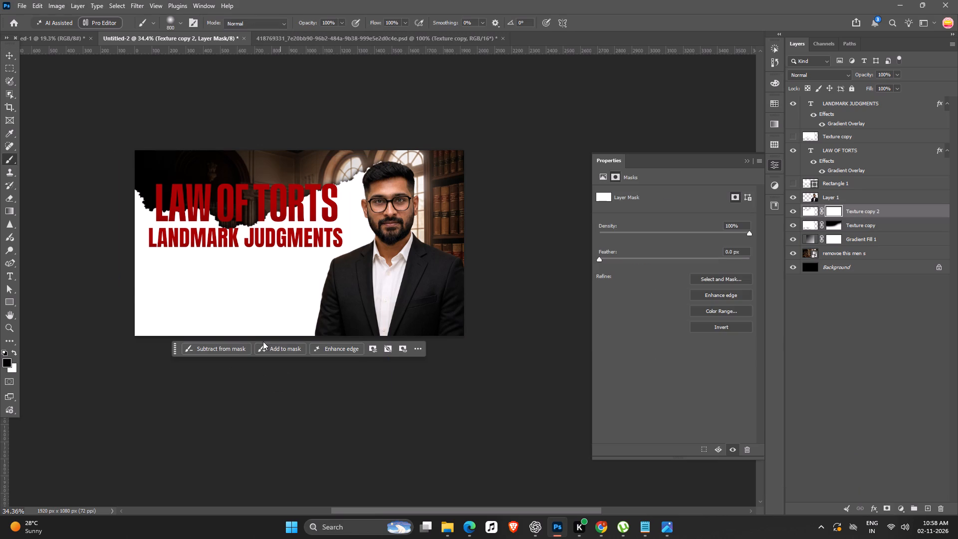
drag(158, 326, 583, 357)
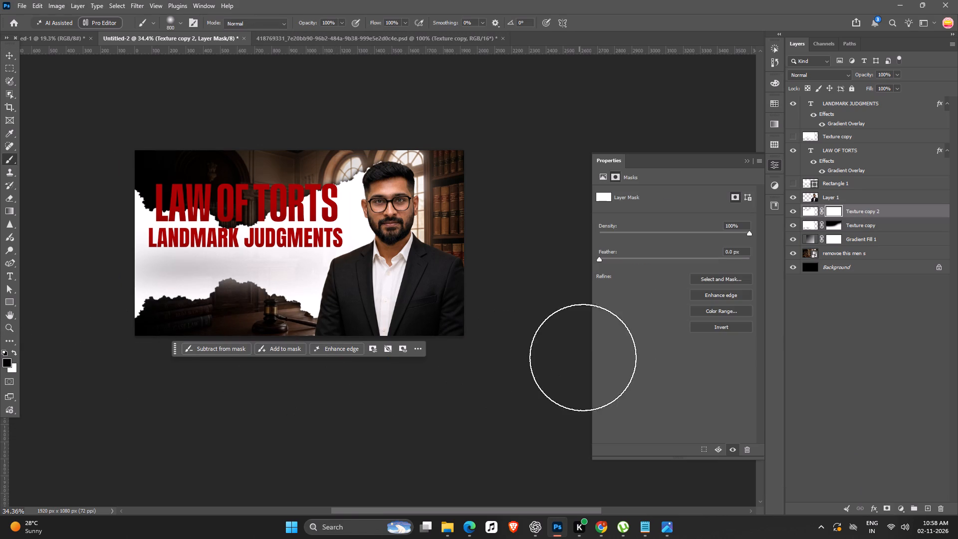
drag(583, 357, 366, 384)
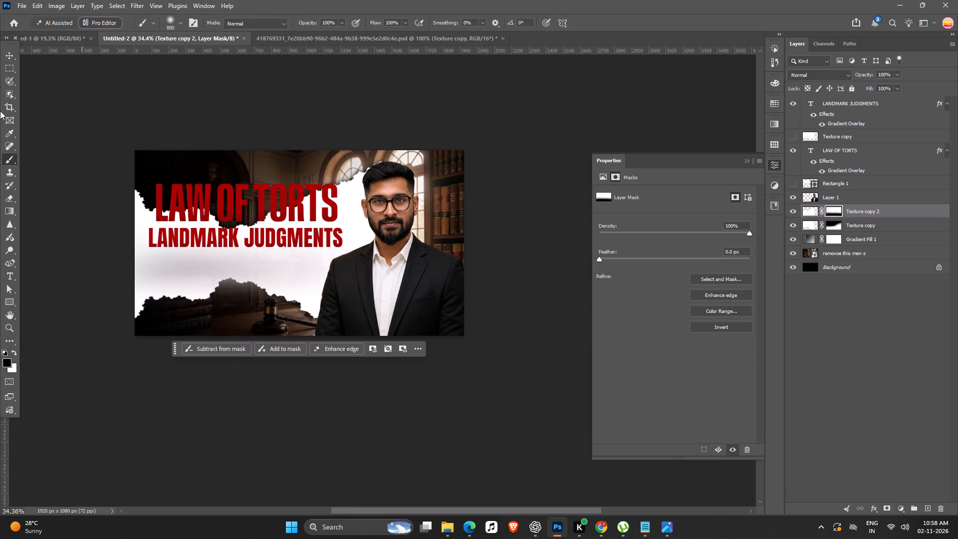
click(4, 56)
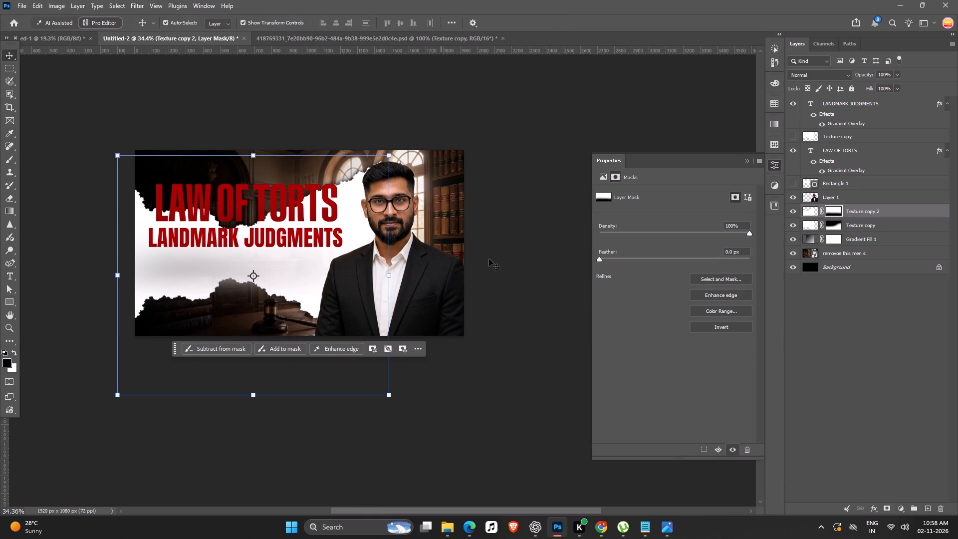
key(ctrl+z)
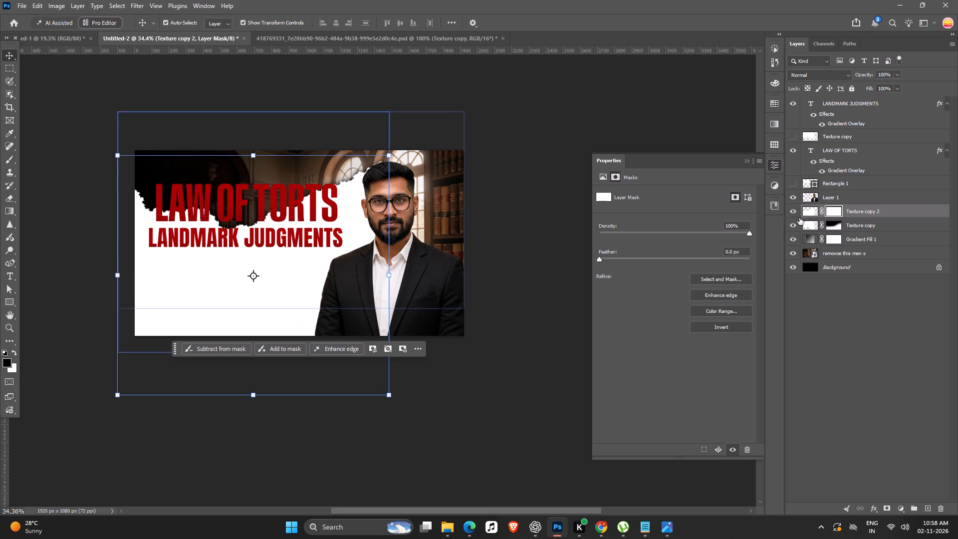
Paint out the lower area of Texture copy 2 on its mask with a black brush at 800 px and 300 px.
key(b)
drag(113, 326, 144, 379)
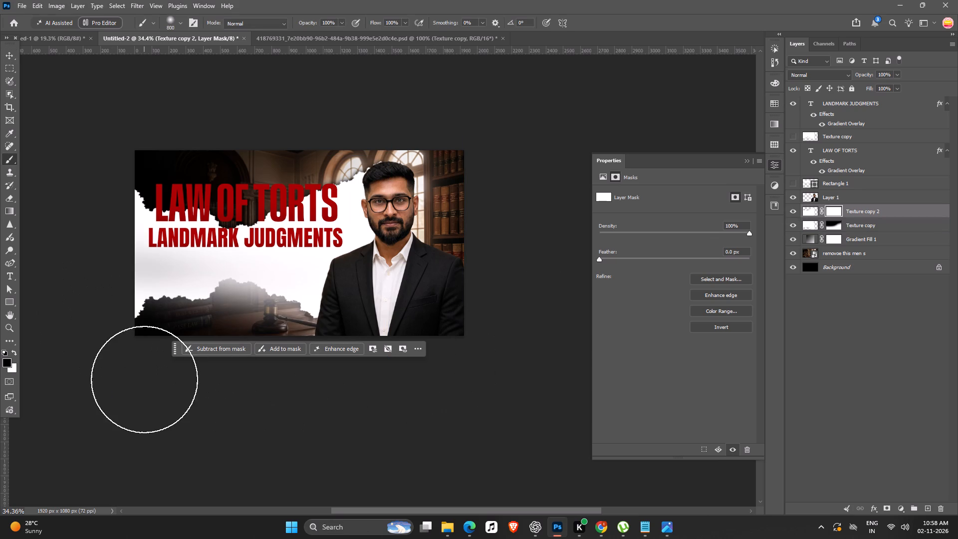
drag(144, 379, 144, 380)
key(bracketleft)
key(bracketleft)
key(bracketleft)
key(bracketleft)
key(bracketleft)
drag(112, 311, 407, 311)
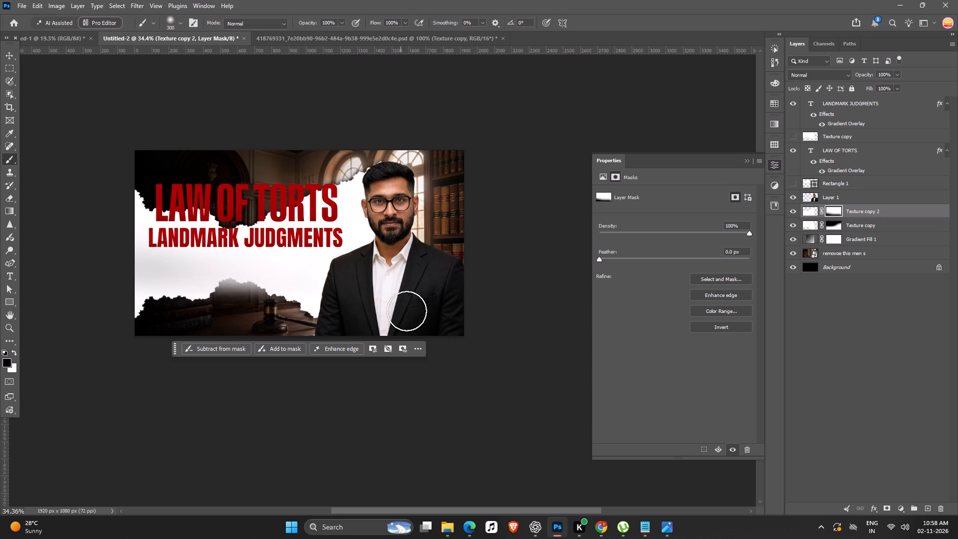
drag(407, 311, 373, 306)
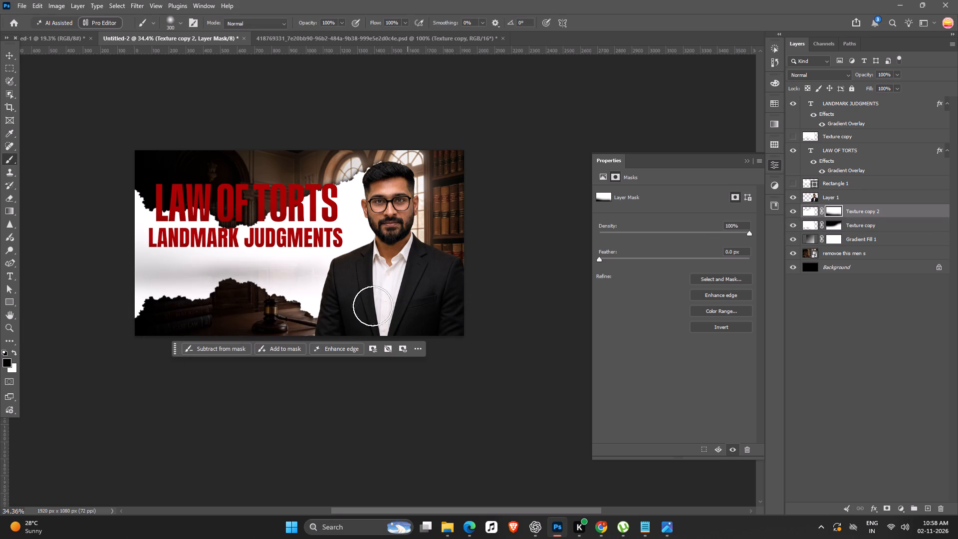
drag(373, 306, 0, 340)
Move the LANDMARK JUDGMENTS title lower so it sits clear beneath LAW OF TORTS.
click(7, 51)
click(70, 153)
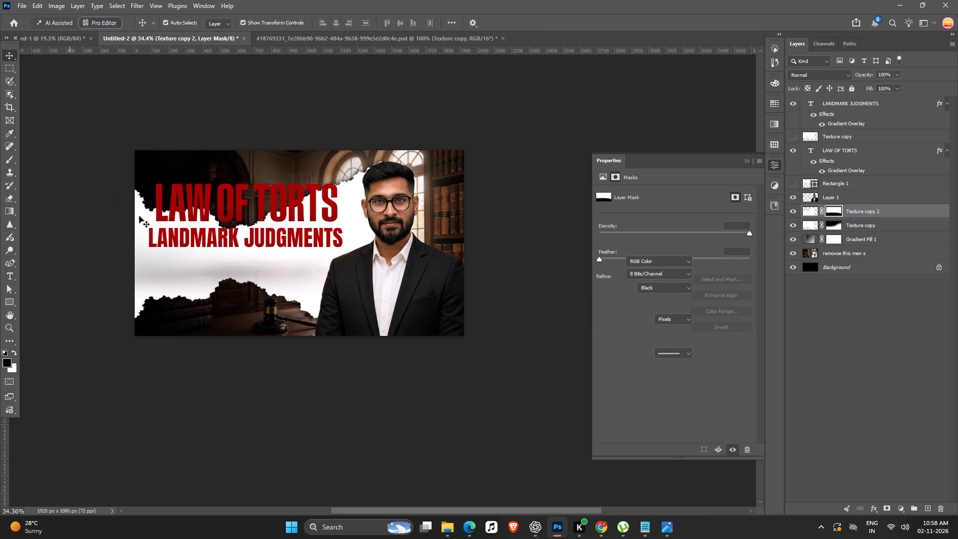
ctrl+scroll(255, 258, up, 3)
drag(303, 239, 303, 269)
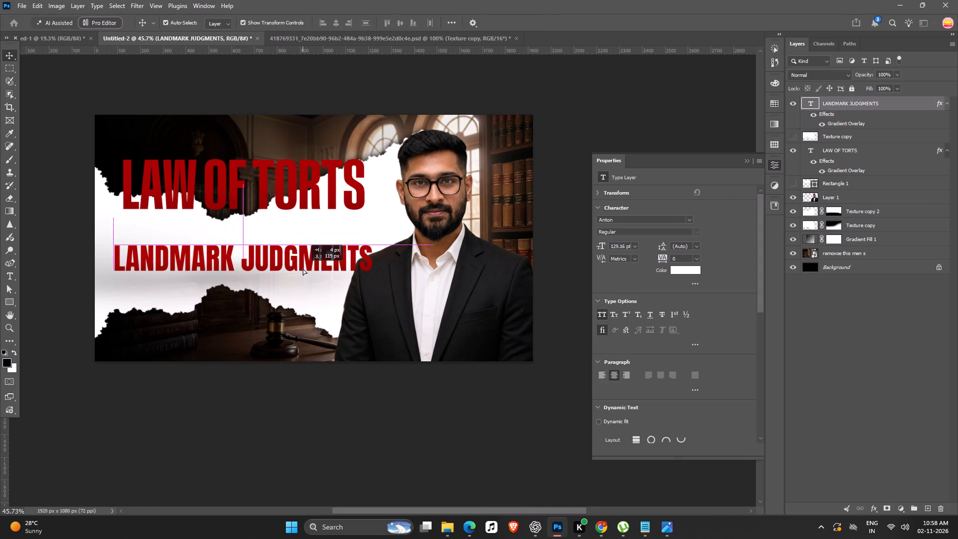
drag(303, 269, 295, 251)
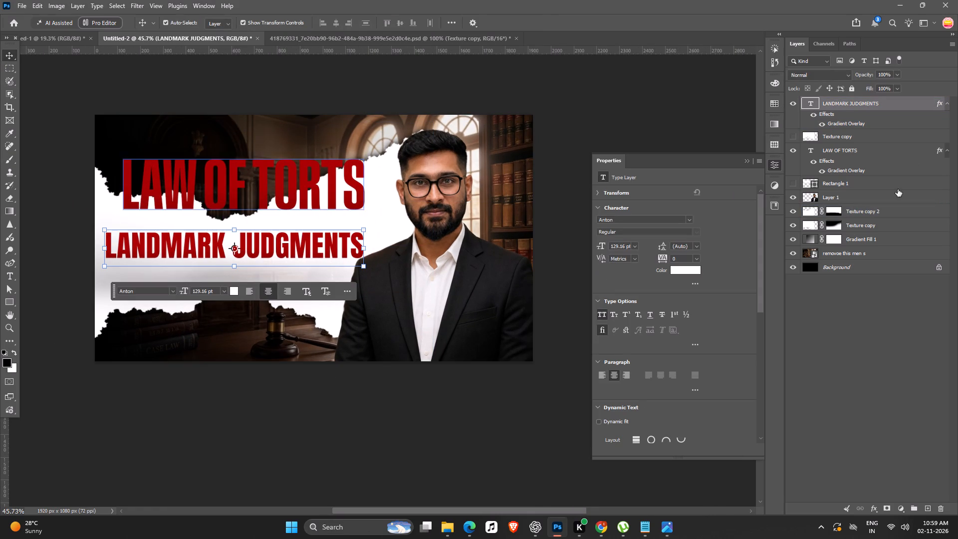
Transform Texture copy 2, Texture copy and the LANDMARK JUDGMENTS title together, scaling them to 119.40% and repositioning them behind the presenter.
ctrl+click(894, 211)
ctrl+click(897, 227)
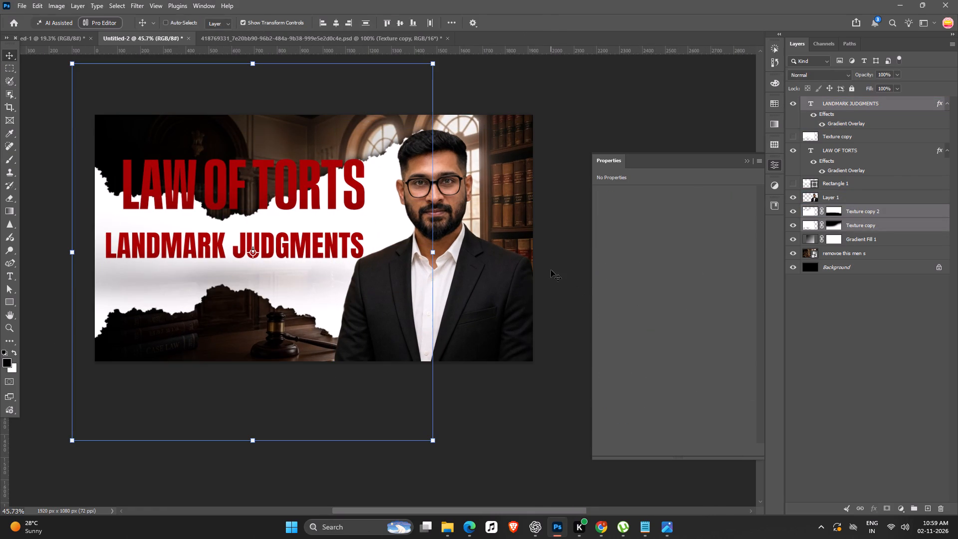
key(ctrl+t)
drag(380, 206, 381, 179)
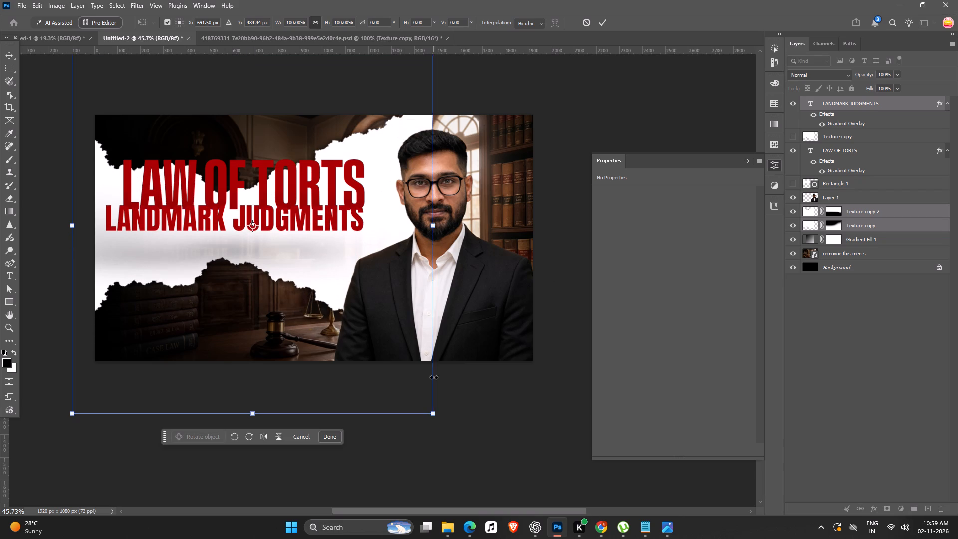
alt+drag(433, 416, 511, 411)
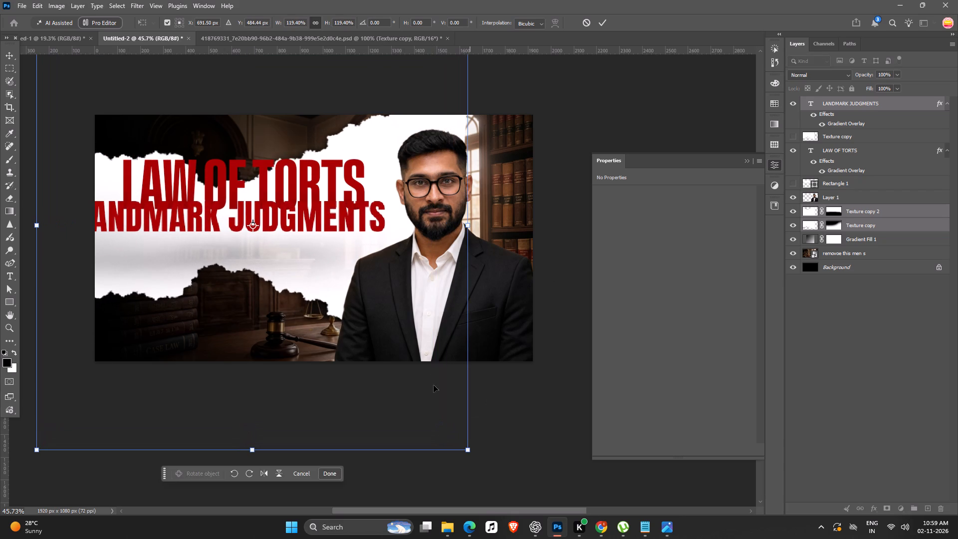
drag(322, 267, 323, 291)
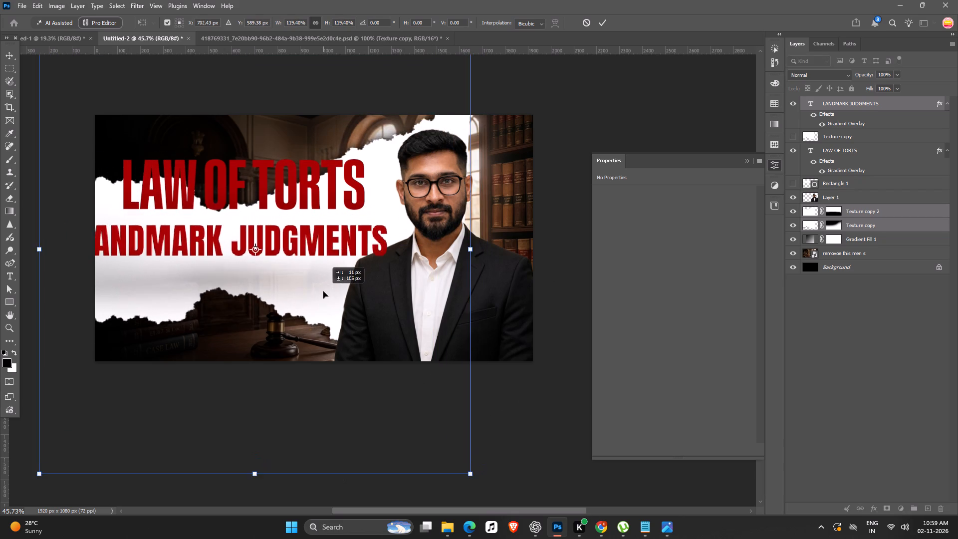
drag(323, 291, 307, 292)
drag(302, 293, 306, 286)
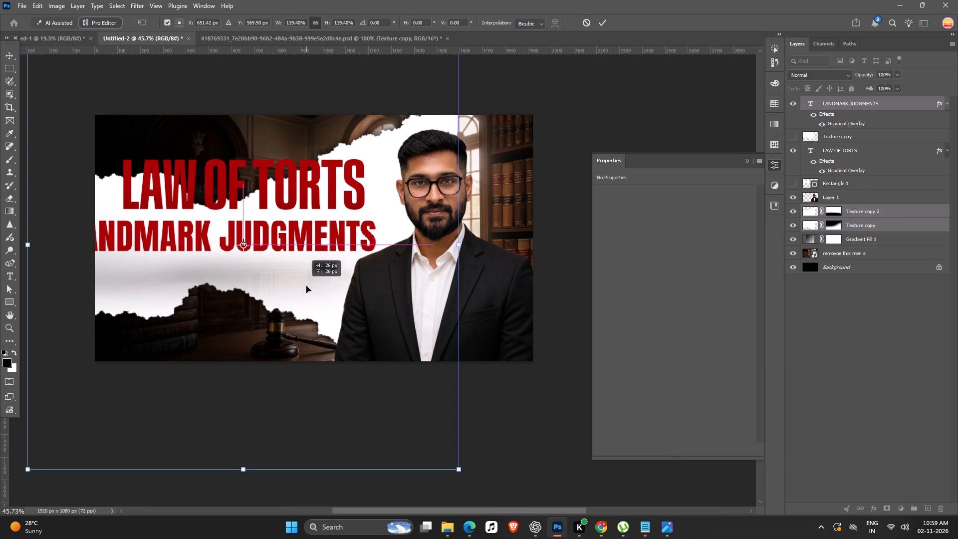
drag(306, 286, 338, 287)
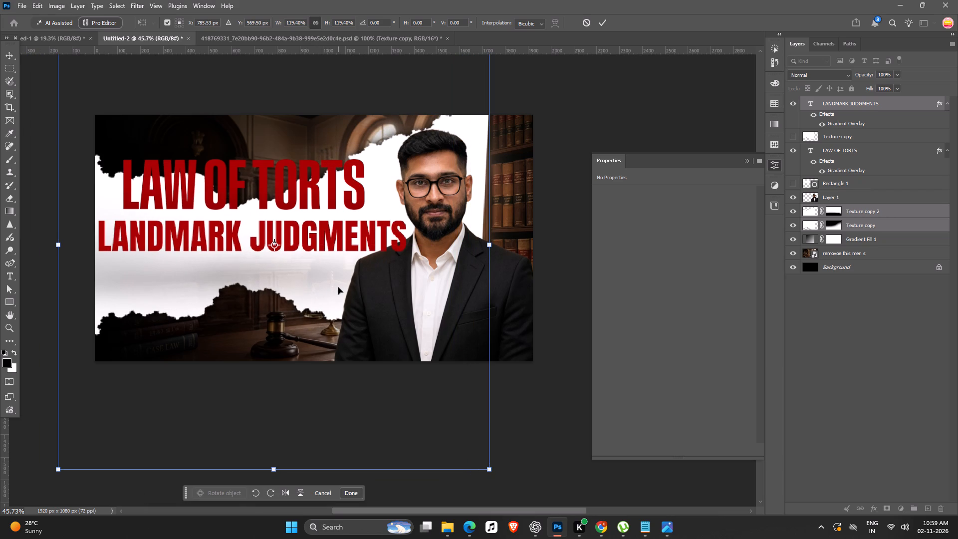
key(Return)
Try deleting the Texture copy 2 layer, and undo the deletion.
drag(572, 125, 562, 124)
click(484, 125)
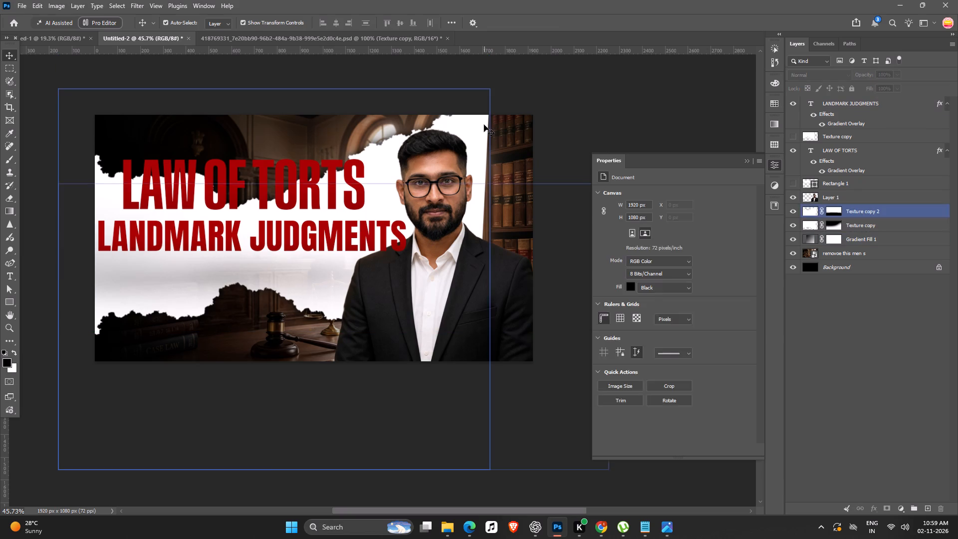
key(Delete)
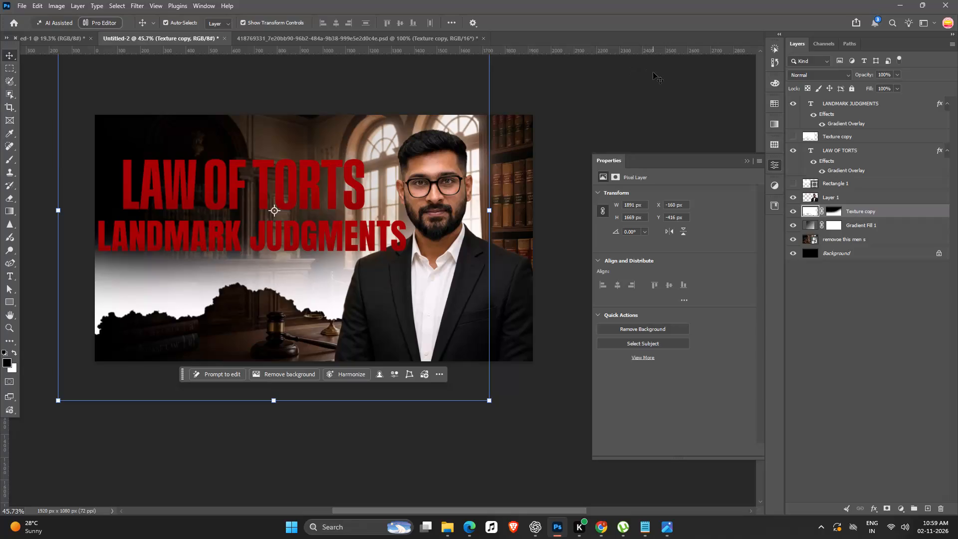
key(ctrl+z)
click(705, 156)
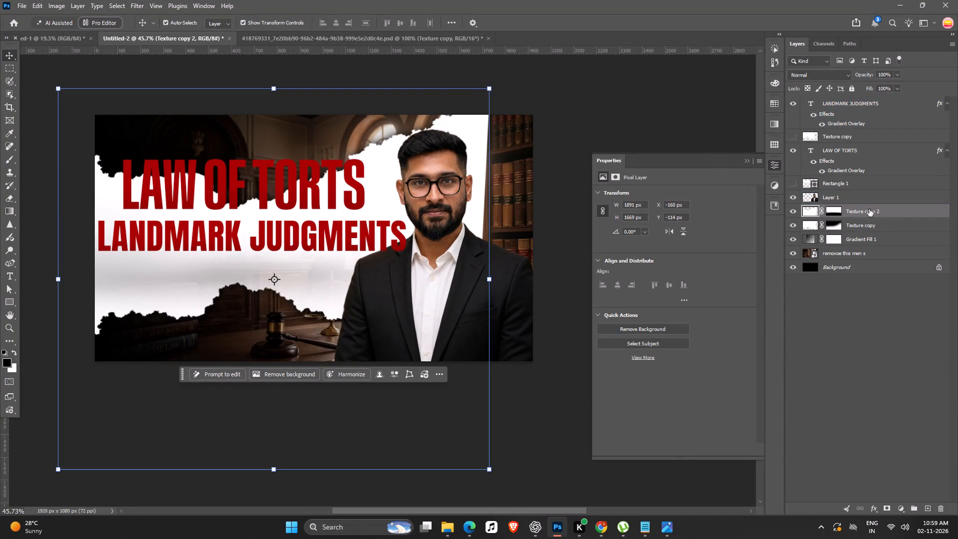
Delete the layer masks from Texture copy 2 and the Texture copy layer beneath it.
click(842, 211)
click(838, 215)
key(Delete)
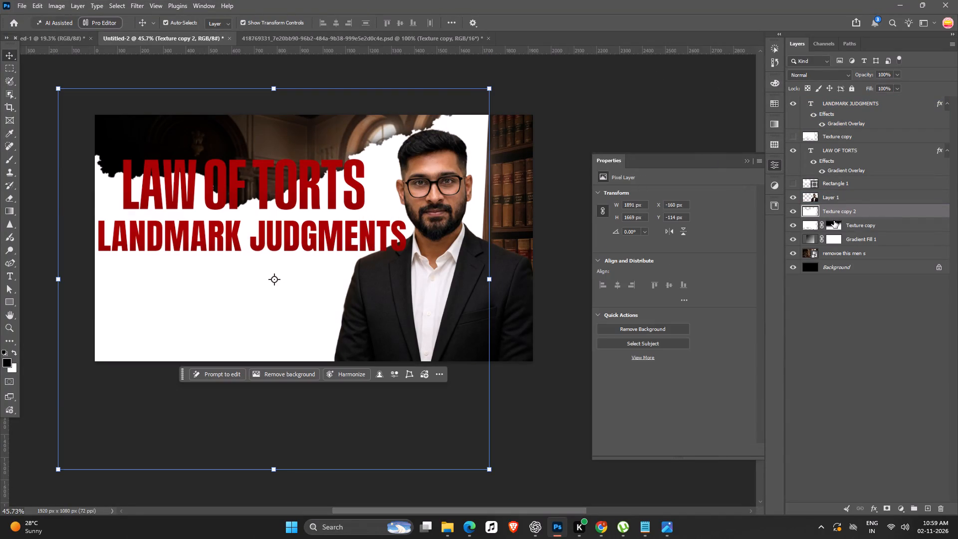
click(833, 226)
key(Delete)
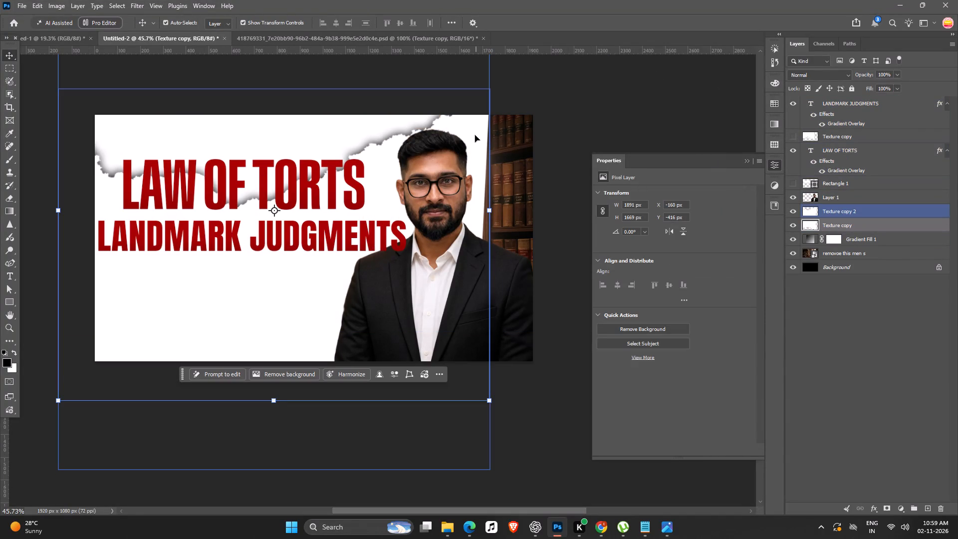
Delete the unmasked Texture copy 2 layer.
click(867, 213)
key(Delete)
click(677, 125)
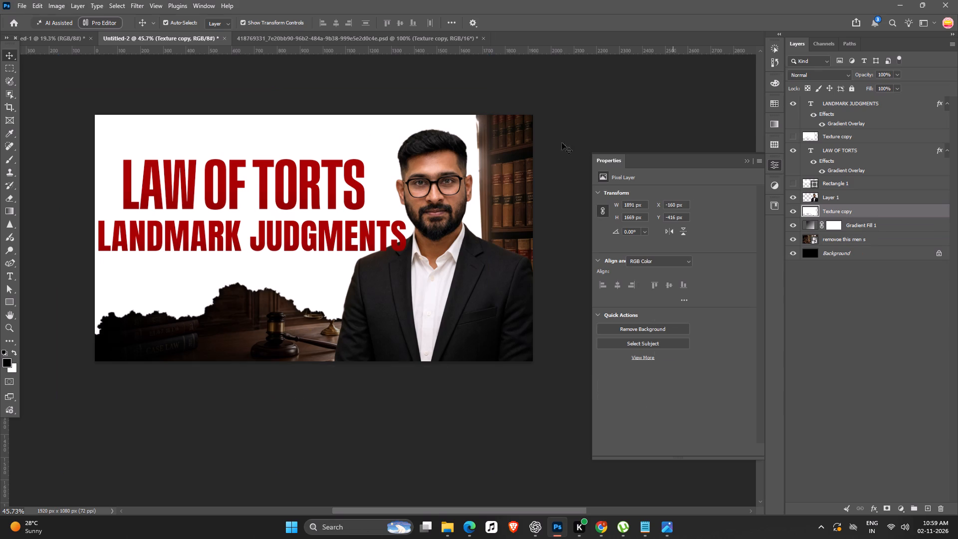
Shift the remaining Texture copy torn paper about 96 px left and 7 px up behind the titles.
drag(387, 140, 353, 117)
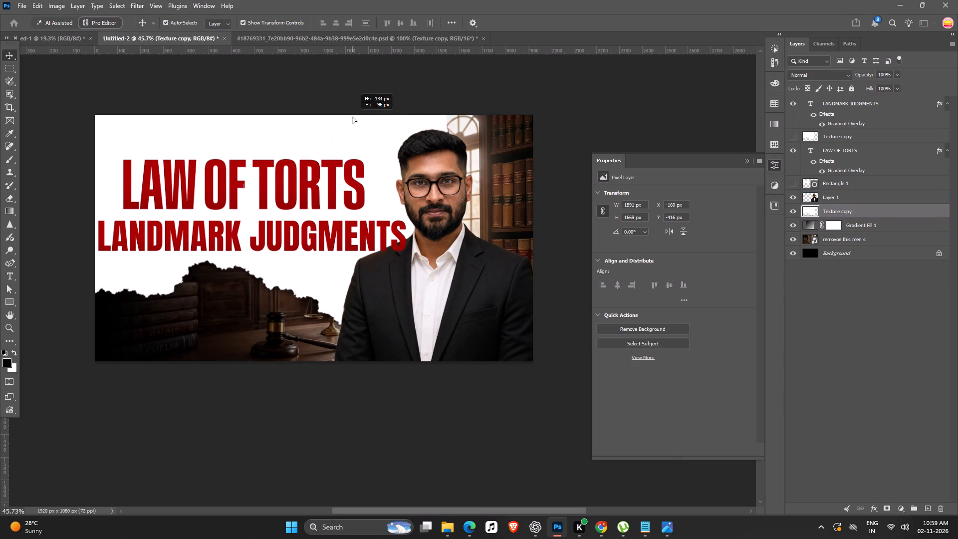
drag(353, 117, 369, 135)
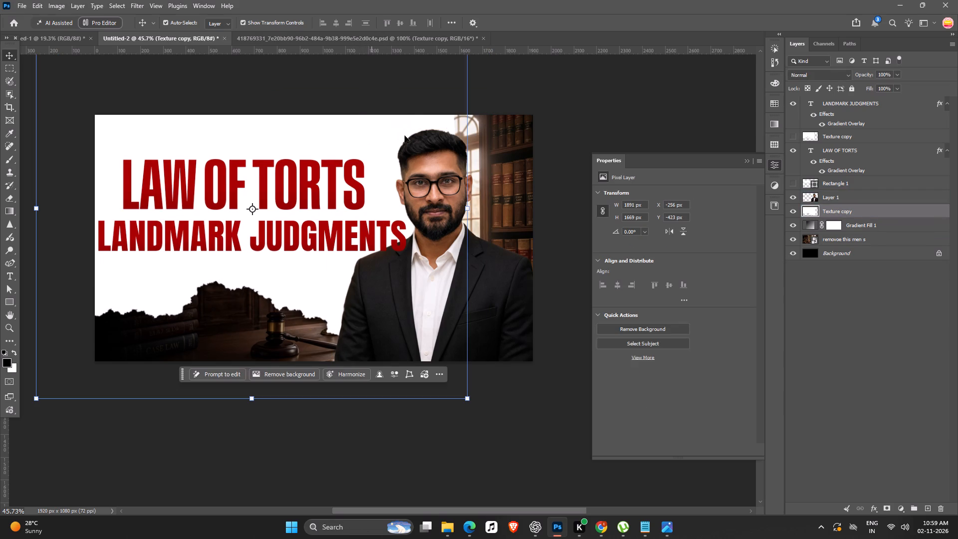
click(610, 111)
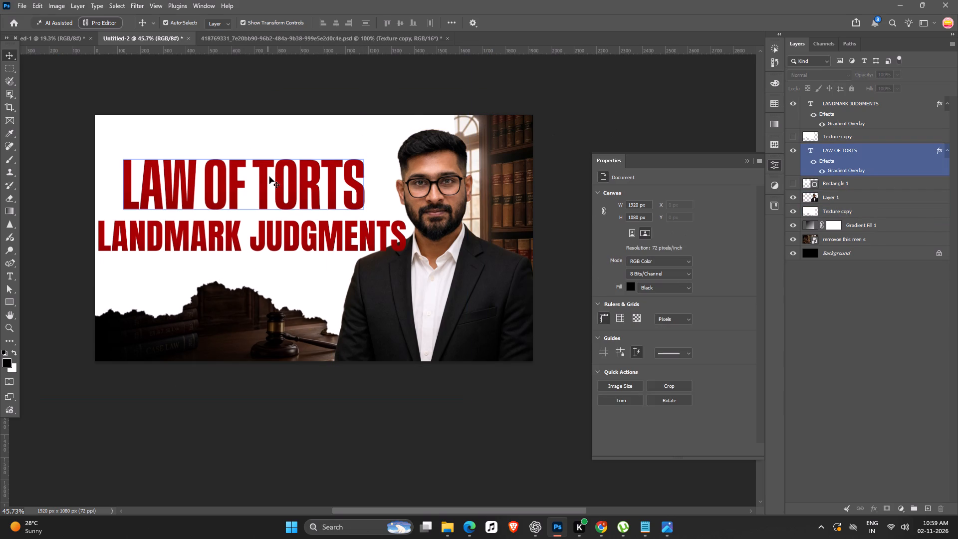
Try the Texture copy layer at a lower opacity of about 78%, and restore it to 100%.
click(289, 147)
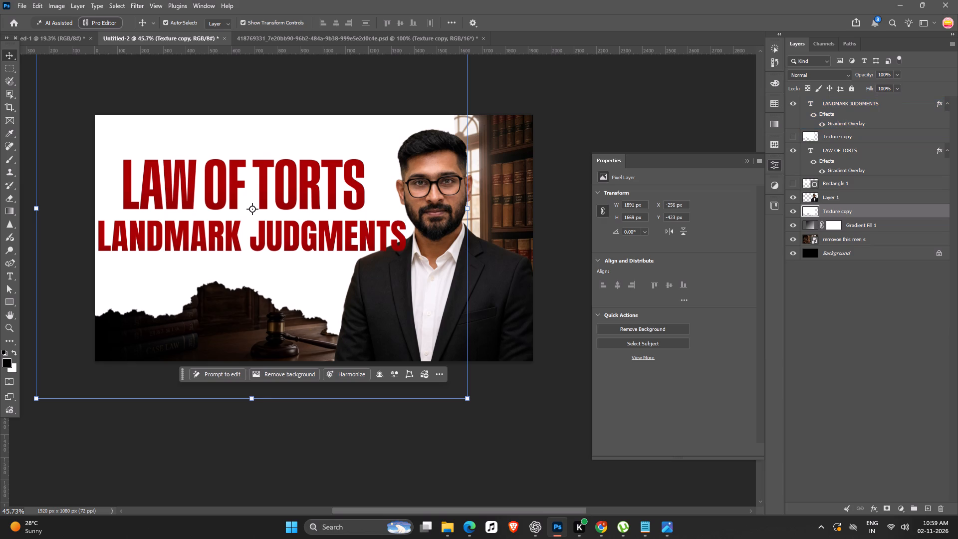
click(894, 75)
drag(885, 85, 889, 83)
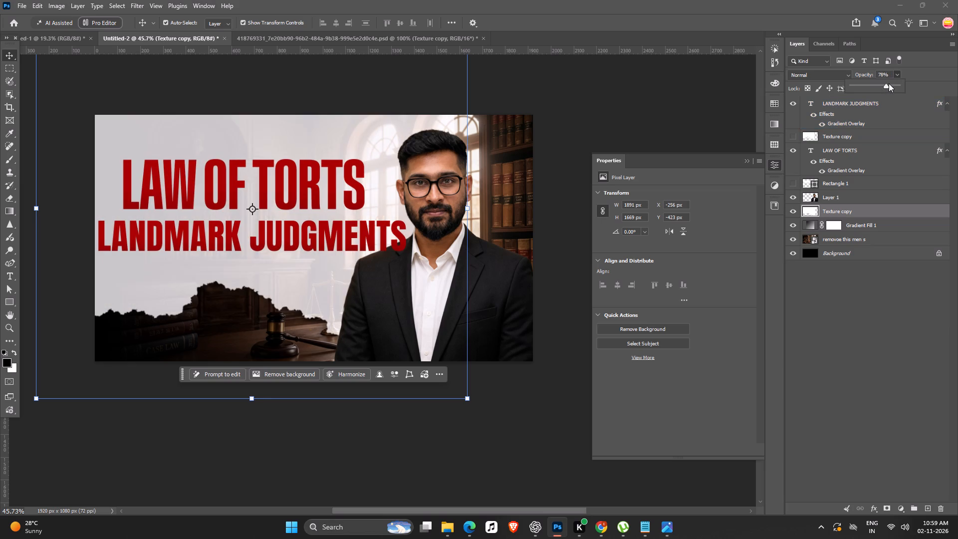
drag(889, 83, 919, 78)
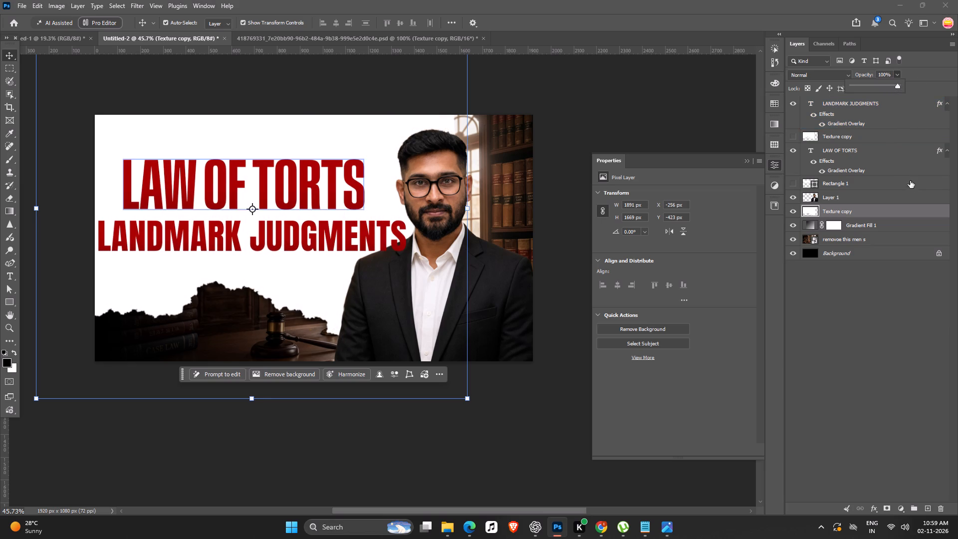
Duplicate the visible Texture copy layer and set the duplicate's opacity to 58%.
key(ctrl+j)
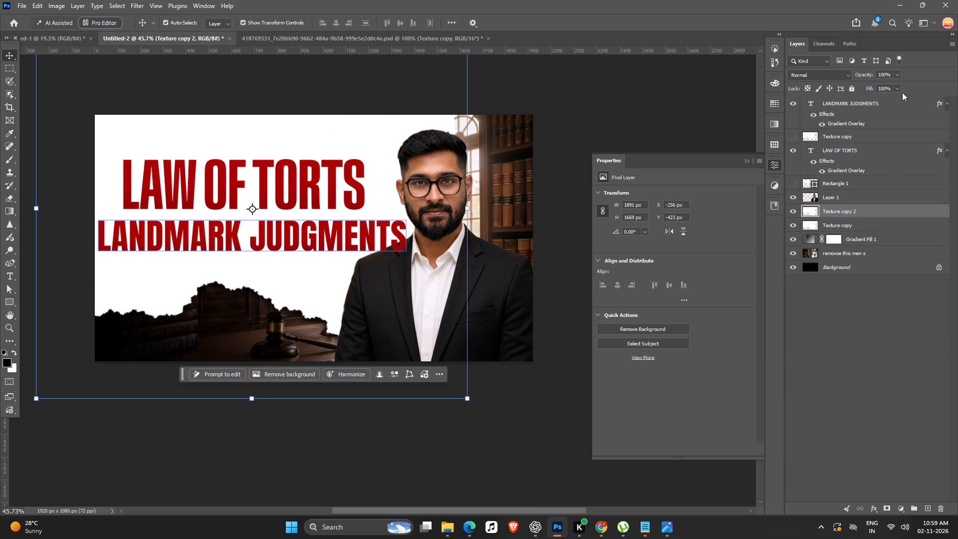
click(901, 73)
drag(883, 86, 813, 94)
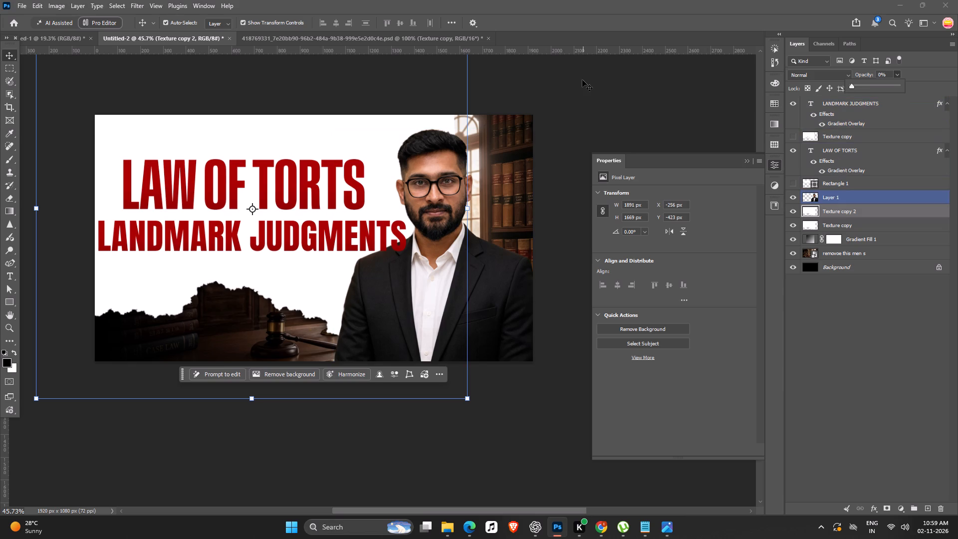
drag(850, 85, 878, 84)
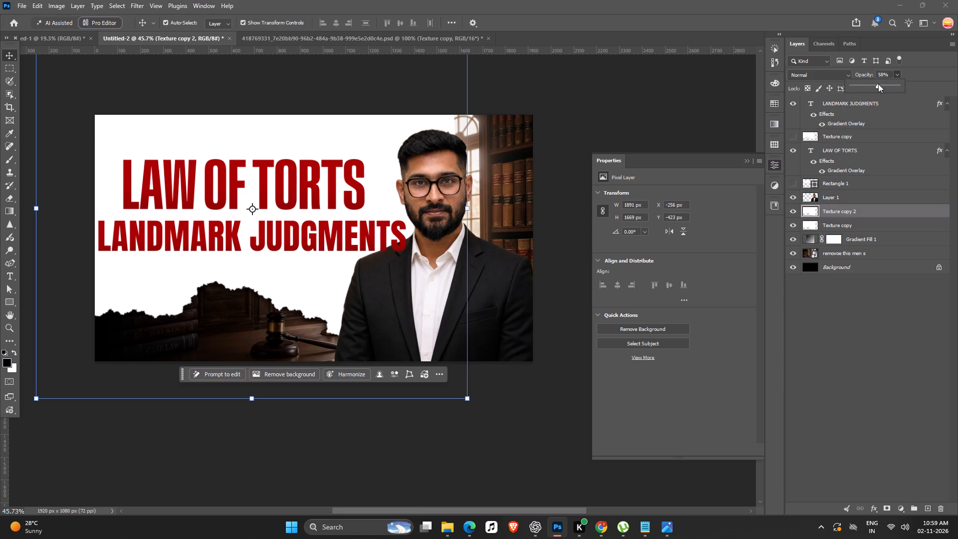
click(297, 254)
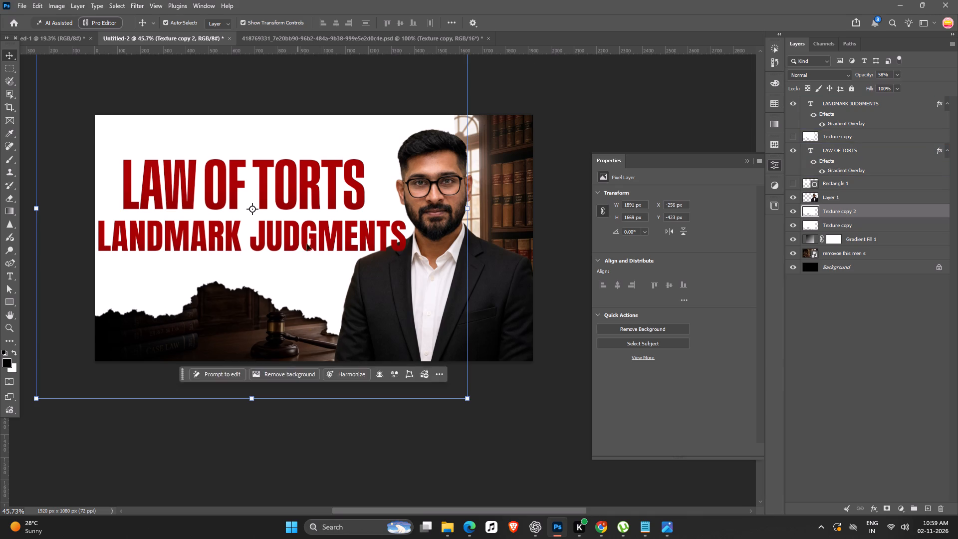
Scale the LANDMARK JUDGMENTS title down to 91.11% and move it up close beneath LAW OF TORTS.
click(313, 238)
alt+drag(409, 214, 395, 214)
drag(366, 230, 365, 230)
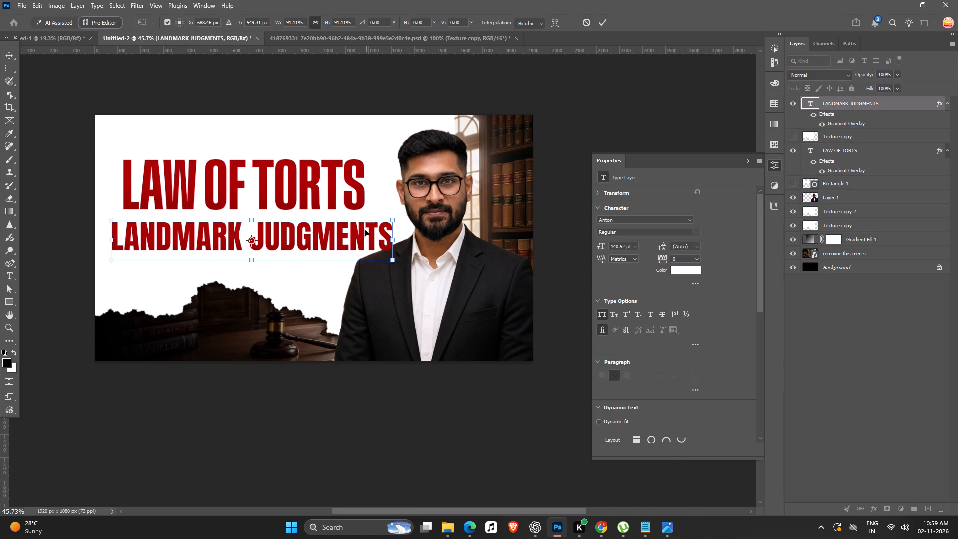
drag(365, 230, 364, 220)
key(Return)
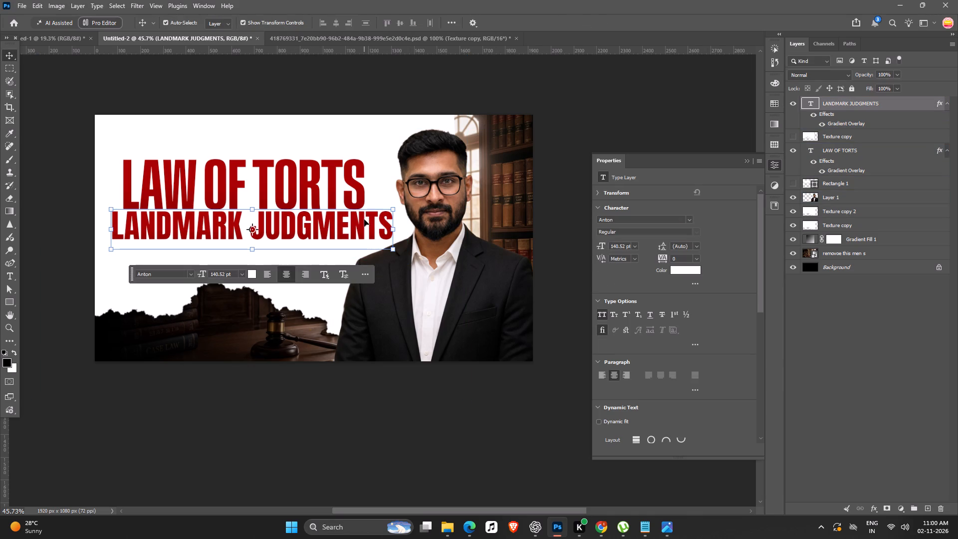
click(609, 106)
Move the LAW OF TORTS title slightly up and to the right, centring it above LANDMARK JUDGMENTS.
key(space)
key(space)
key(space)
drag(250, 230, 309, 231)
drag(326, 185, 341, 170)
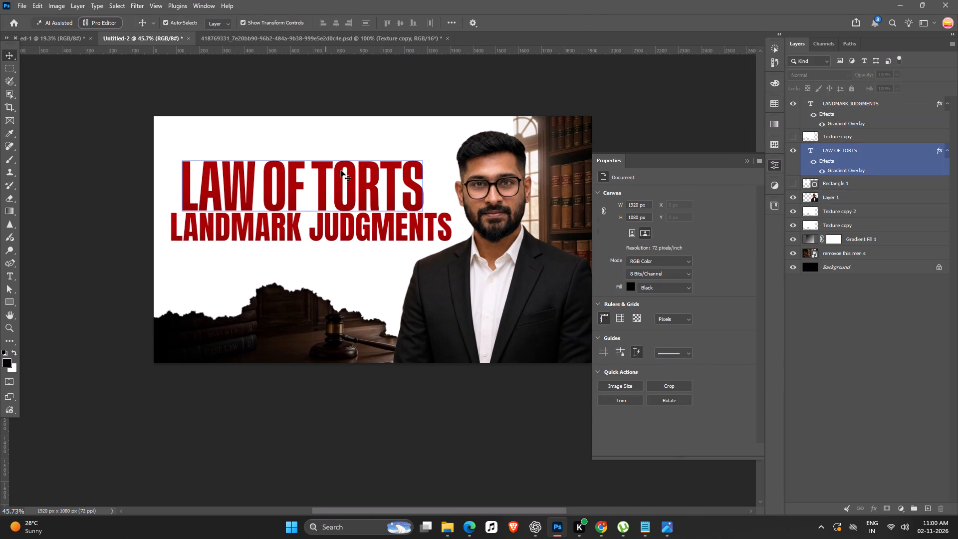
drag(341, 170, 338, 177)
click(346, 376)
Switch to File Explorer and check the Law of Torts reference thumbnails in the Downloads folder.
click(382, 229)
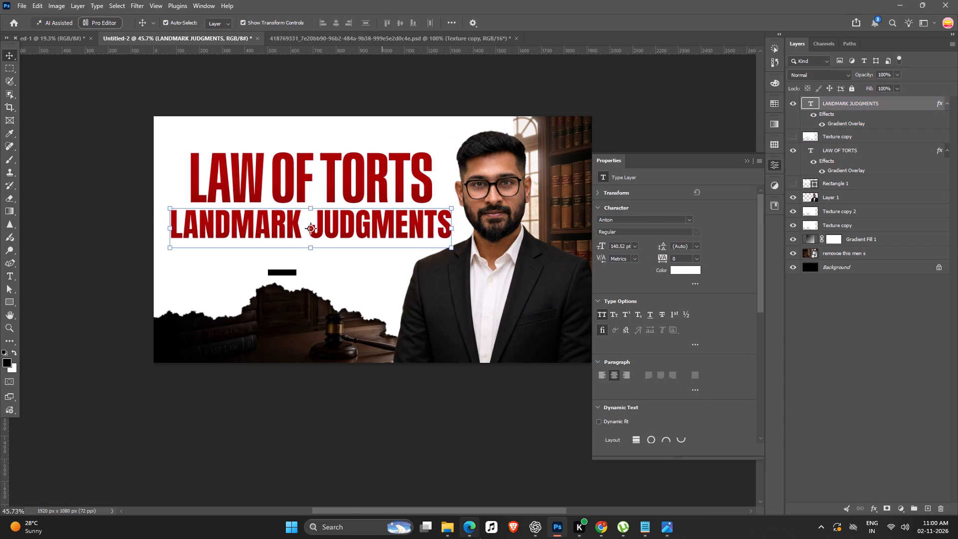
click(443, 525)
double_click(35, 139)
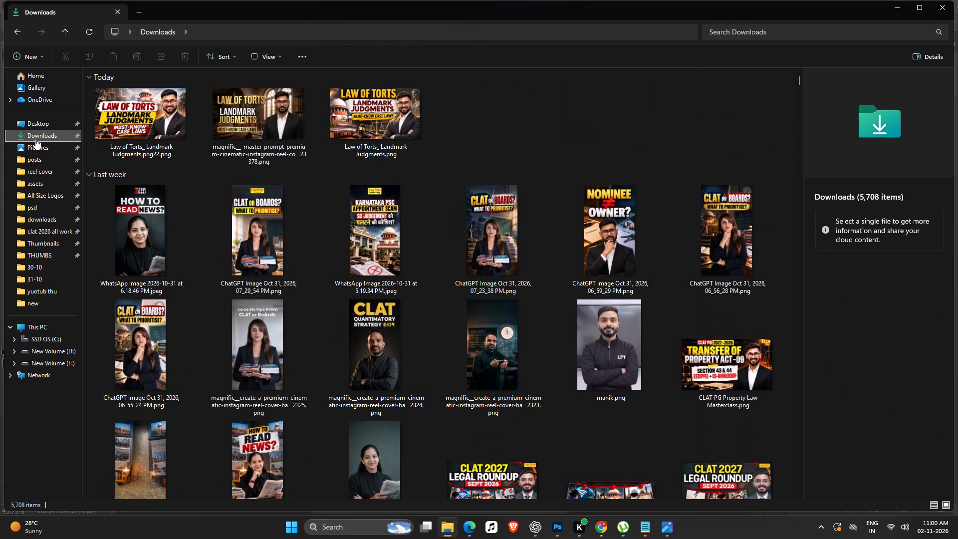
key(alt+Tab)
Back in Photoshop, break the LANDMARK JUDGMENTS title onto two lines, with JUDGMENTS below LANDMARK.
double_click(357, 228)
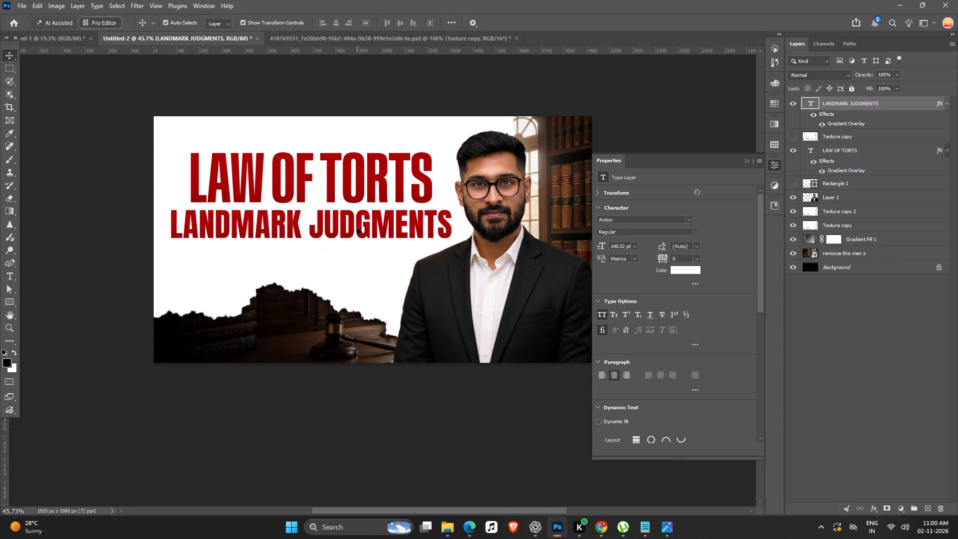
click(312, 223)
key(Return)
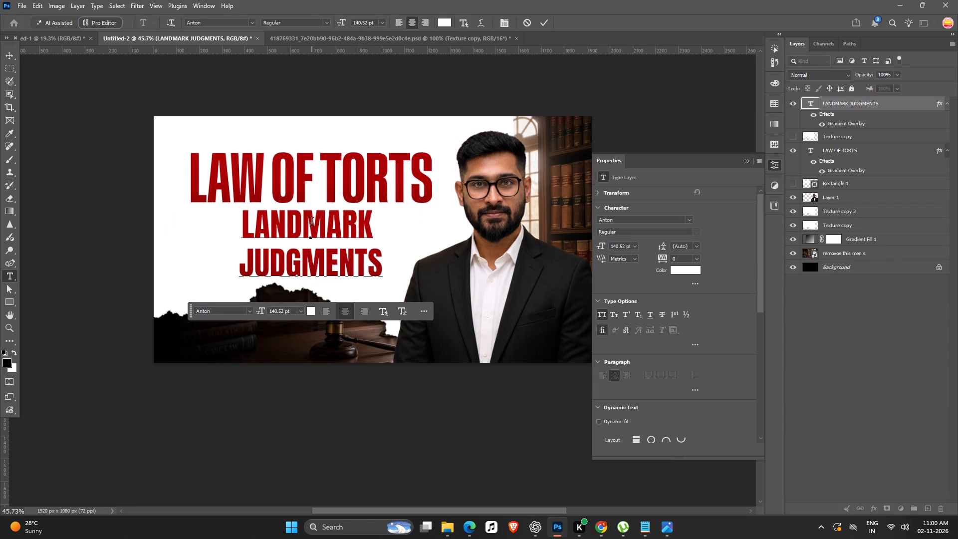
key(Return)
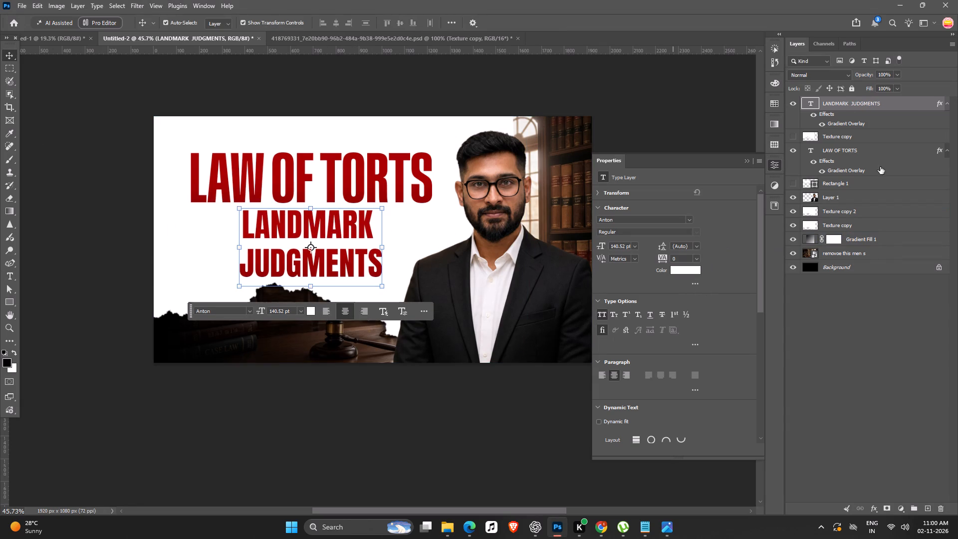
Set the end colour stop of the LANDMARK JUDGMENTS title's Gradient Overlay to black (000000).
double_click(836, 123)
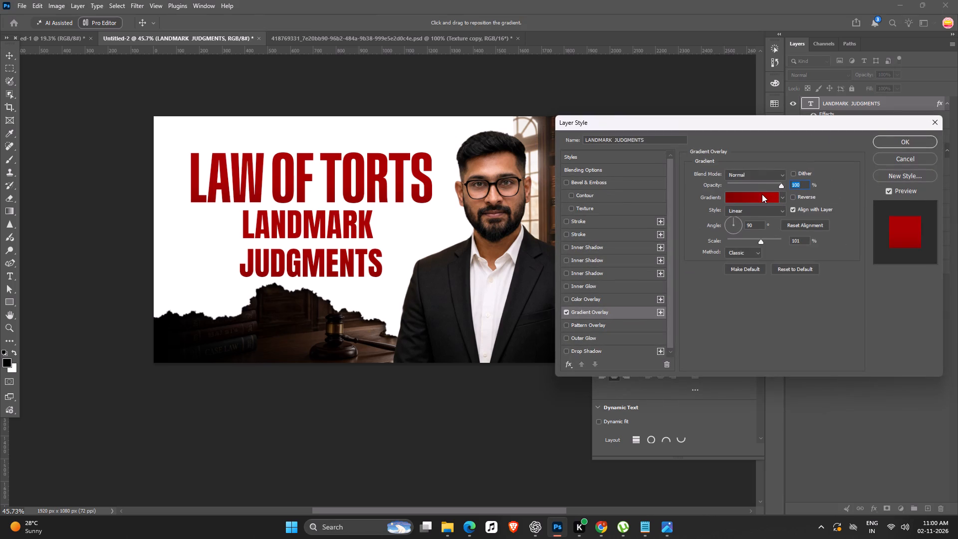
click(761, 194)
double_click(938, 442)
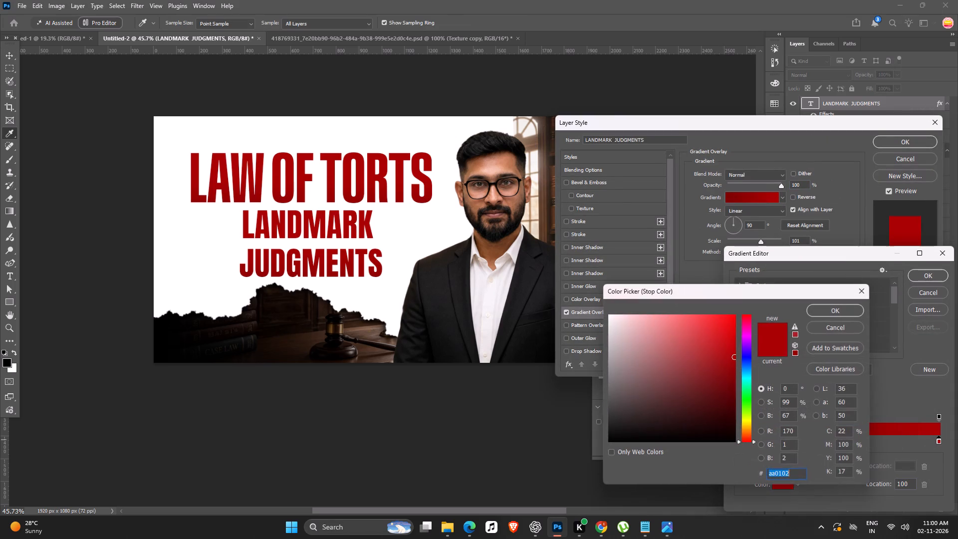
click(730, 425)
drag(730, 425, 735, 446)
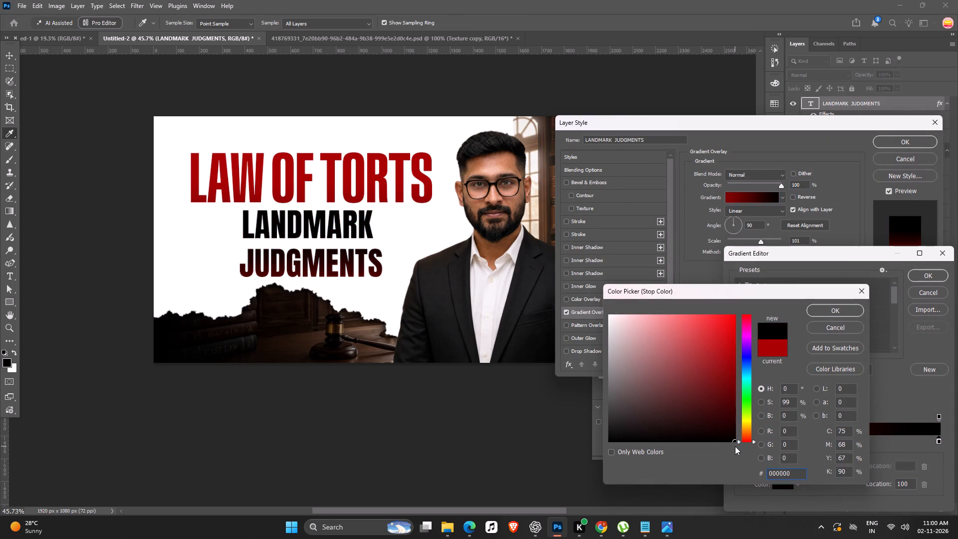
drag(733, 445, 742, 489)
click(846, 316)
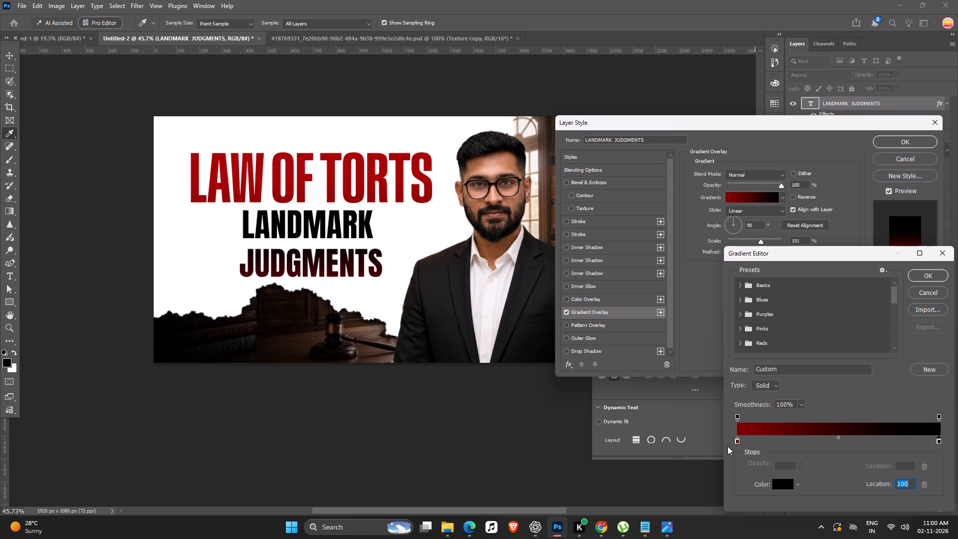
Set the start colour stop of the LANDMARK JUDGMENTS title's Gradient Overlay to dark grey 373535 and apply the layer style.
double_click(739, 442)
click(714, 433)
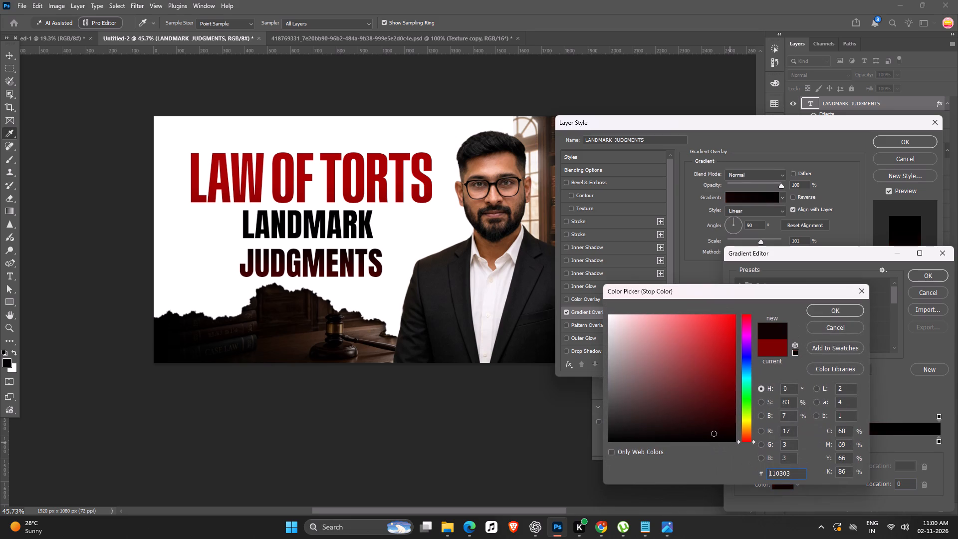
drag(714, 433, 721, 432)
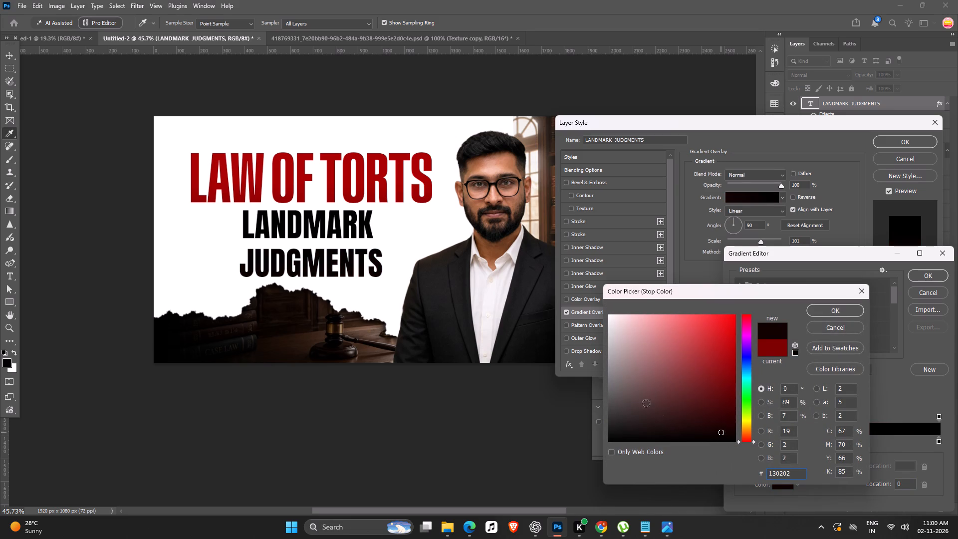
drag(625, 385, 600, 363)
drag(624, 374, 613, 414)
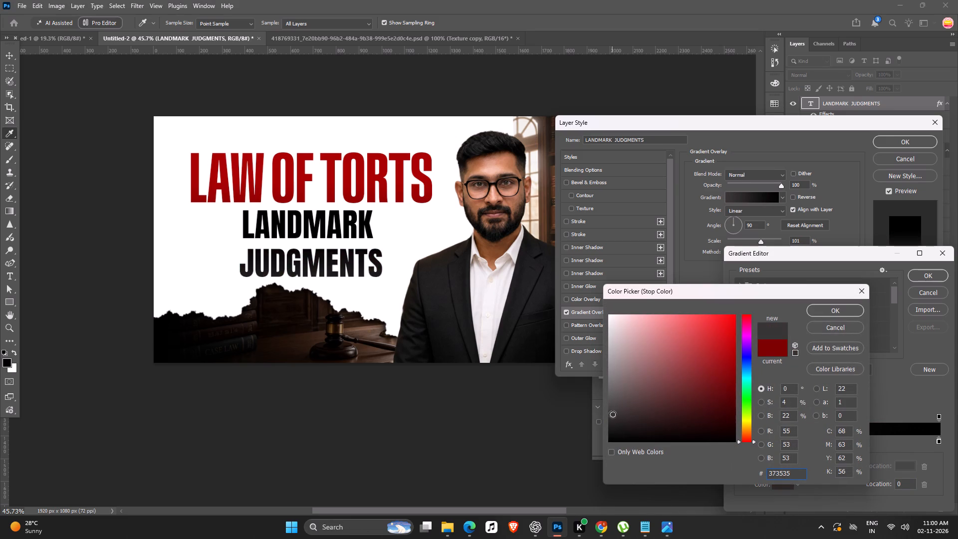
click(828, 312)
click(934, 270)
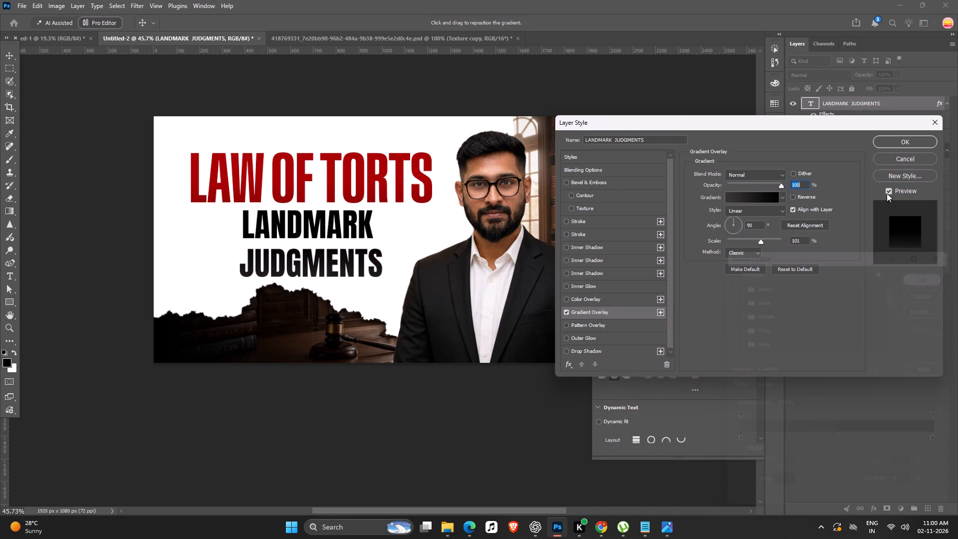
click(900, 141)
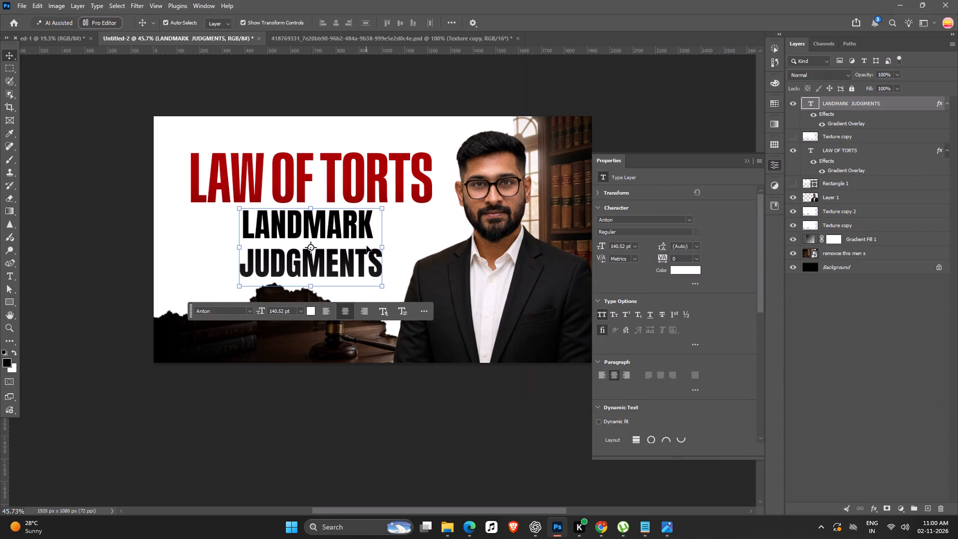
Scale the two-line LANDMARK JUDGMENTS title up to 114.87% about its centre.
alt+drag(382, 208, 416, 204)
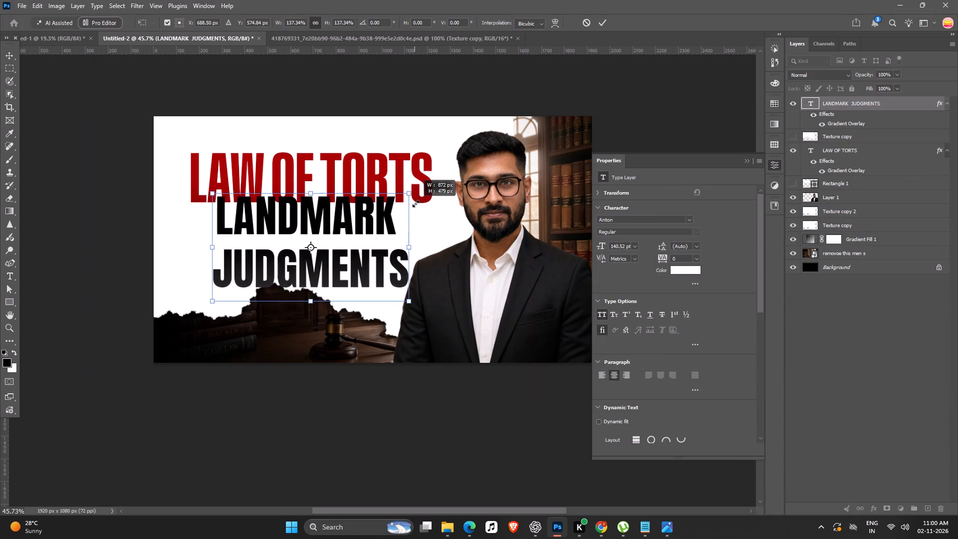
alt+drag(416, 204, 397, 210)
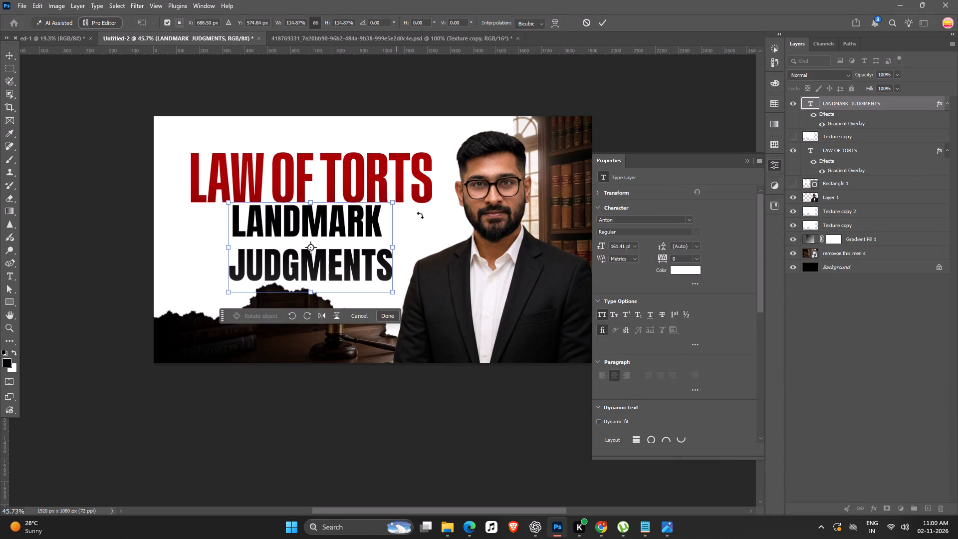
key(Return)
Change the LANDMARK JUDGMENTS title's font to a Atomic Md Regular and scale it down slightly to 155.35 pt.
click(690, 221)
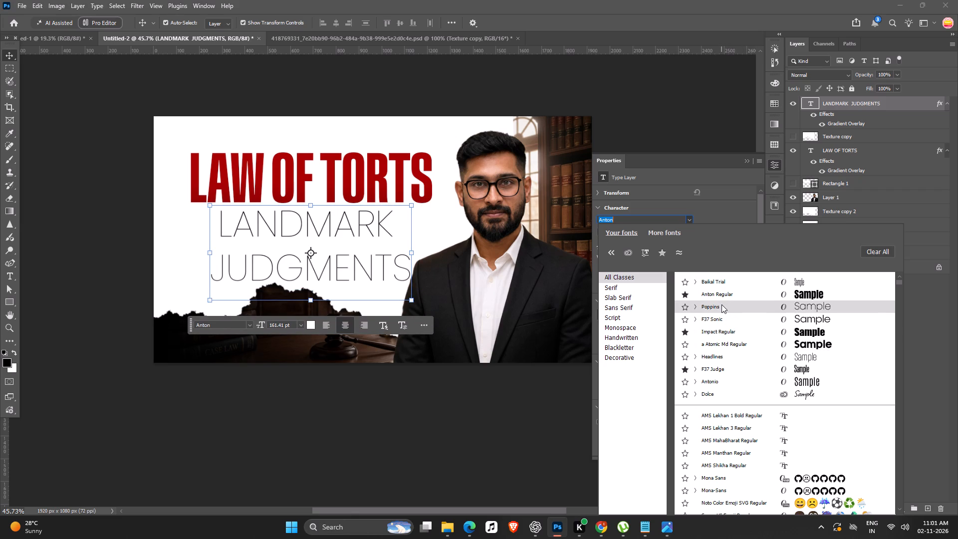
click(705, 346)
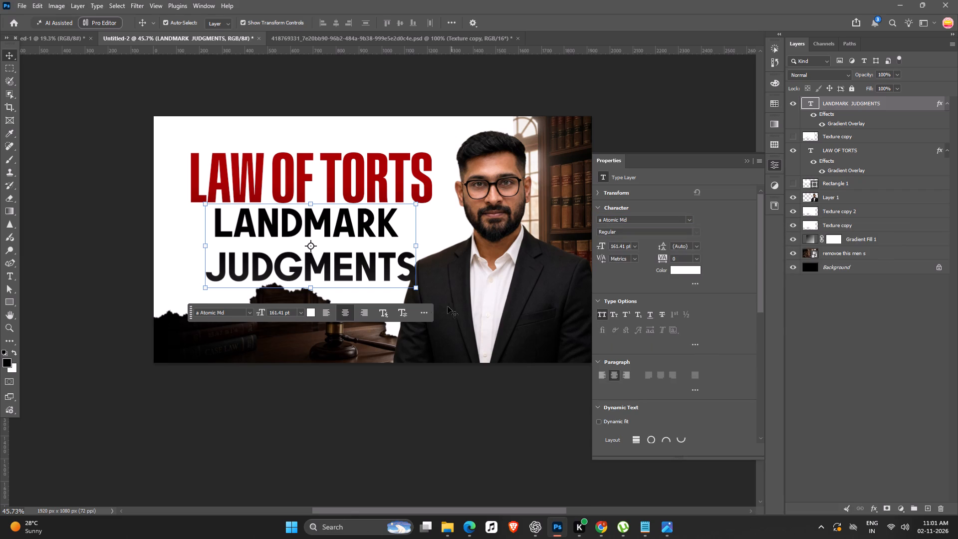
alt+drag(418, 292, 413, 293)
key(Return)
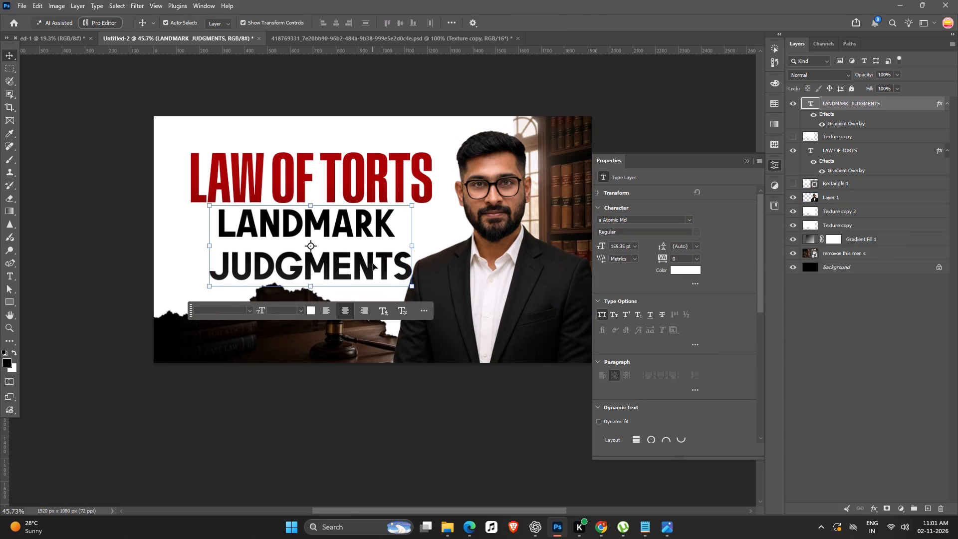
Cut the word JUDGMENTS out of the two-line title, keeping only LANDMARK in that text layer.
triple_click(373, 264)
drag(414, 263, 157, 256)
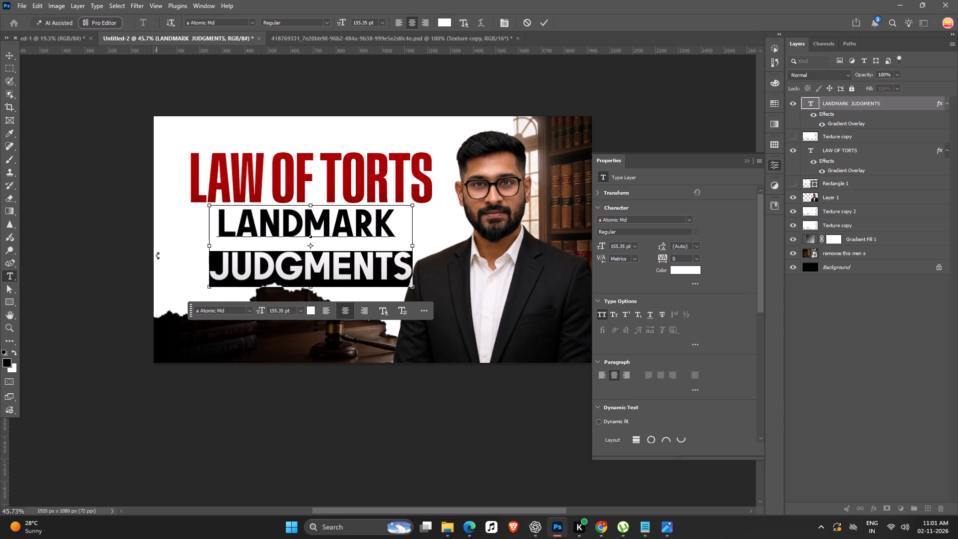
key(ctrl+x)
key(BackSpace)
key(Return)
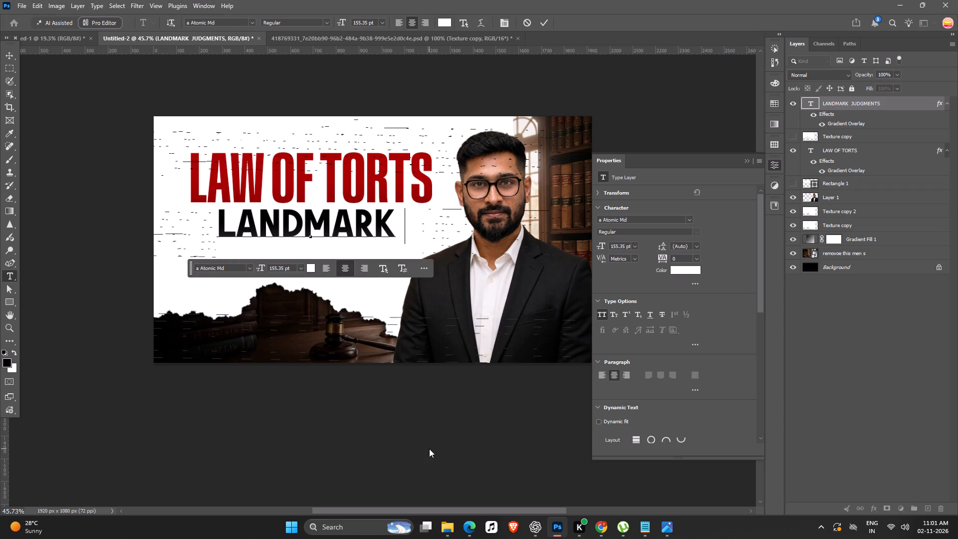
Duplicate the LANDMARK title close beneath the original and replace the copy's text with the cut word JUDGMENTS.
alt+drag(345, 215, 345, 216)
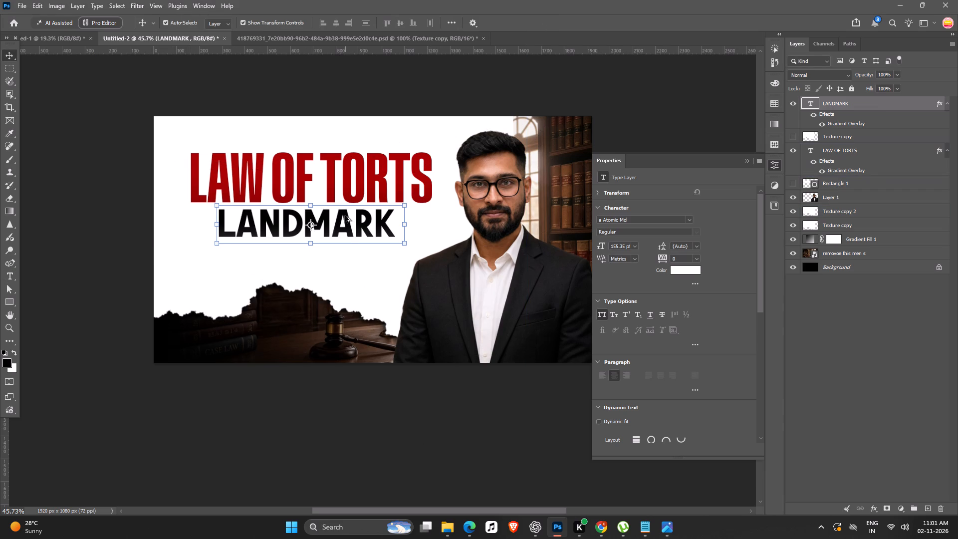
alt+drag(345, 216, 345, 245)
double_click(345, 245)
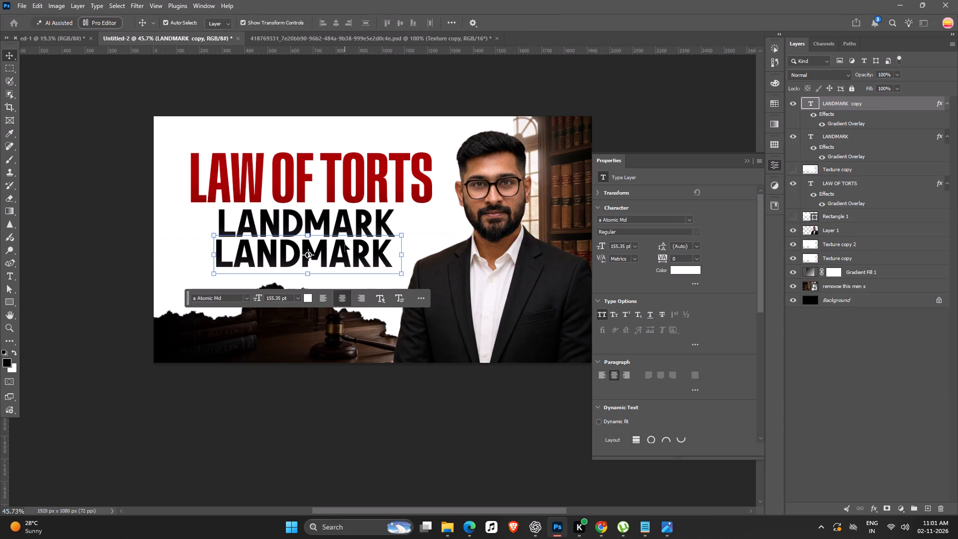
key(ctrl+BackSpace)
key(ctrl+BackSpace)
key(ctrl+v)
key(Return)
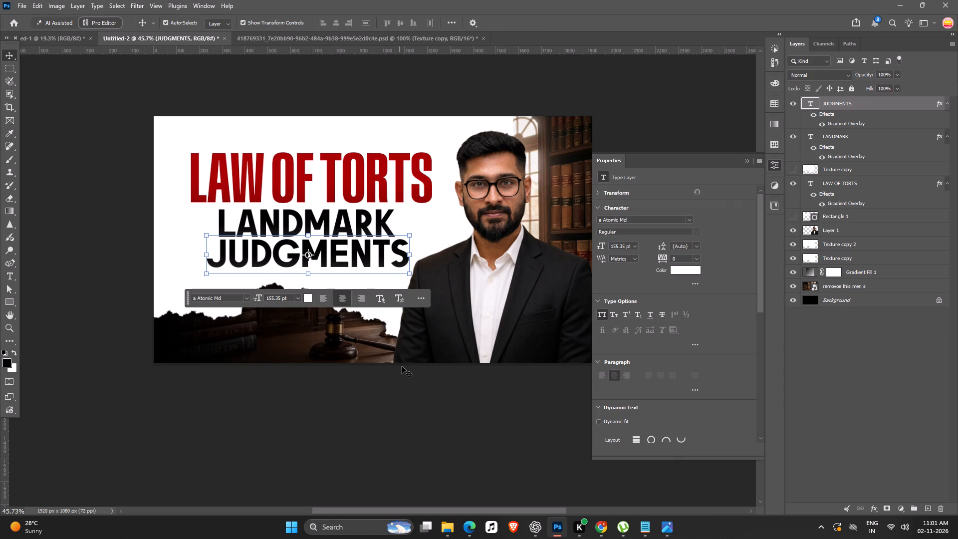
Set the LAW OF TORTS title's font style to Ultra Condensed Black and scale it down to 244.12 pt.
click(410, 396)
key(space)
key(space)
key(space)
drag(393, 398, 409, 402)
click(375, 185)
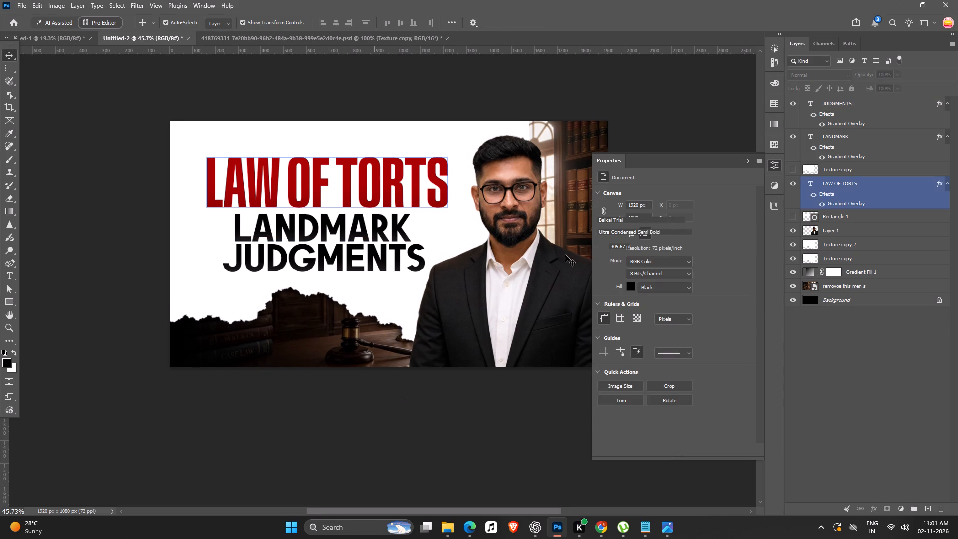
click(698, 231)
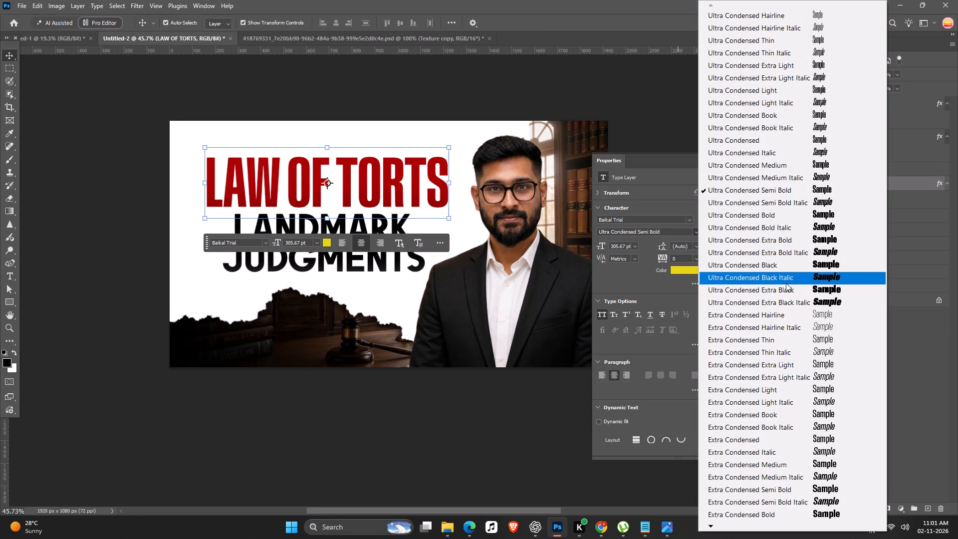
click(796, 269)
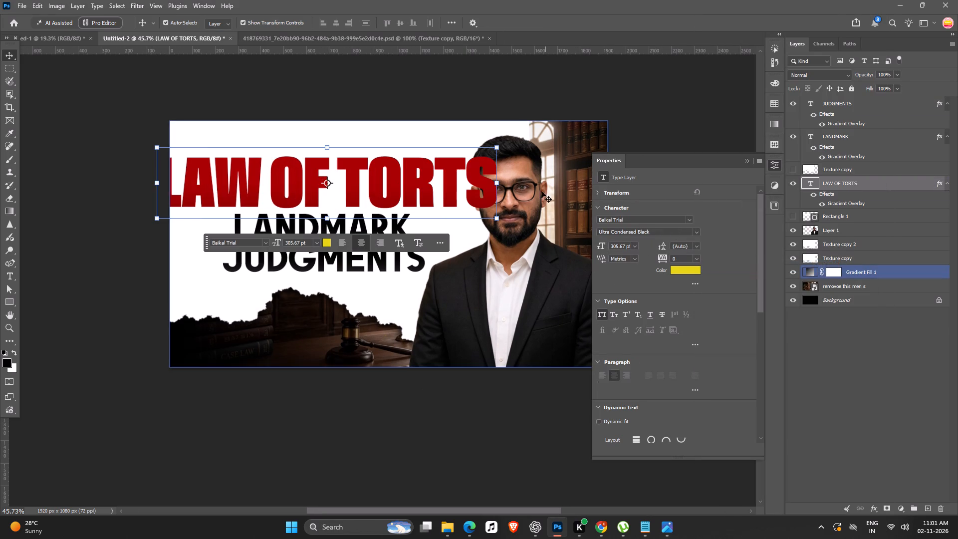
alt+drag(494, 143, 459, 152)
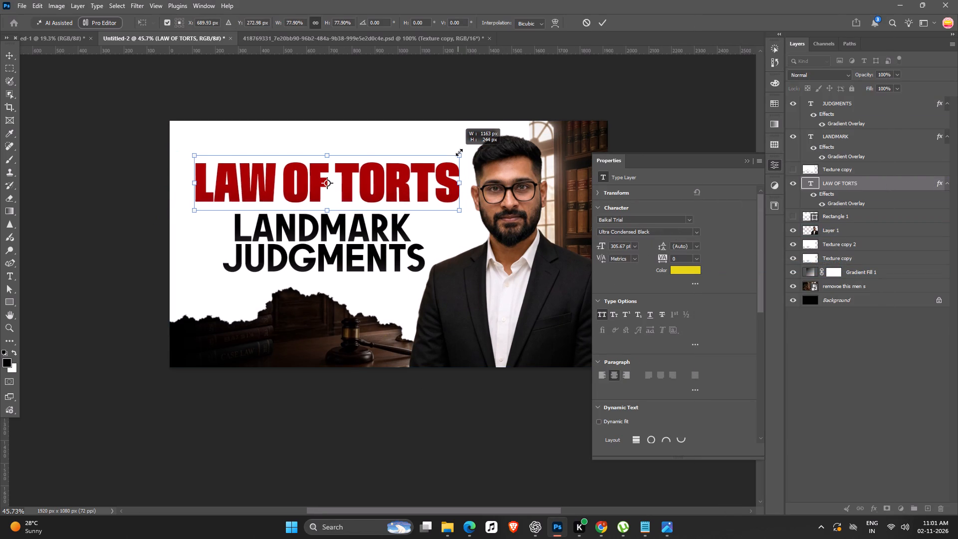
alt+drag(459, 152, 461, 152)
key(Return)
Nudge the LAW OF TORTS title slightly to the left above LANDMARK.
click(335, 387)
key(space)
key(space)
key(space)
key(space)
key(space)
key(space)
key(space)
key(space)
key(space)
key(space)
key(space)
key(space)
key(space)
key(space)
key(space)
key(space)
key(space)
key(space)
key(space)
key(space)
drag(335, 387, 252, 407)
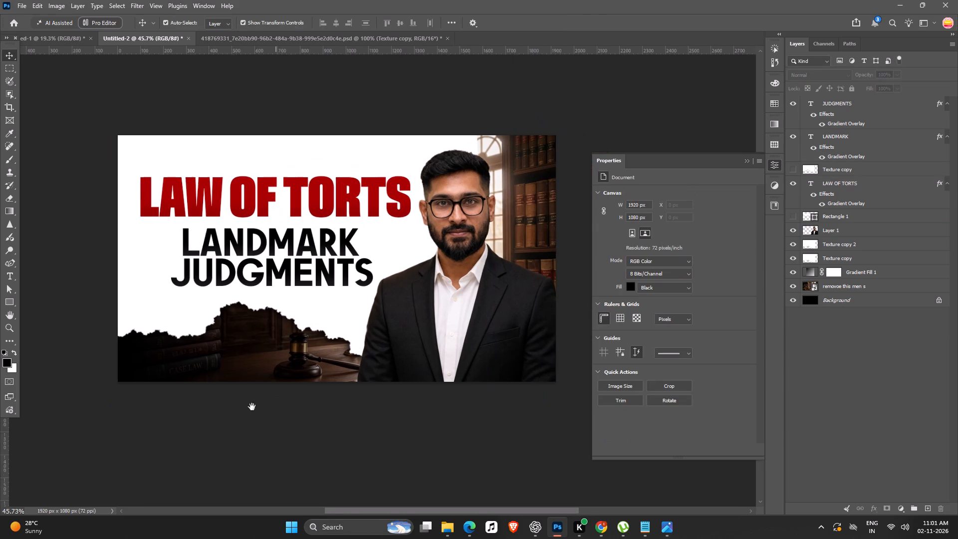
drag(252, 407, 244, 387)
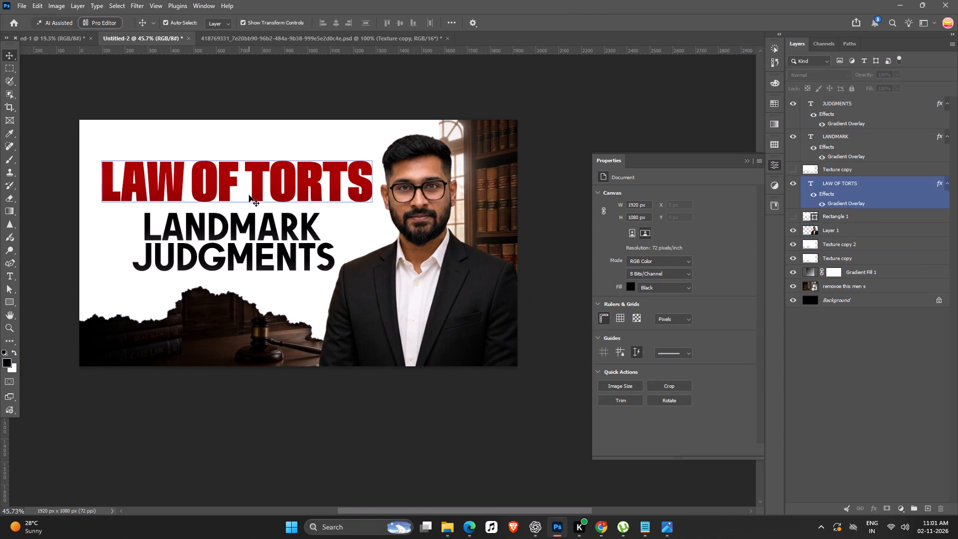
drag(251, 194, 247, 196)
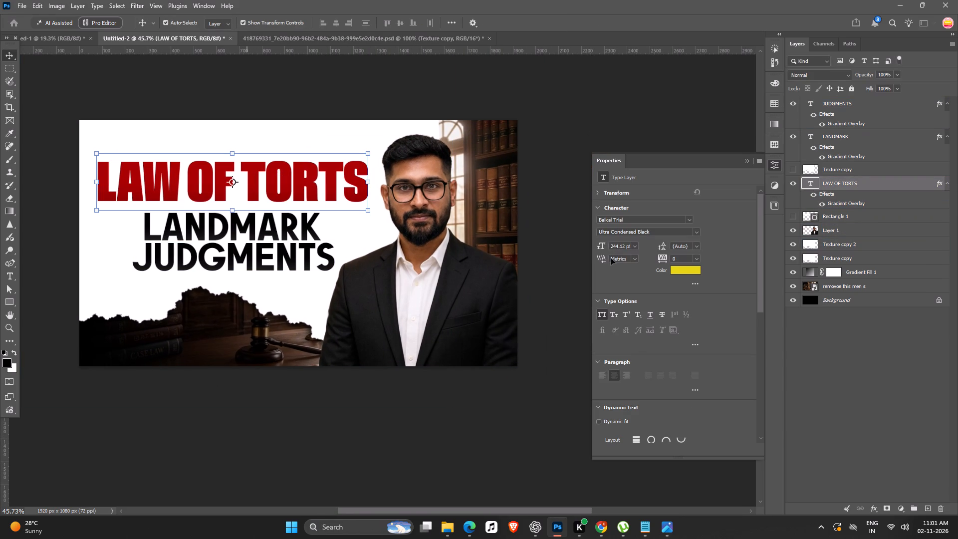
Change the LAW OF TORTS title's font to Anton Regular.
click(690, 223)
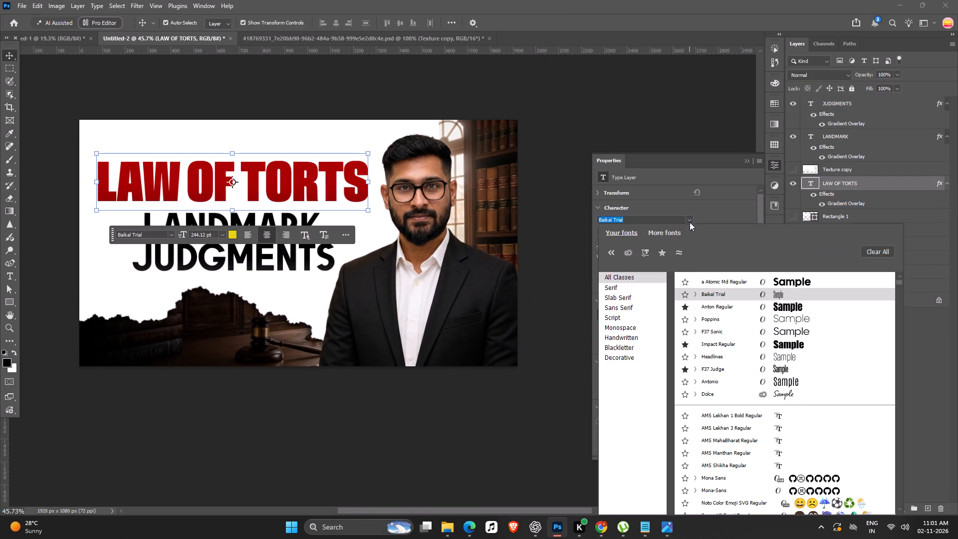
click(779, 306)
Scale the LAW OF TORTS title down to 93.42% and move it slightly down and right, above LANDMARK.
alt+drag(379, 145, 369, 148)
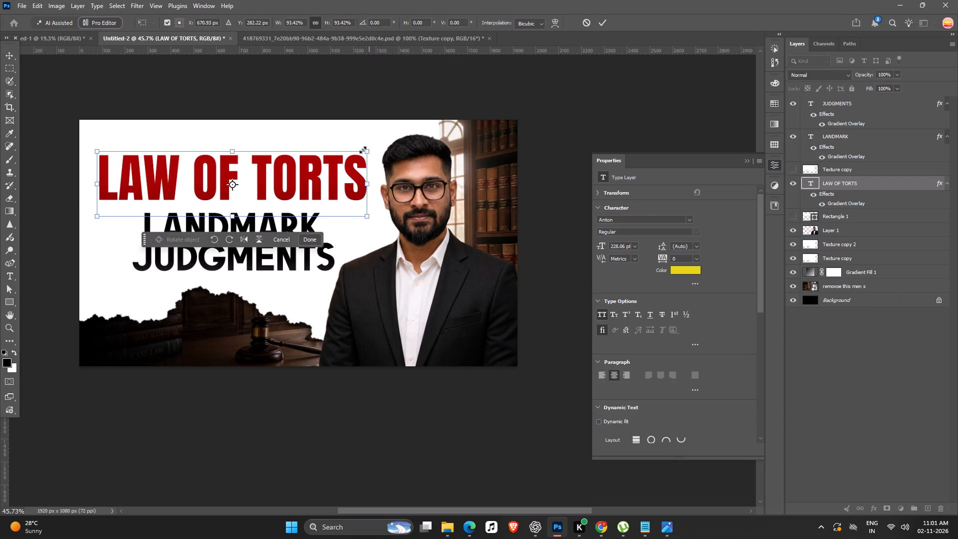
drag(343, 152, 346, 156)
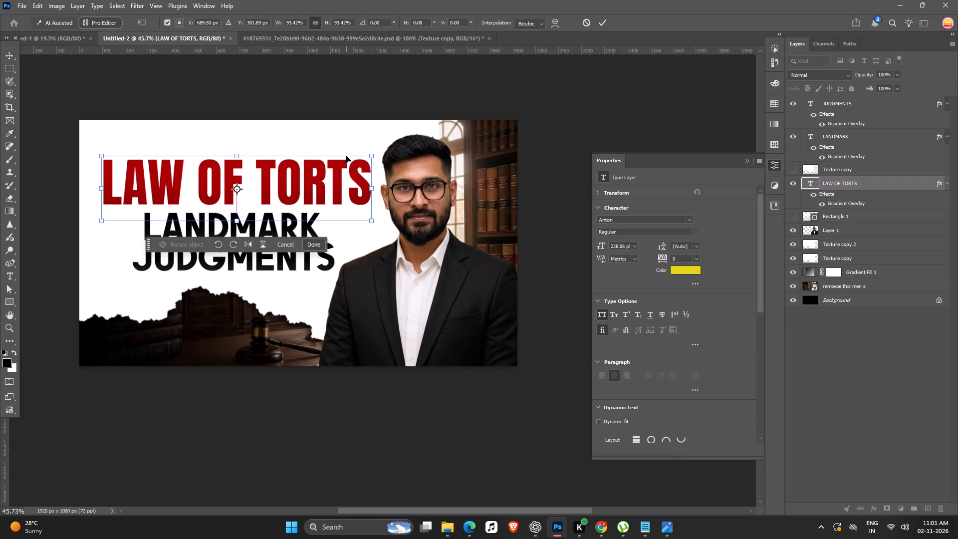
key(Return)
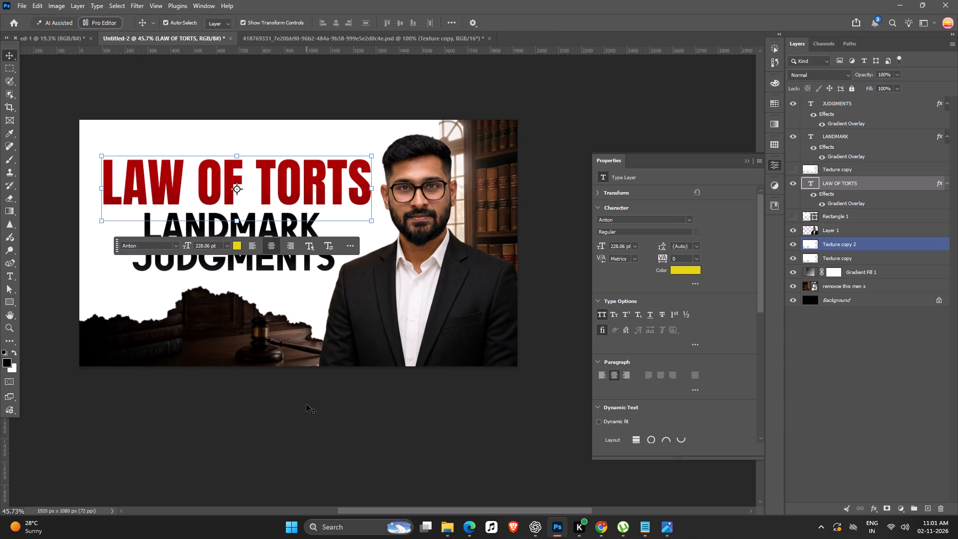
Duplicate the law library background image and place the copy directly beneath the presenter layer, above Texture copy 2.
click(261, 335)
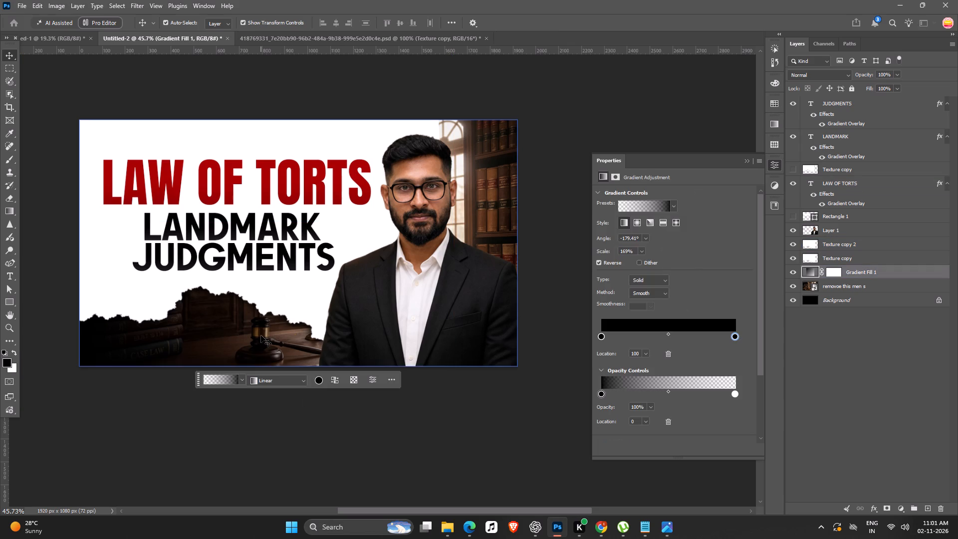
click(873, 282)
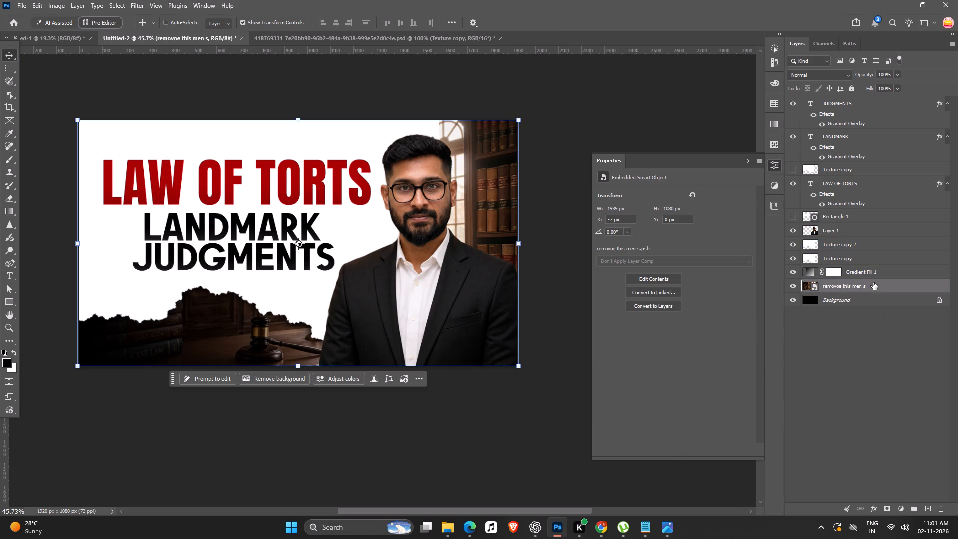
key(ctrl+j)
key(ctrl+shift+bracketright)
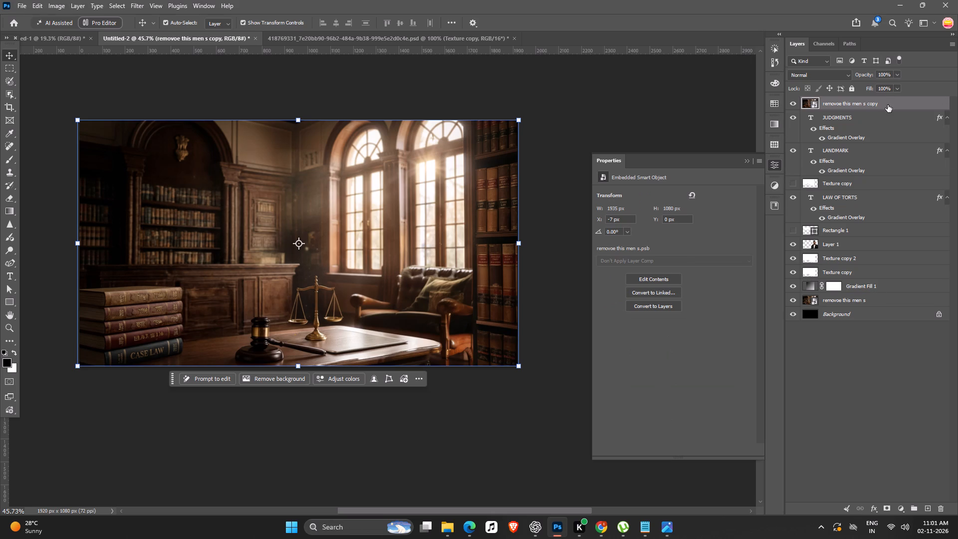
drag(888, 105, 885, 253)
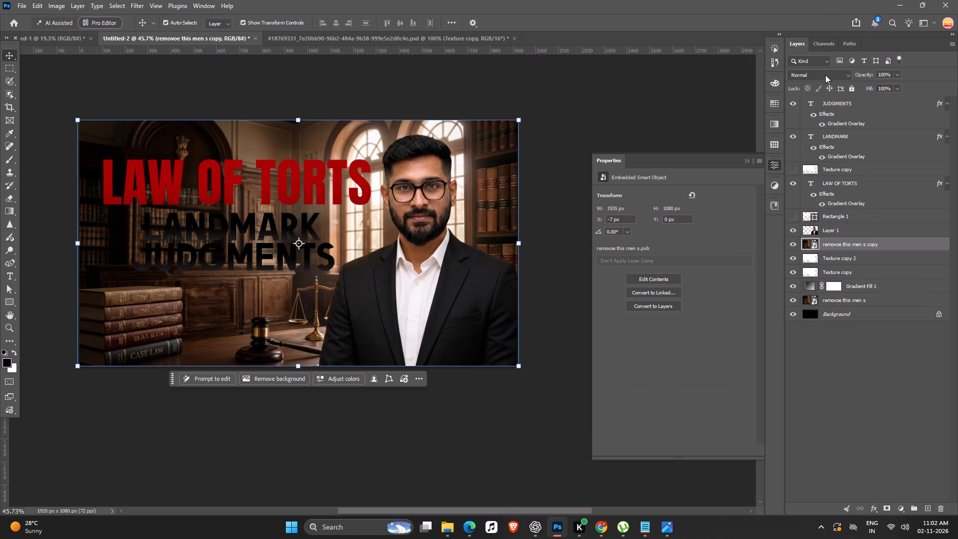
Preview blend modes on the library image copy, keep Normal, and set its opacity to 25%.
click(825, 75)
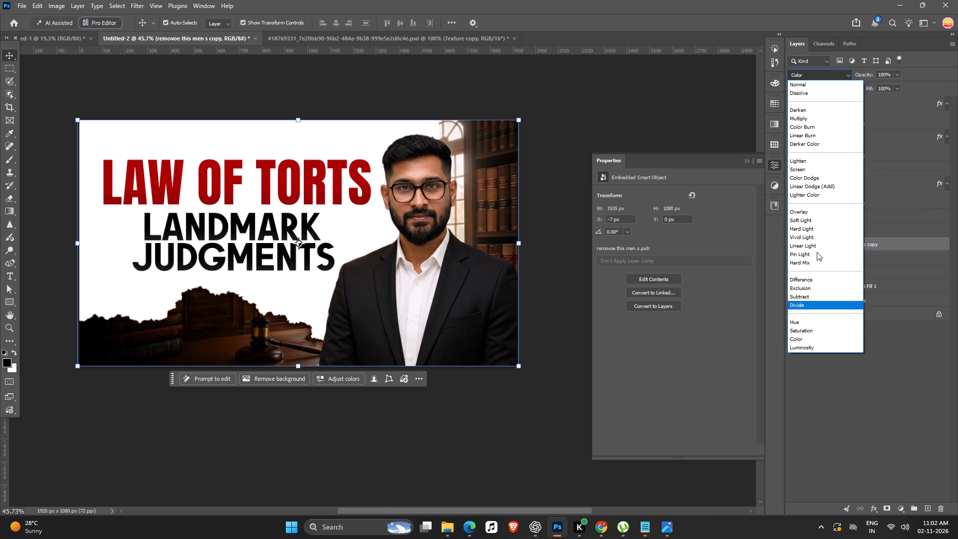
drag(677, 99, 682, 100)
click(895, 74)
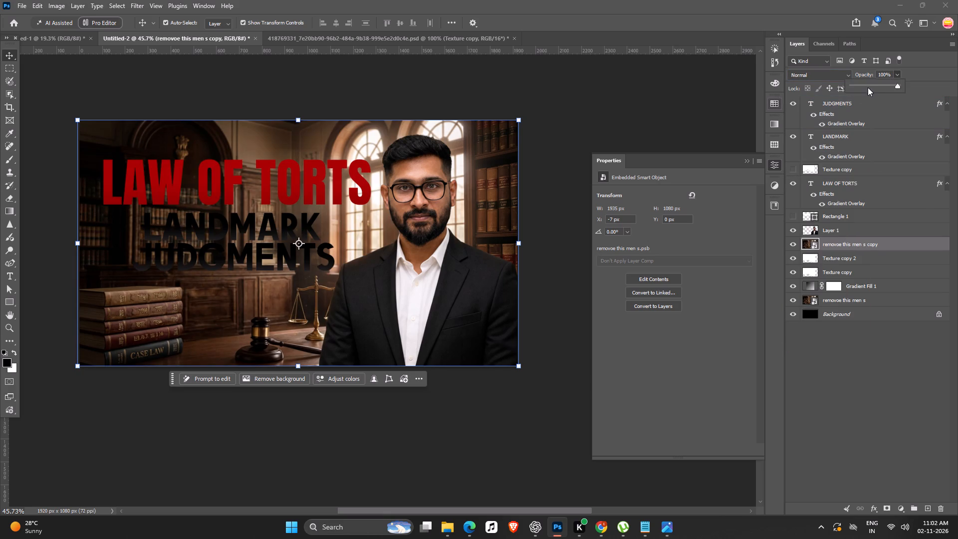
click(866, 86)
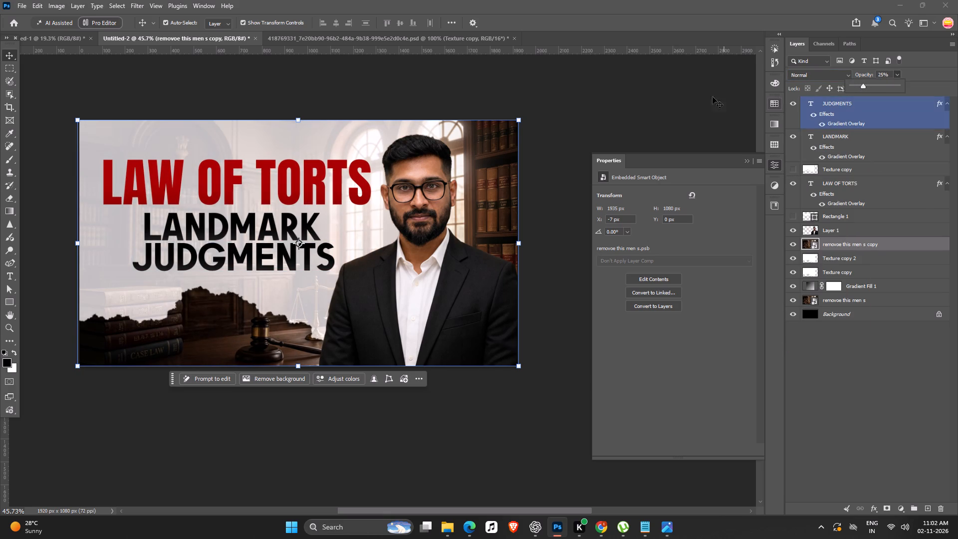
click(691, 98)
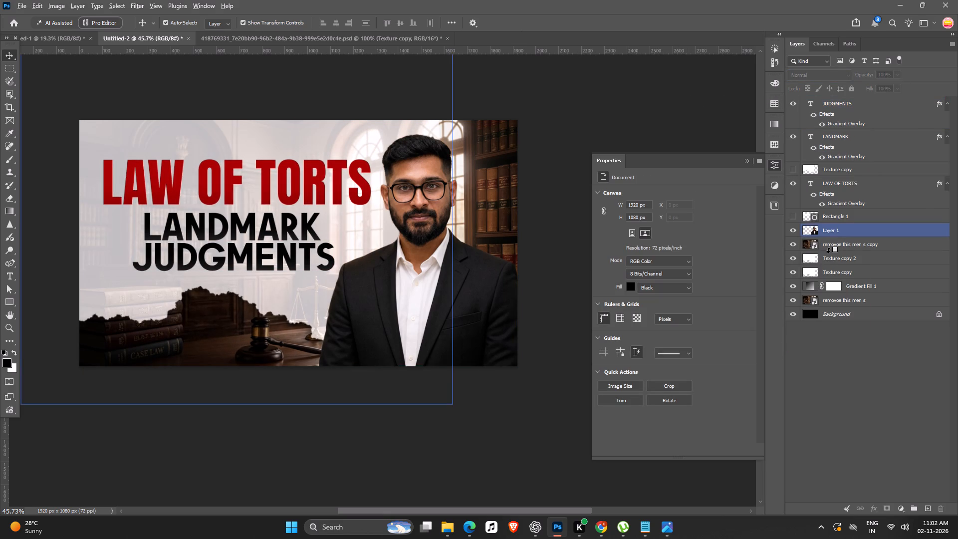
Clip the library image copy to the torn paper layer Texture copy 2 and readjust its opacity so it stays faint.
alt+click(828, 253)
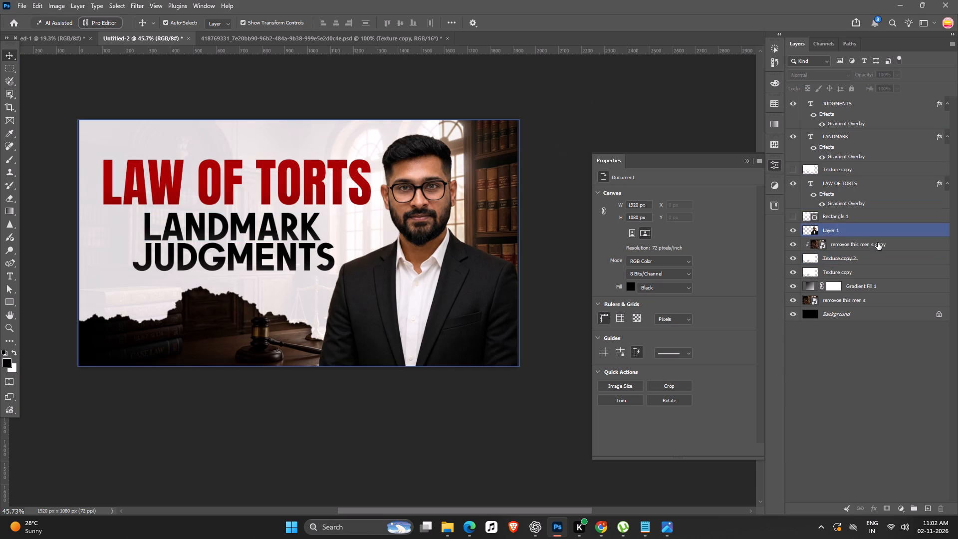
click(878, 243)
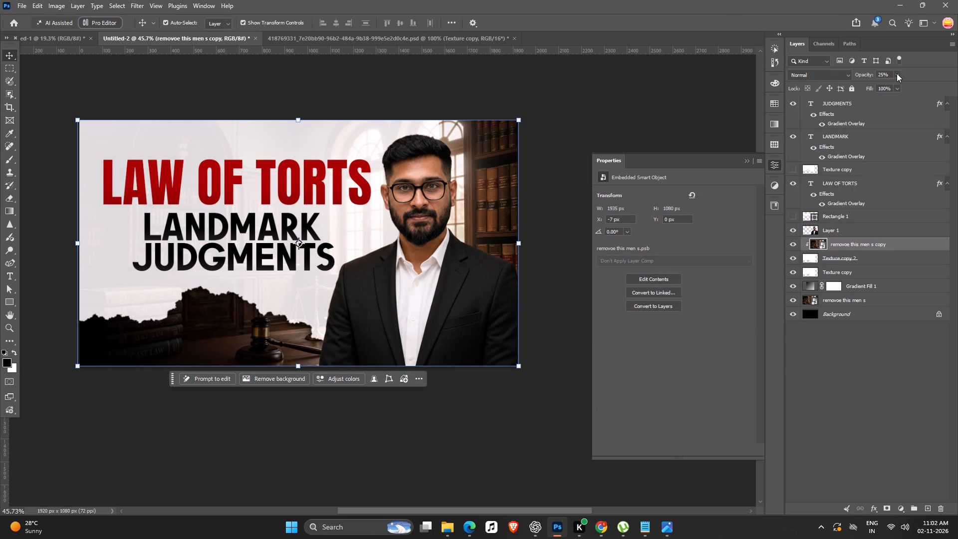
click(897, 73)
drag(890, 86, 910, 83)
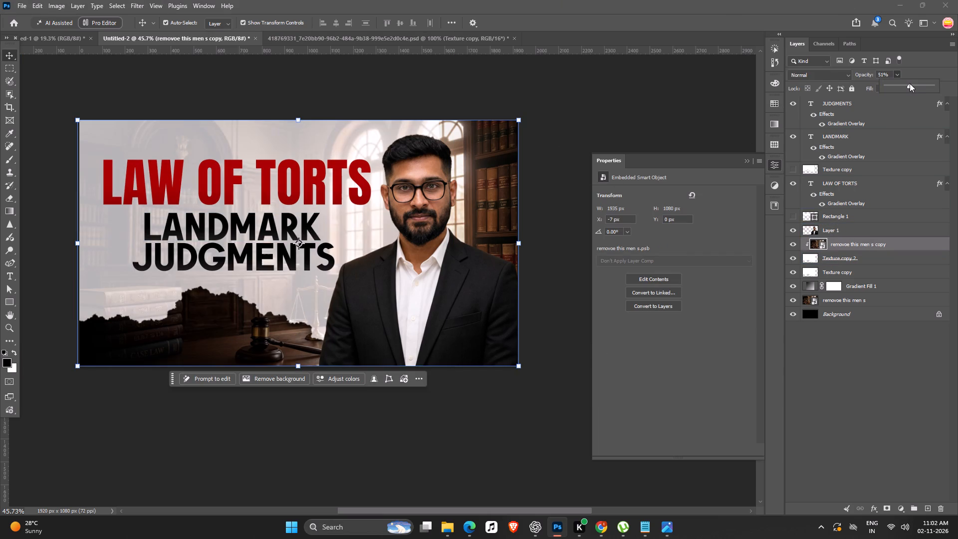
drag(910, 83, 895, 86)
drag(634, 101, 599, 117)
Scale the LANDMARK and JUDGMENTS lines together to 115.15% and align their left edge with LAW OF TORTS, just beneath it.
ctrl+scroll(289, 276, down, 8)
key(space)
drag(235, 351, 251, 351)
ctrl+scroll(251, 351, up, 5)
key(space)
drag(251, 351, 267, 348)
ctrl+scroll(318, 259, up, 3)
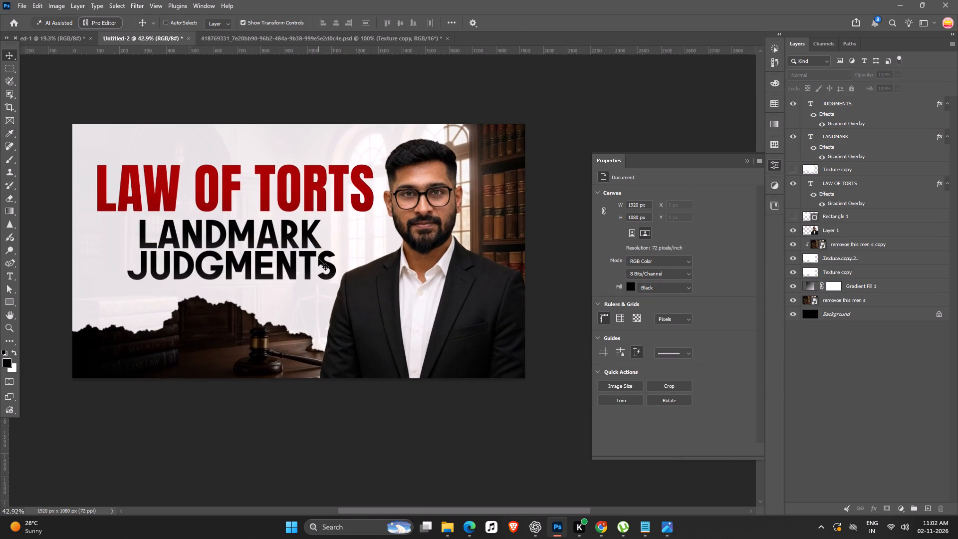
click(270, 240)
shift+click(271, 275)
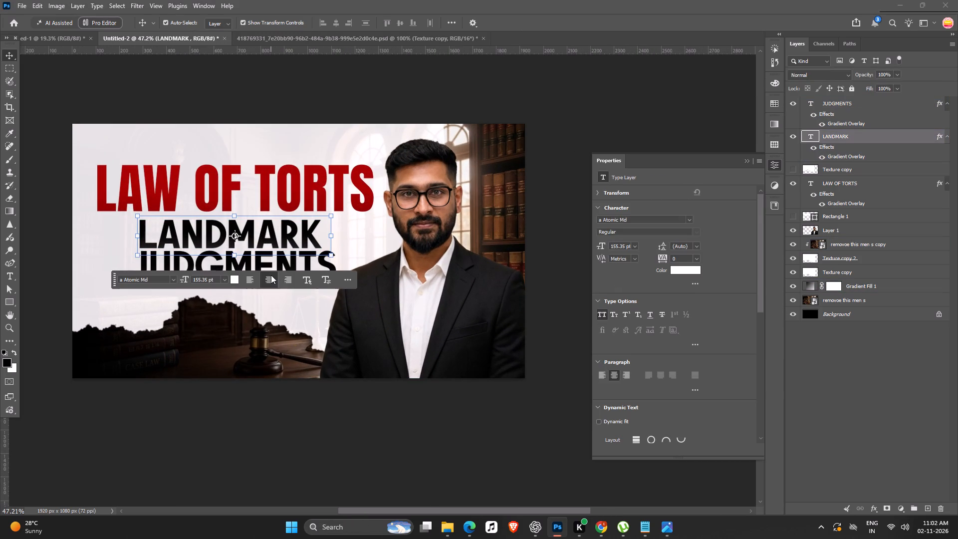
click(319, 413)
click(271, 271)
shift+click(256, 236)
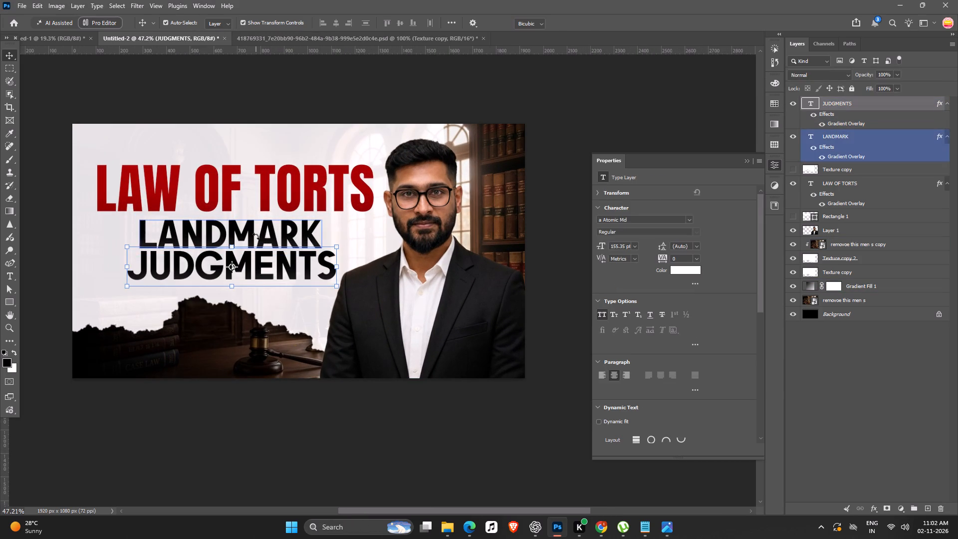
key(Return)
key(Return)
shift+click(264, 224)
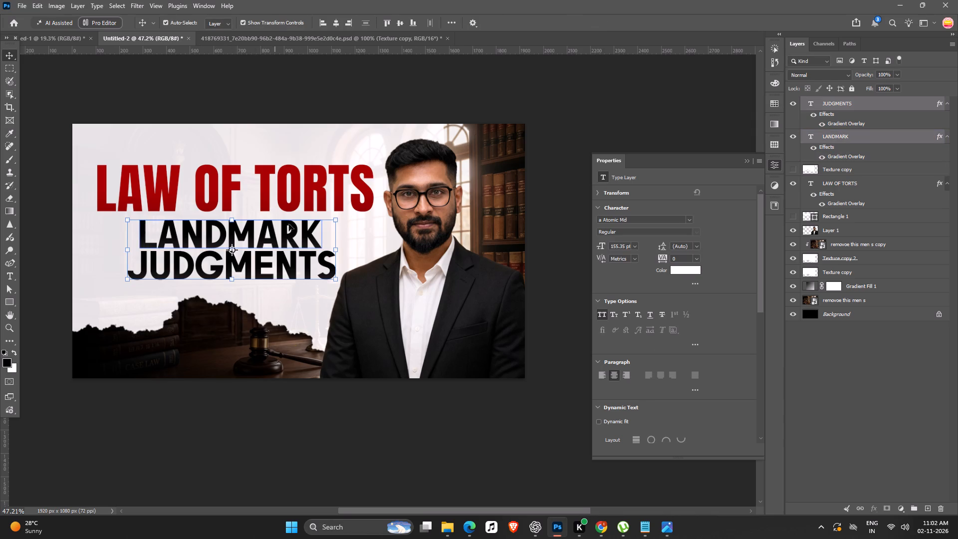
alt+drag(337, 219, 353, 215)
drag(337, 237, 323, 241)
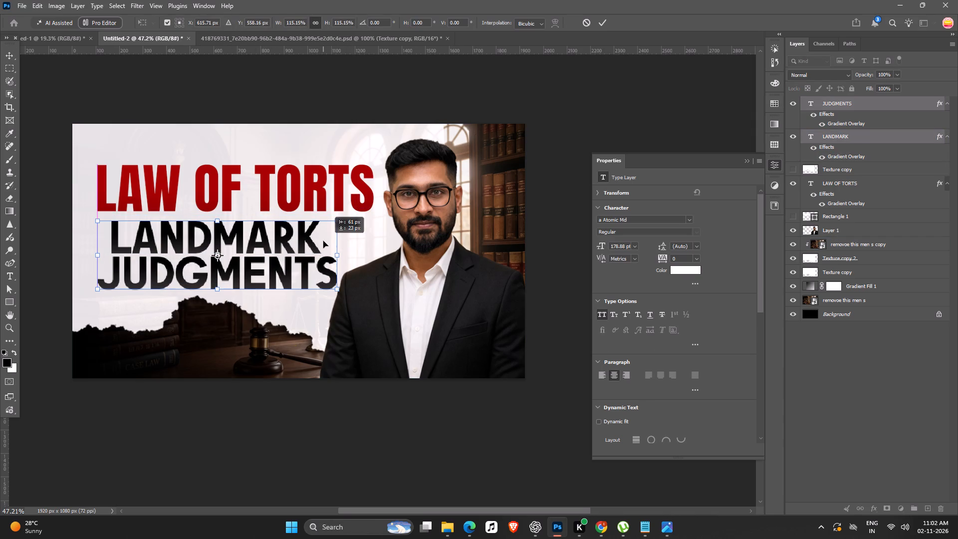
drag(323, 241, 326, 240)
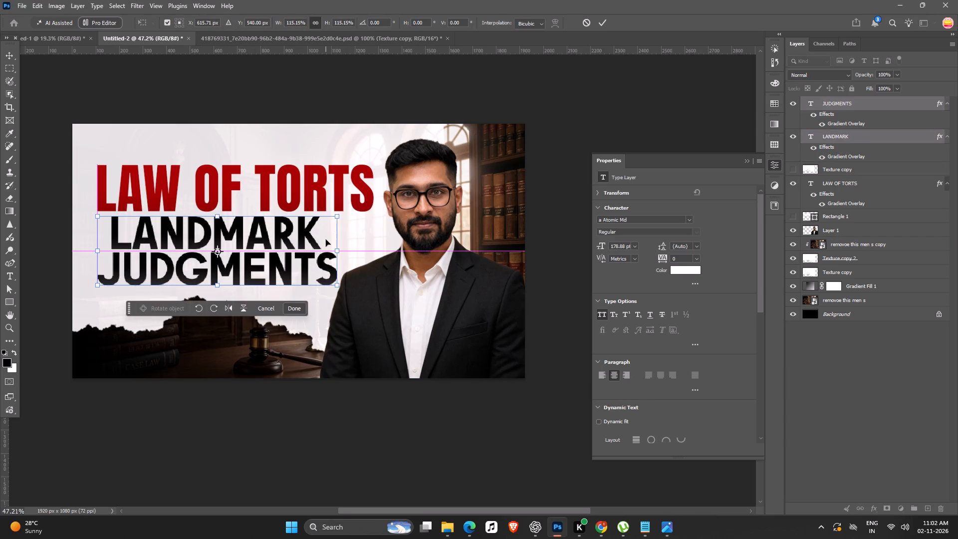
key(Return)
Move the LAW OF TORTS title left so it is centred above the LANDMARK and JUDGMENTS lines.
key(space)
key(space)
drag(285, 347, 347, 332)
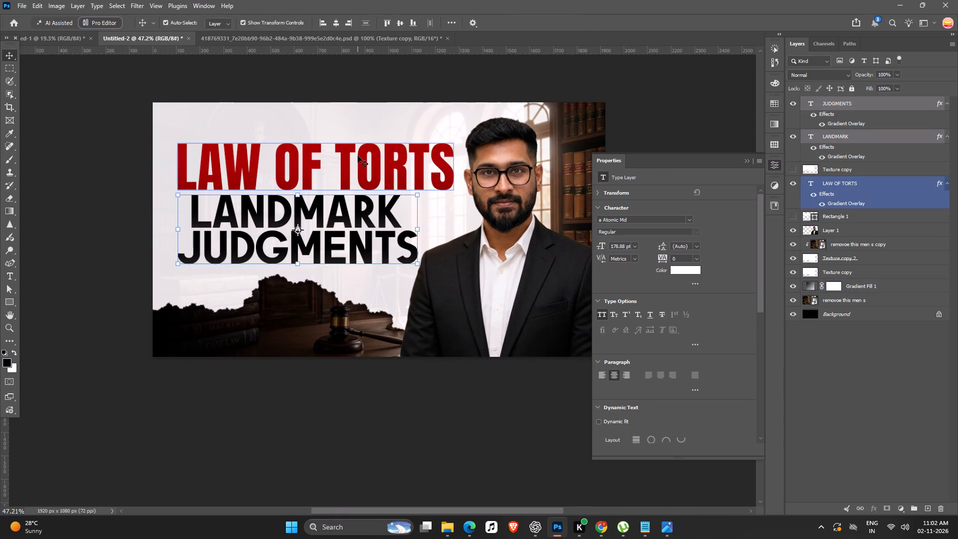
drag(356, 155, 341, 153)
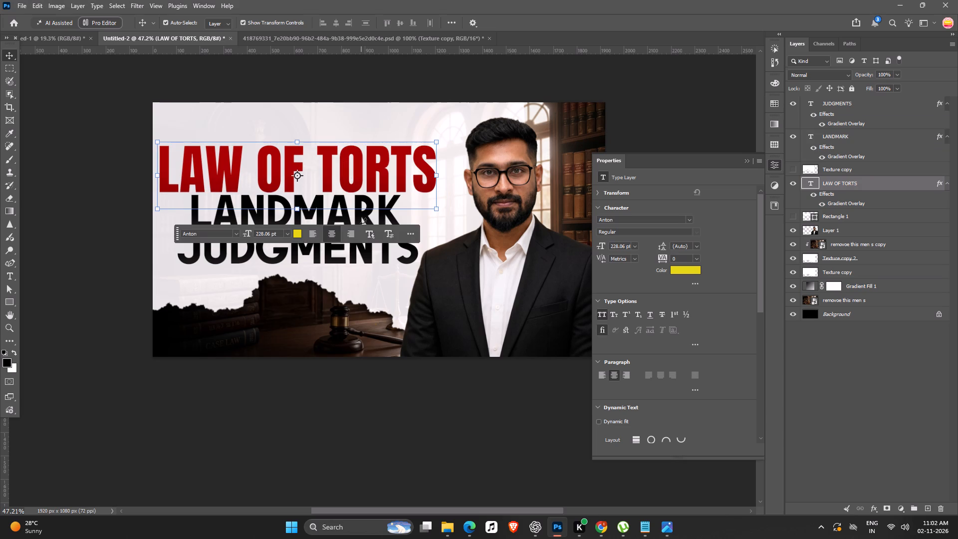
click(336, 502)
Move the presenter right and down to X 1107 px, Y 105 px, clear of the LAW OF TORTS title.
key(space)
key(space)
drag(326, 471, 275, 476)
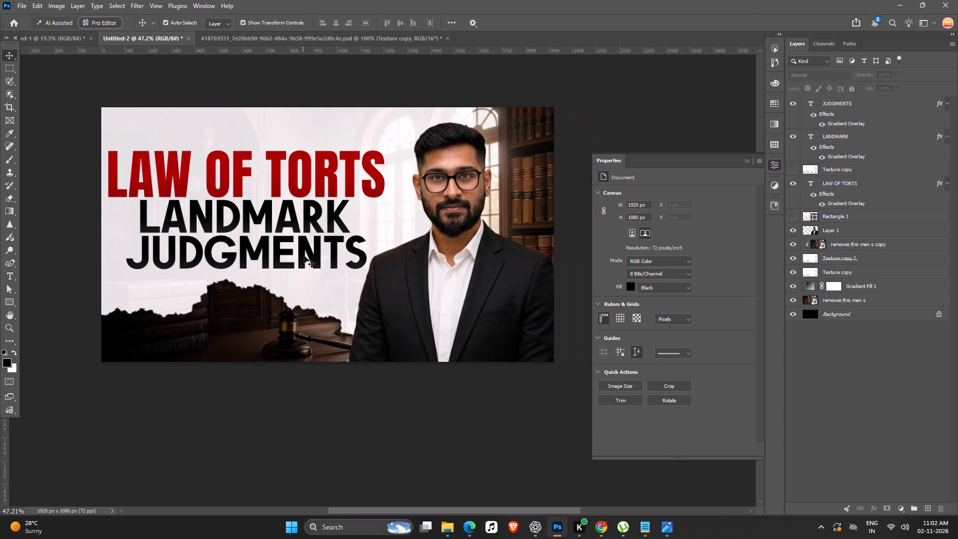
drag(445, 299, 459, 311)
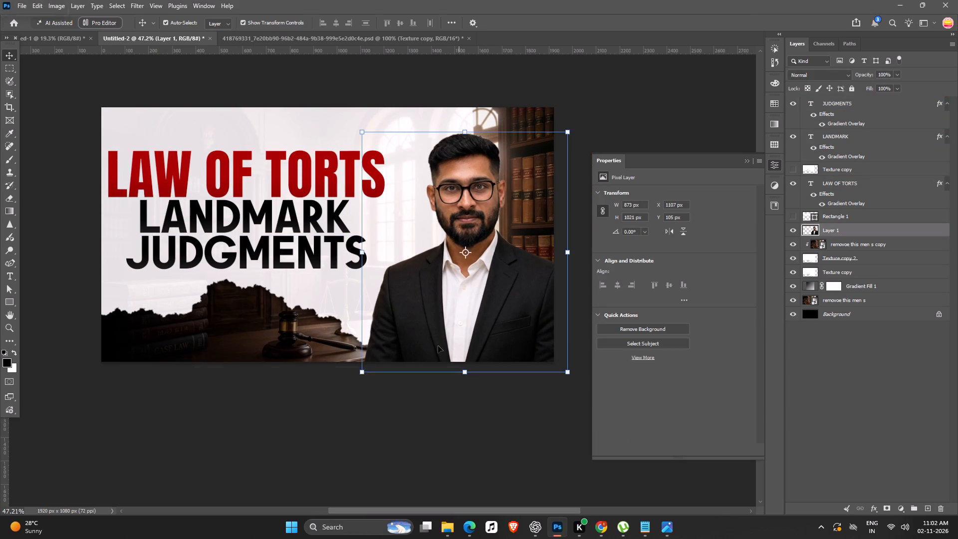
click(407, 487)
Move the LAW OF TORTS, LANDMARK and JUDGMENTS text together about 96 px right and 23 px up.
click(295, 265)
shift+click(271, 206)
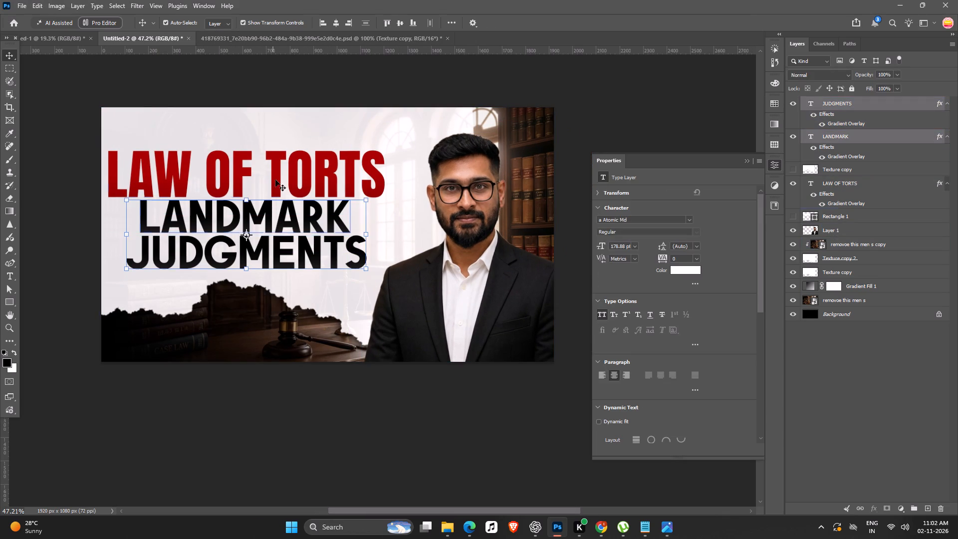
click(278, 163)
drag(310, 400, 311, 394)
click(311, 244)
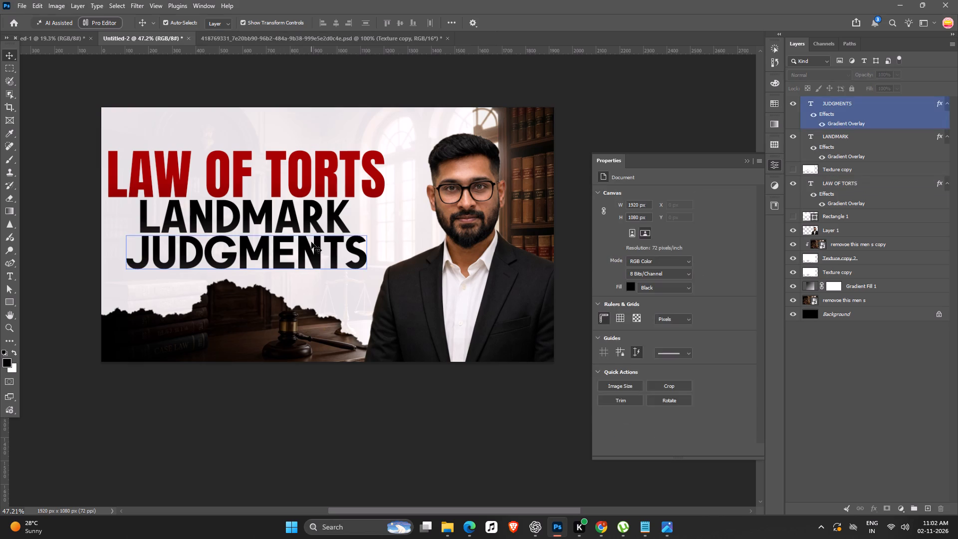
shift+click(303, 204)
shift+click(296, 177)
drag(303, 168, 326, 163)
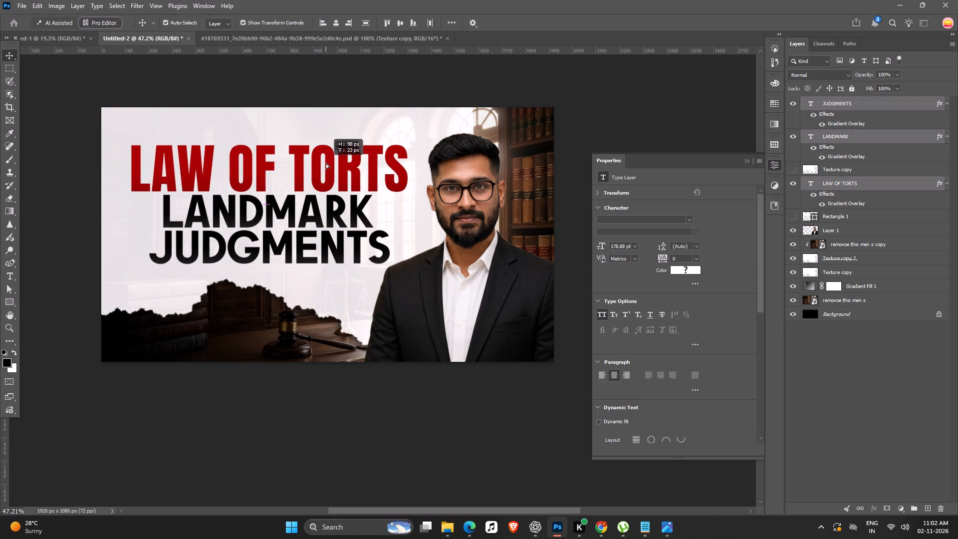
drag(326, 163, 327, 162)
Scale the three text lines together to 99.09% and move them up near the top of the paper area.
alt+drag(407, 145, 423, 140)
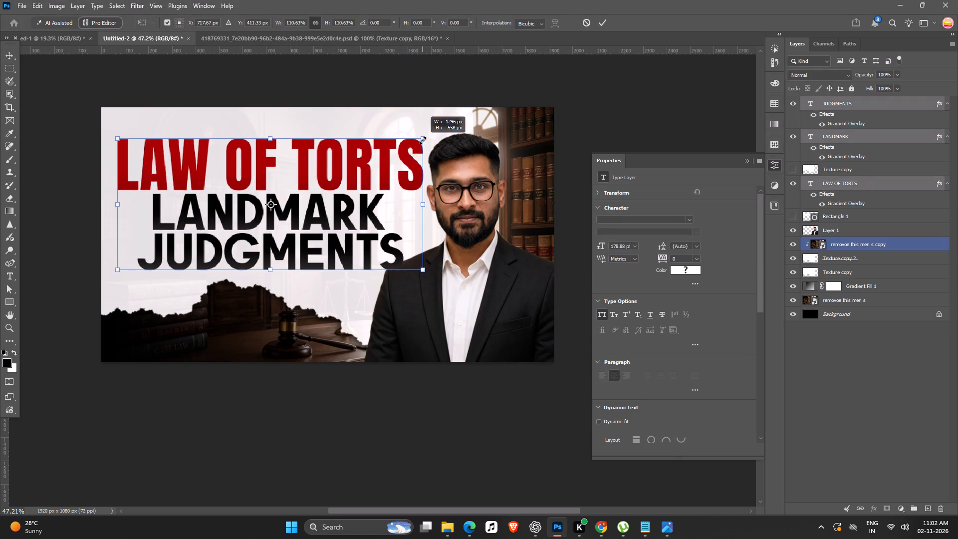
alt+drag(423, 140, 422, 140)
drag(362, 185, 361, 172)
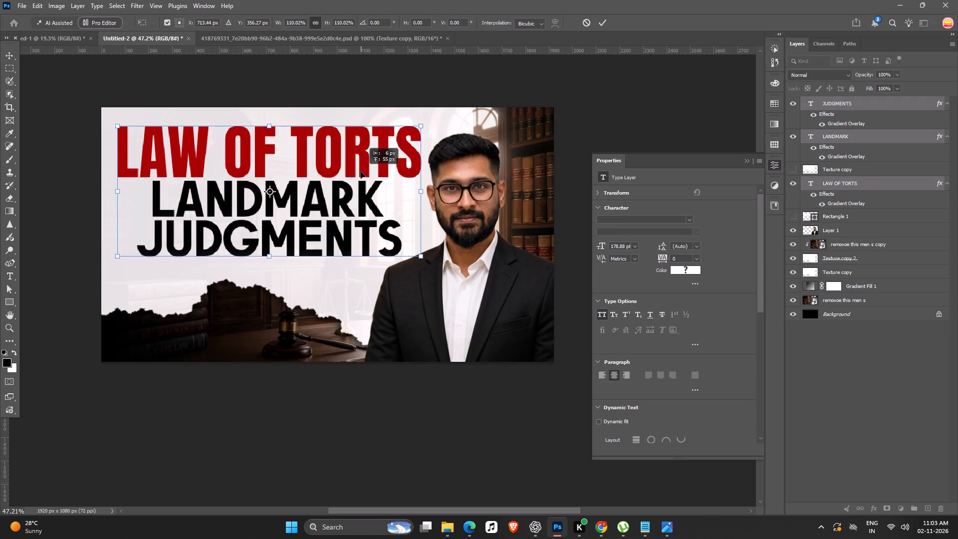
drag(361, 172, 361, 171)
alt+drag(420, 121, 404, 125)
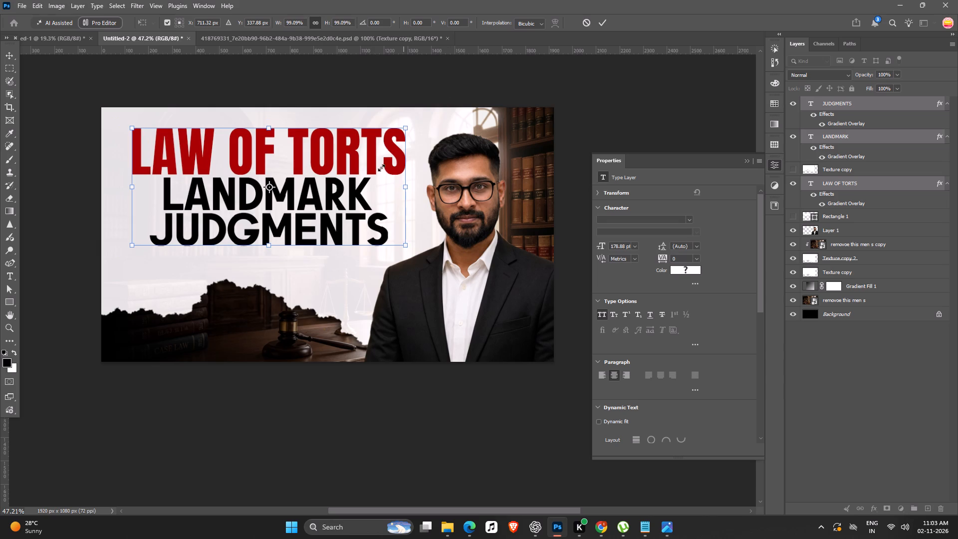
click(365, 193)
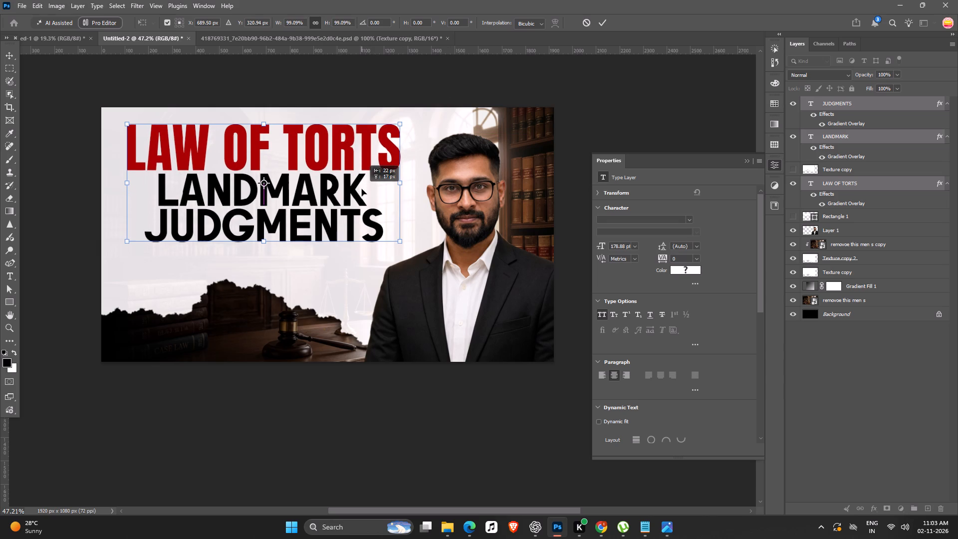
key(Return)
click(316, 400)
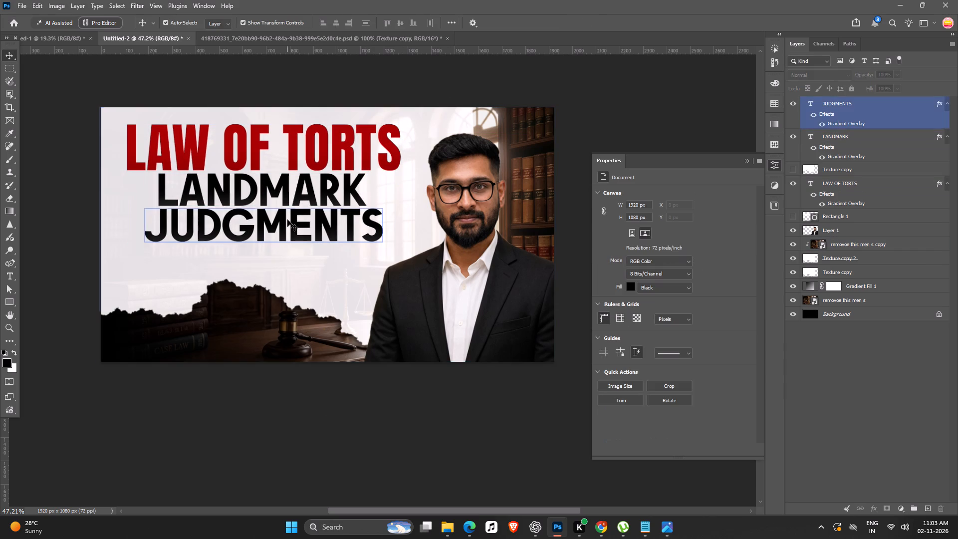
Nudge the LANDMARK and JUDGMENTS lines down slightly to widen the gap beneath LAW OF TORTS.
click(287, 220)
shift+click(286, 180)
key(shift+Down)
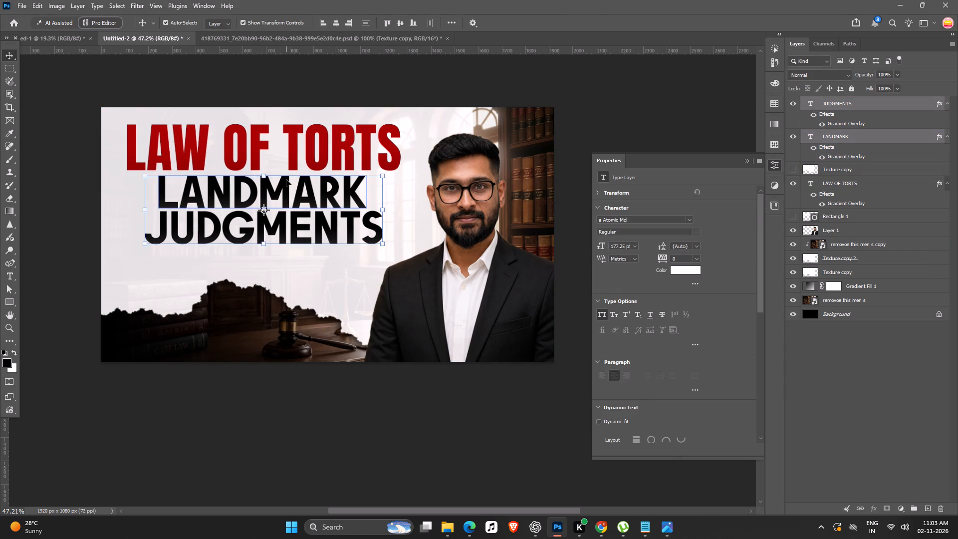
key(shift+Down)
key(Return)
click(284, 468)
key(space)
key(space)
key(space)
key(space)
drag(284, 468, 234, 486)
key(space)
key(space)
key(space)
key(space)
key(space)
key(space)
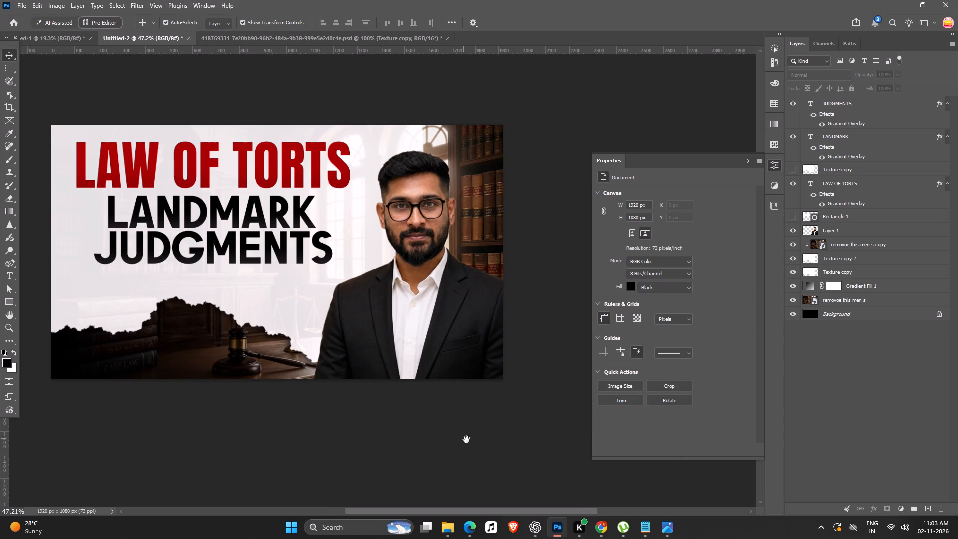
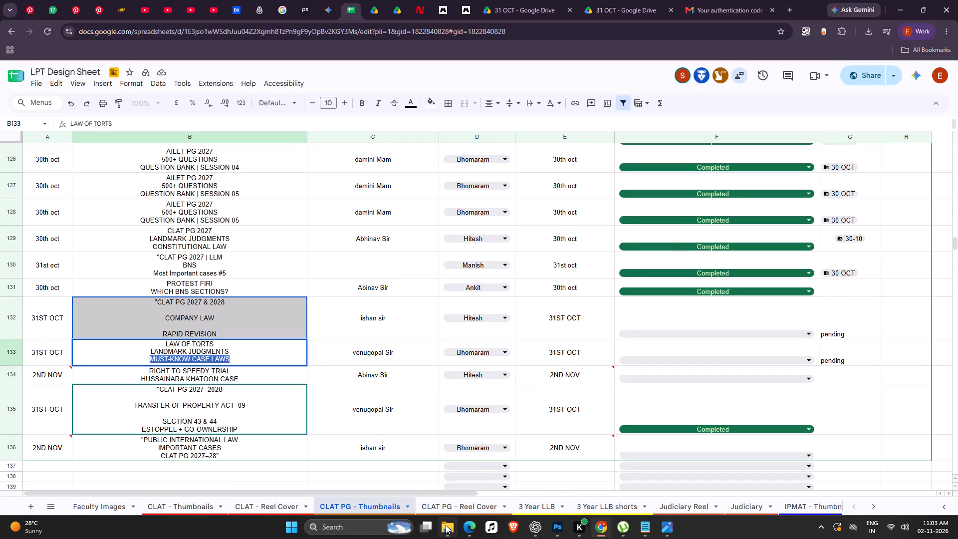
Switch back to Photoshop and draw a rectangle about 1132 × 116 px beneath the JUDGMENTS line.
click(446, 525)
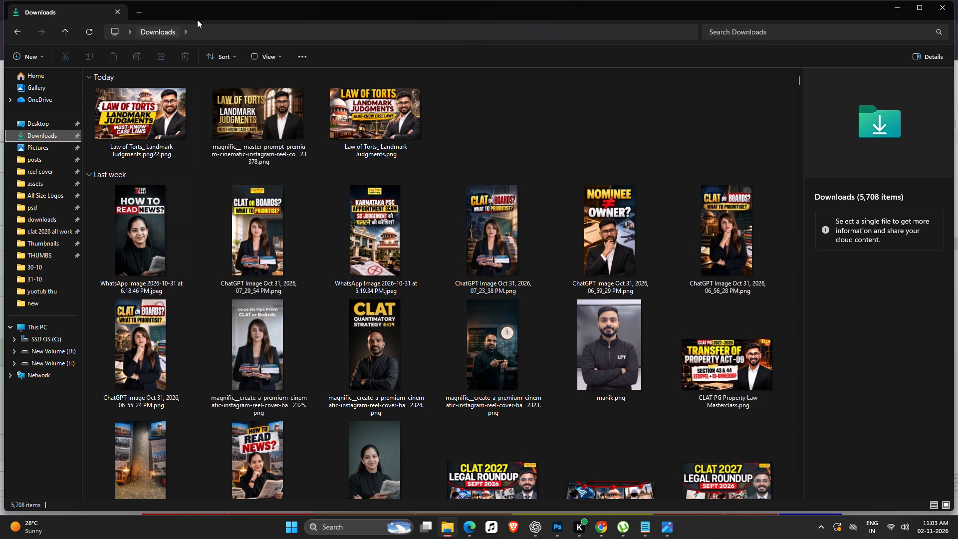
key(alt+Tab)
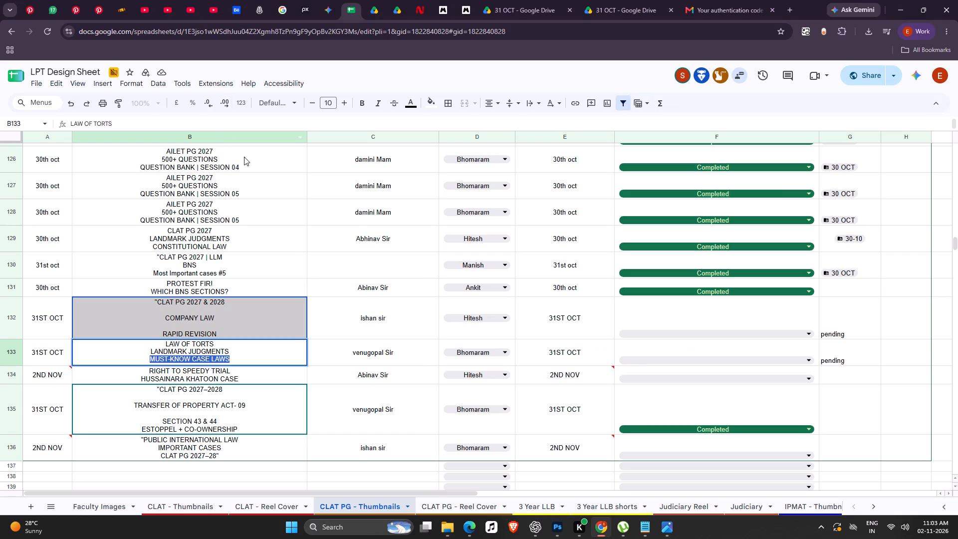
key(alt+Tab)
key(alt+Tab)
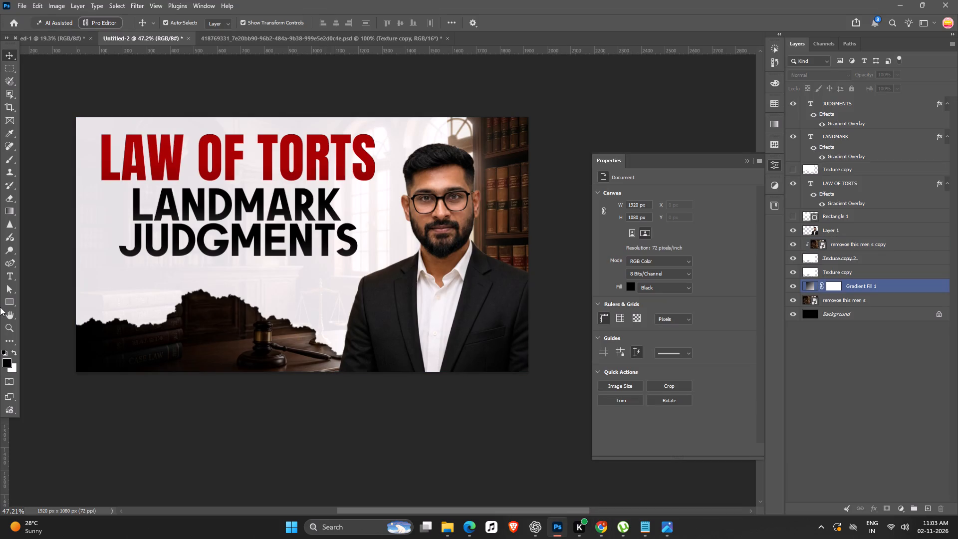
click(6, 306)
drag(91, 264, 219, 303)
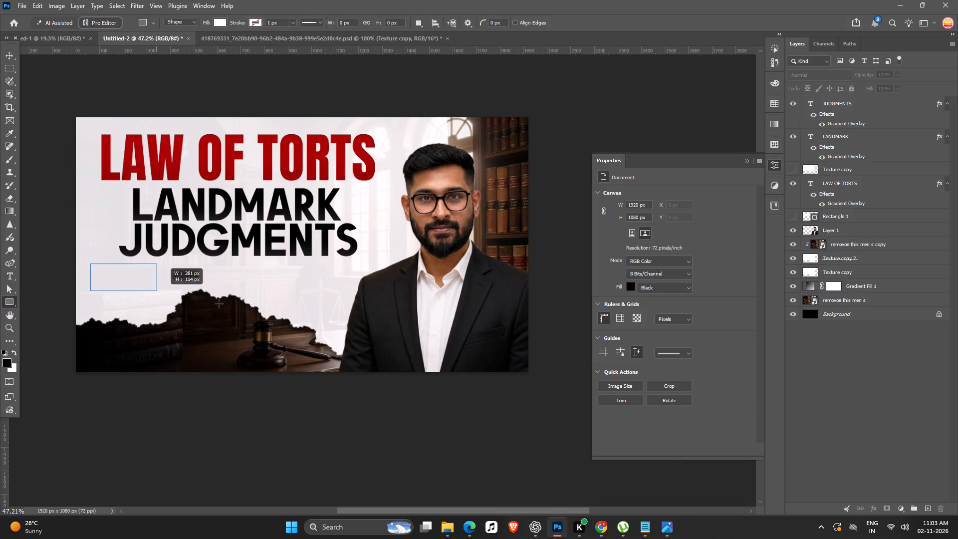
drag(219, 303, 357, 291)
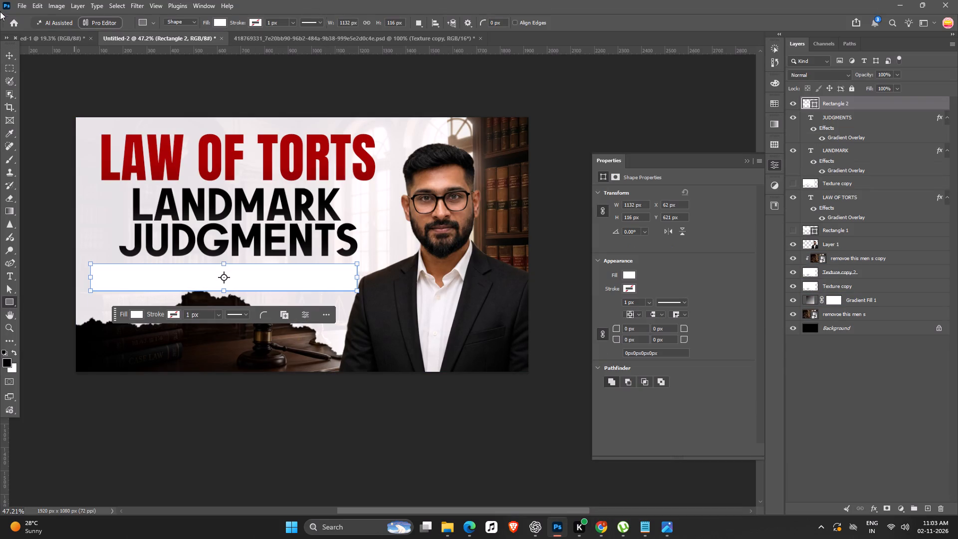
Fill the new rectangle beneath JUDGMENTS with bright yellow.
click(804, 102)
drag(804, 102, 794, 106)
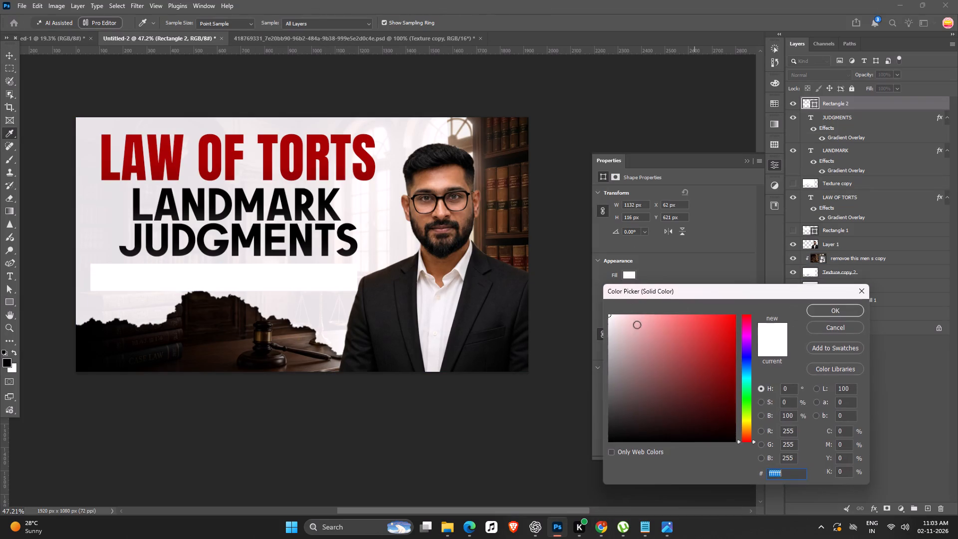
click(749, 423)
drag(722, 357, 745, 284)
click(833, 312)
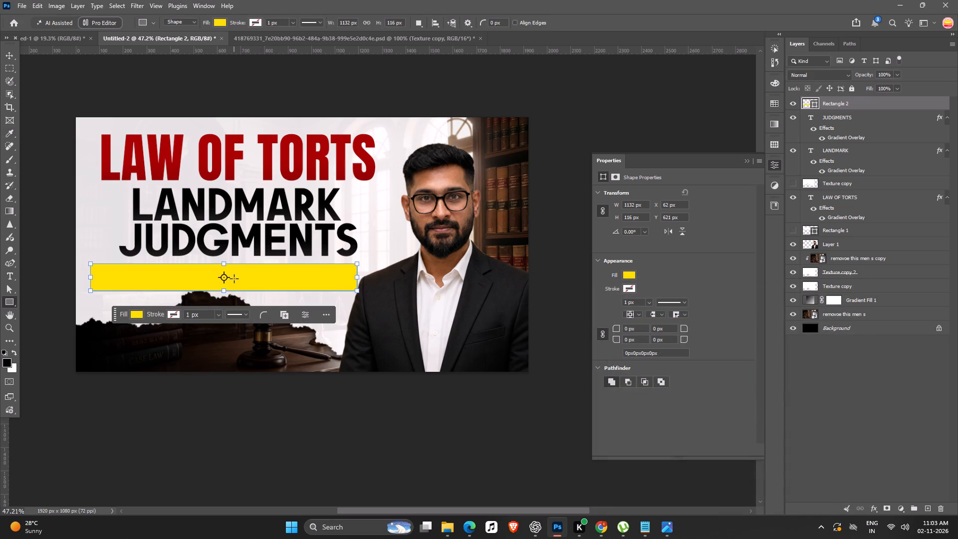
Duplicate the LANDMARK text onto the yellow bar, bring it to the front and replace its wording with MUST-KNOW CASE LAWS.
key(v)
alt+drag(272, 207, 265, 282)
key(ctrl+shift+bracketright)
key(ctrl+shift+bracketright)
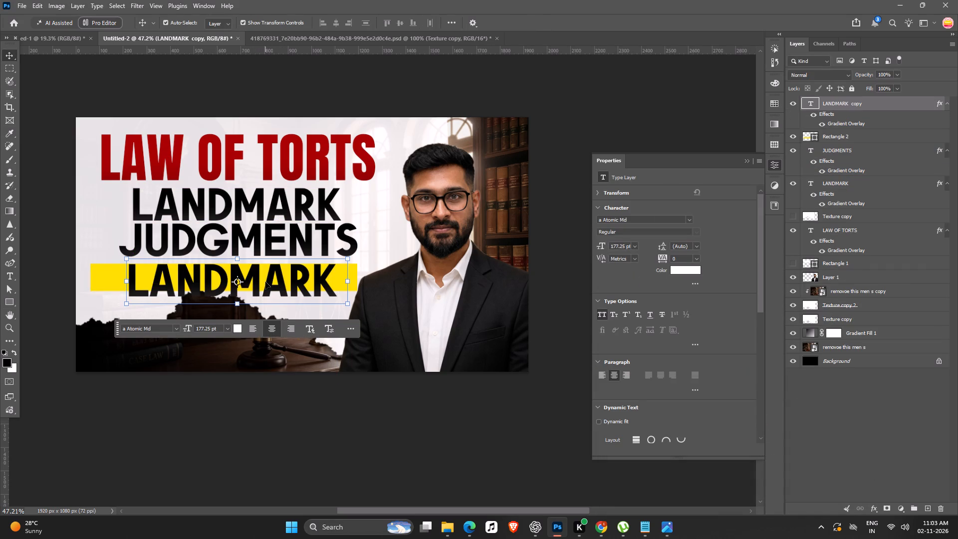
key(Return)
triple_click(265, 282)
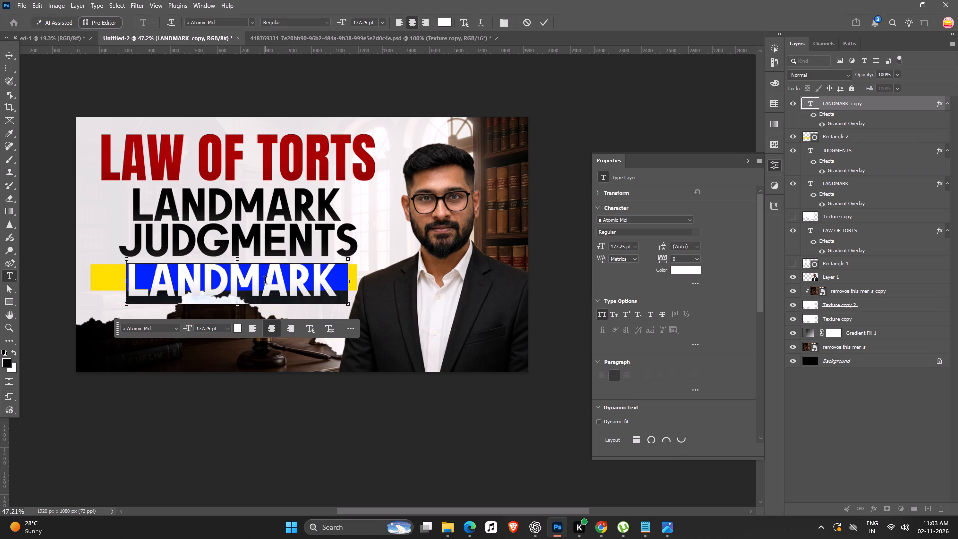
key(ctrl+BackSpace)
key(ctrl+BackSpace)
key(ctrl+v)
key(Return)
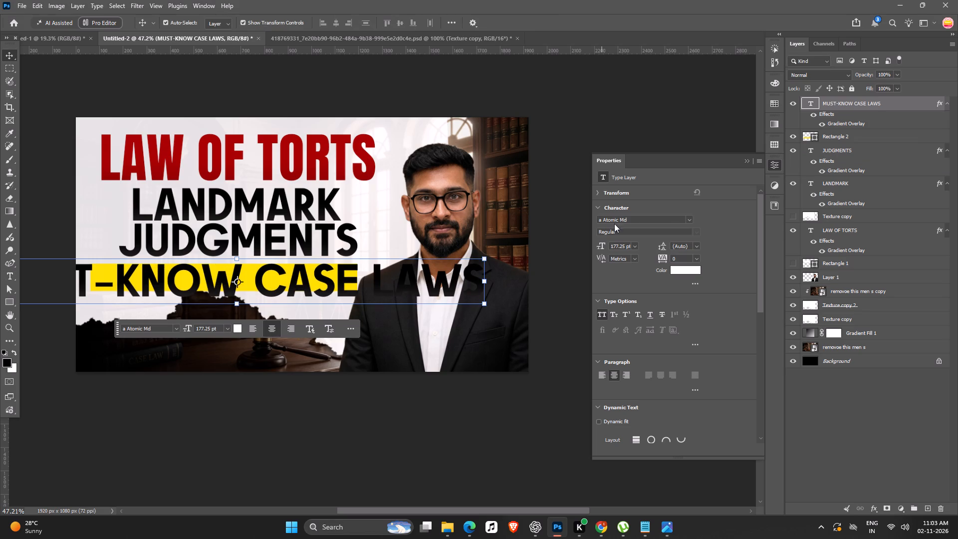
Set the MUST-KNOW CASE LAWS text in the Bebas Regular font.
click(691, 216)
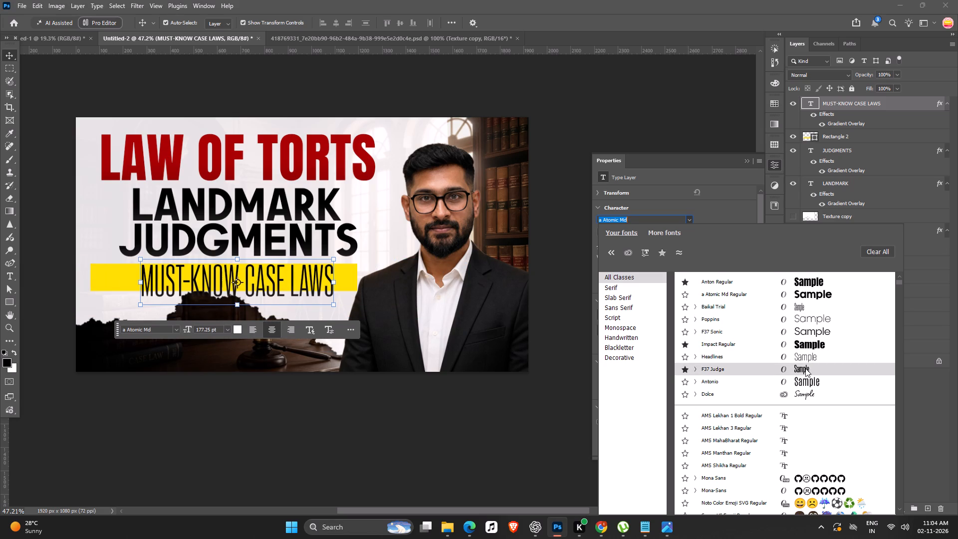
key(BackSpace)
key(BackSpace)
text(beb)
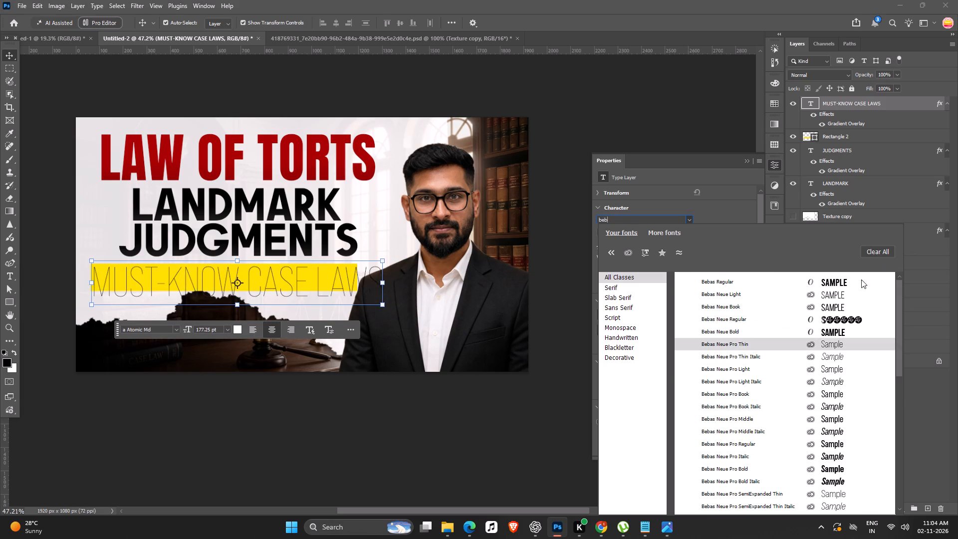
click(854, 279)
Scale the MUST-KNOW CASE LAWS text down to about 133 pt and position it within the yellow bar.
alt+drag(401, 262, 388, 261)
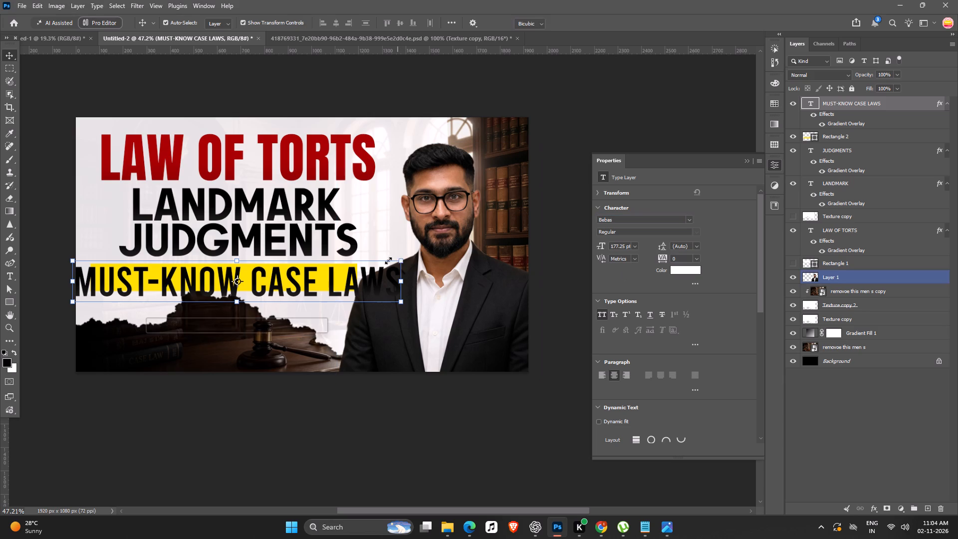
alt+drag(388, 261, 359, 260)
drag(332, 274, 321, 270)
key(Return)
click(317, 395)
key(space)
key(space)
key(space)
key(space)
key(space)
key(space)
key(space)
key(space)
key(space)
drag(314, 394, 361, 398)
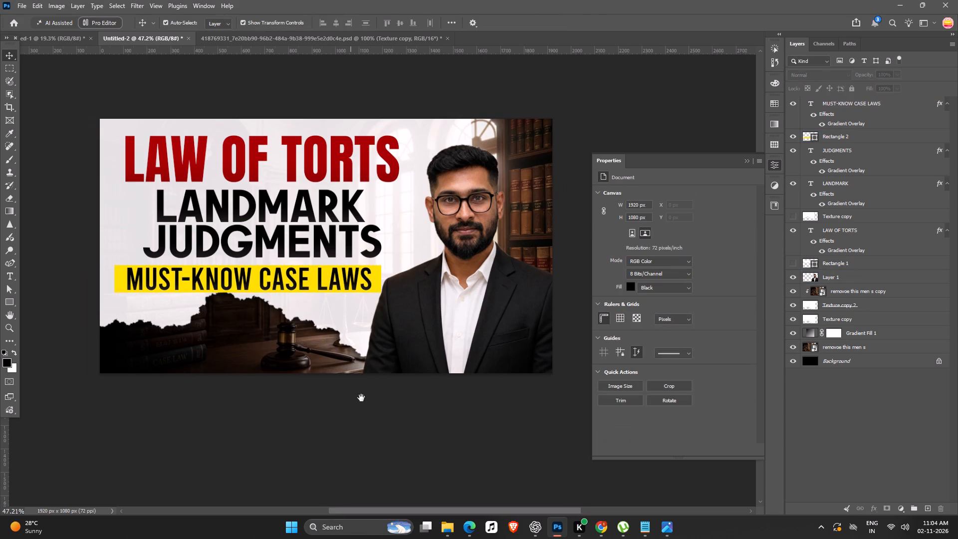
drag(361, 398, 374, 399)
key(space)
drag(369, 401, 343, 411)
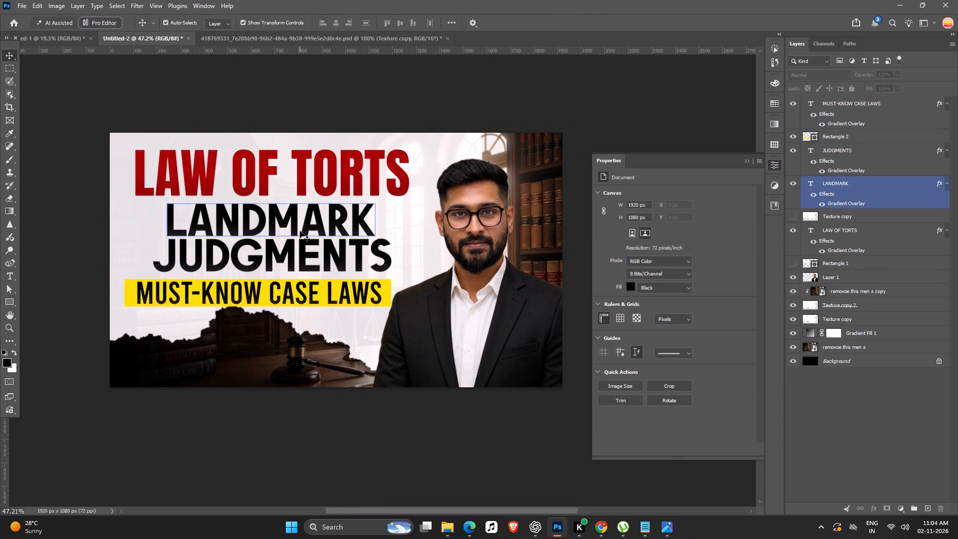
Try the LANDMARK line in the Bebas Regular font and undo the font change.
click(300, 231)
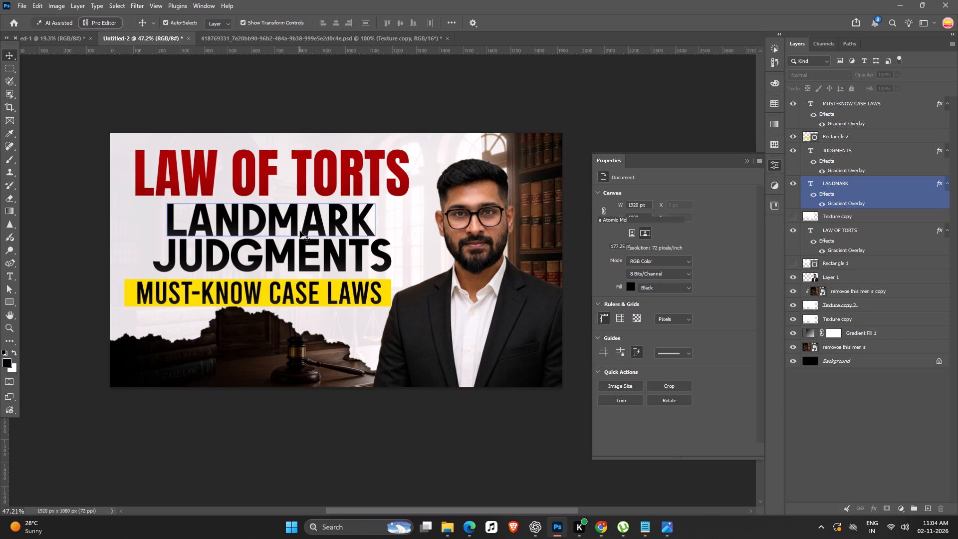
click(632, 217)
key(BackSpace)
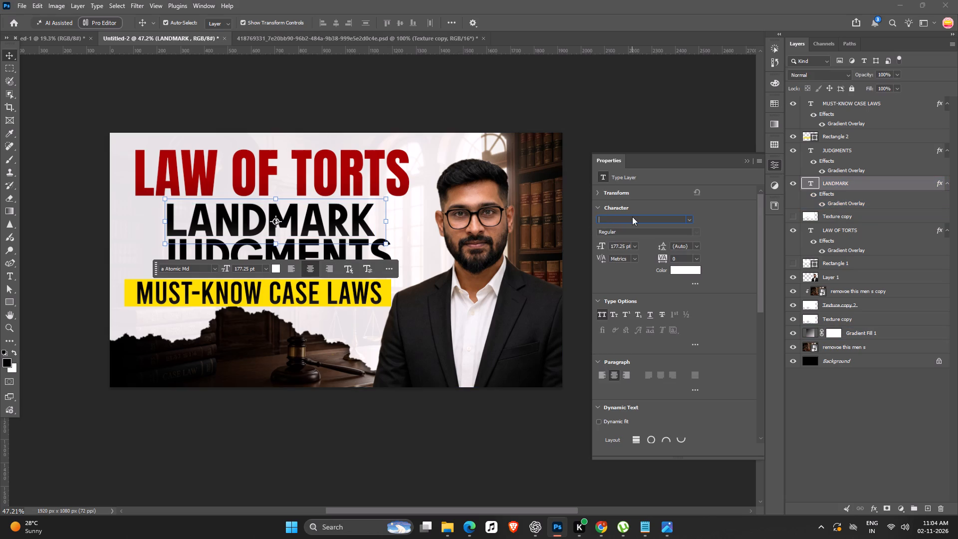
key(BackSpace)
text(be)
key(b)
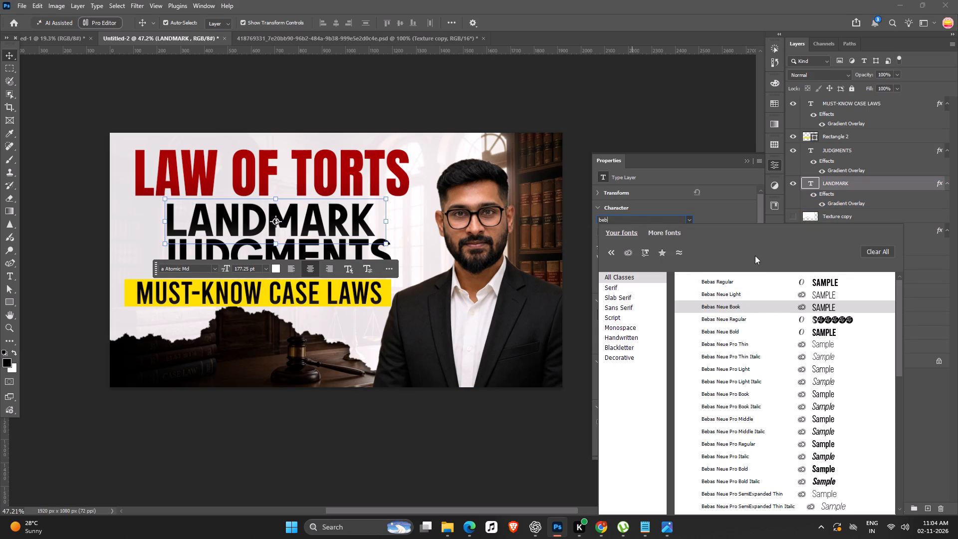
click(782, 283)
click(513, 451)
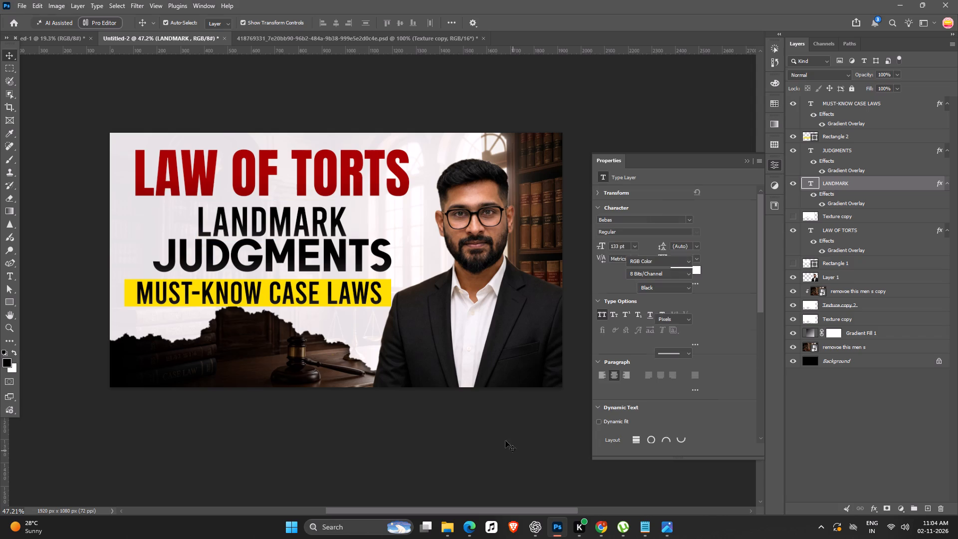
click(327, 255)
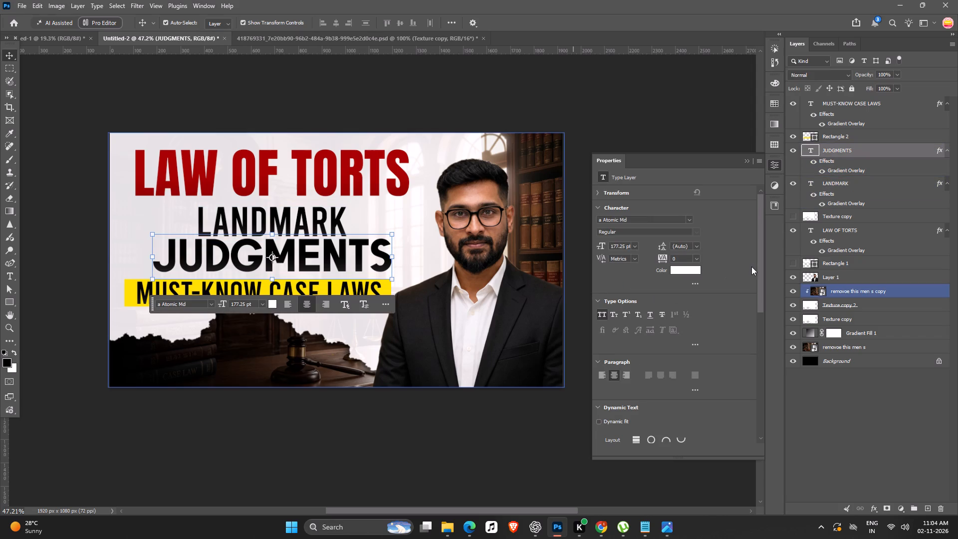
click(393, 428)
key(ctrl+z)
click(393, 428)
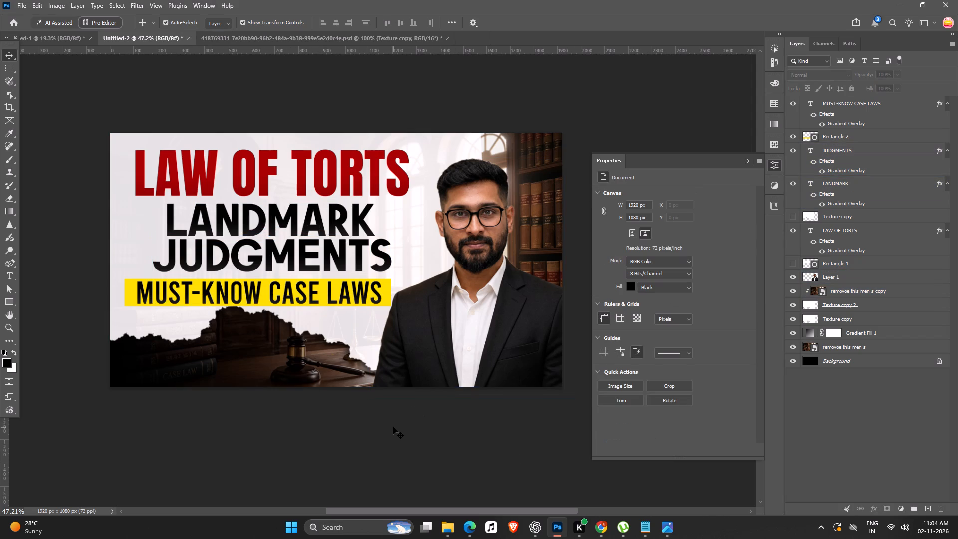
Set the MUST-KNOW CASE LAWS text in a Atomic Md Regular and scale it to about 91.65 pt to fit the yellow bar.
key(space)
key(space)
key(space)
drag(393, 427, 411, 427)
click(324, 204)
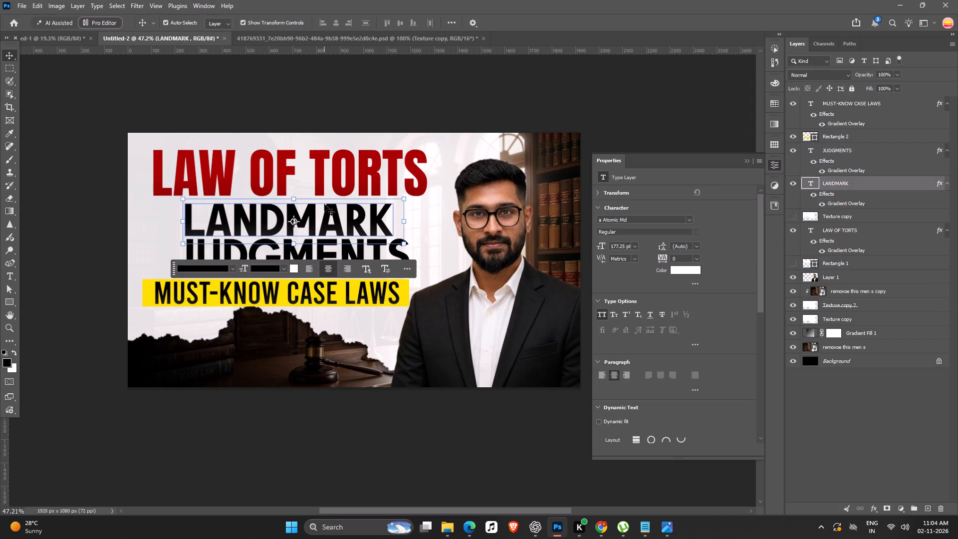
click(390, 430)
click(331, 289)
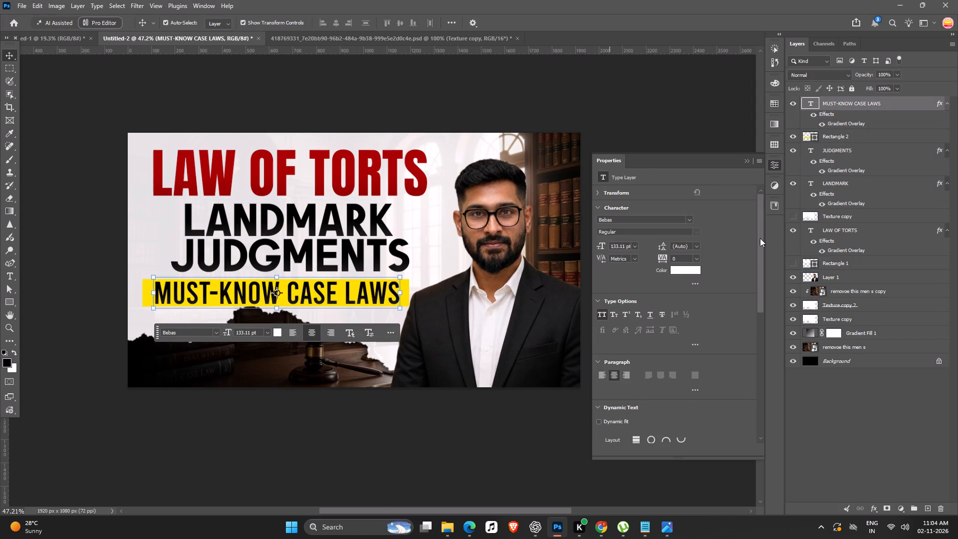
click(688, 217)
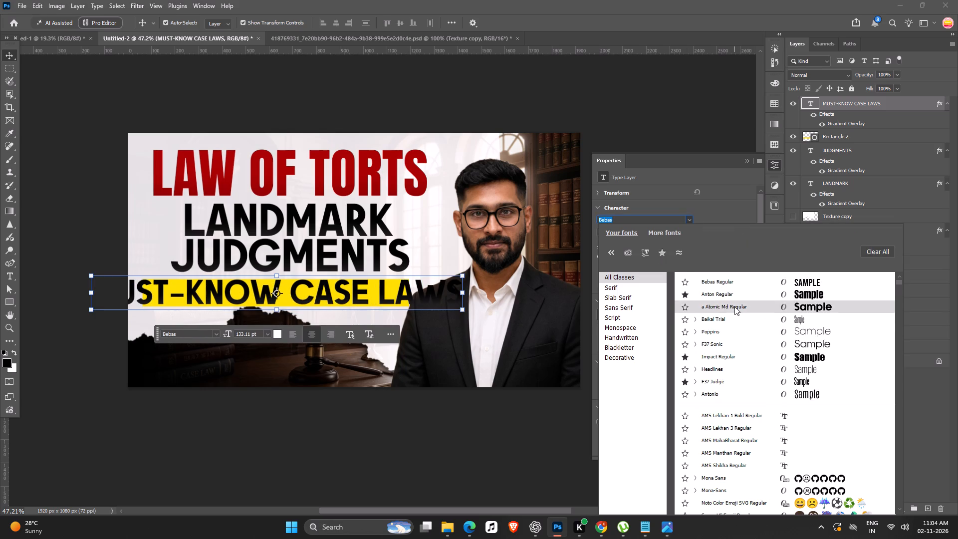
click(734, 306)
alt+drag(463, 276, 410, 277)
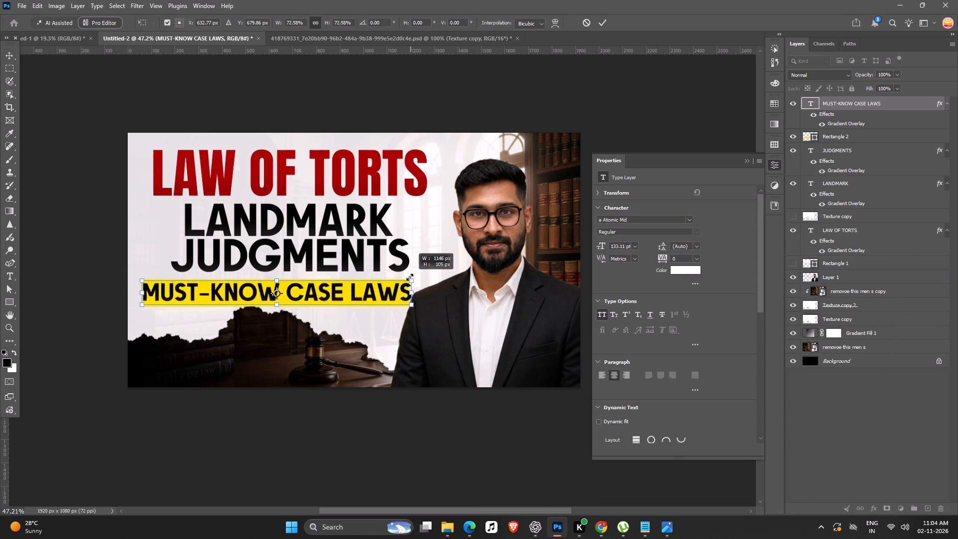
alt+drag(410, 277, 404, 277)
key(Return)
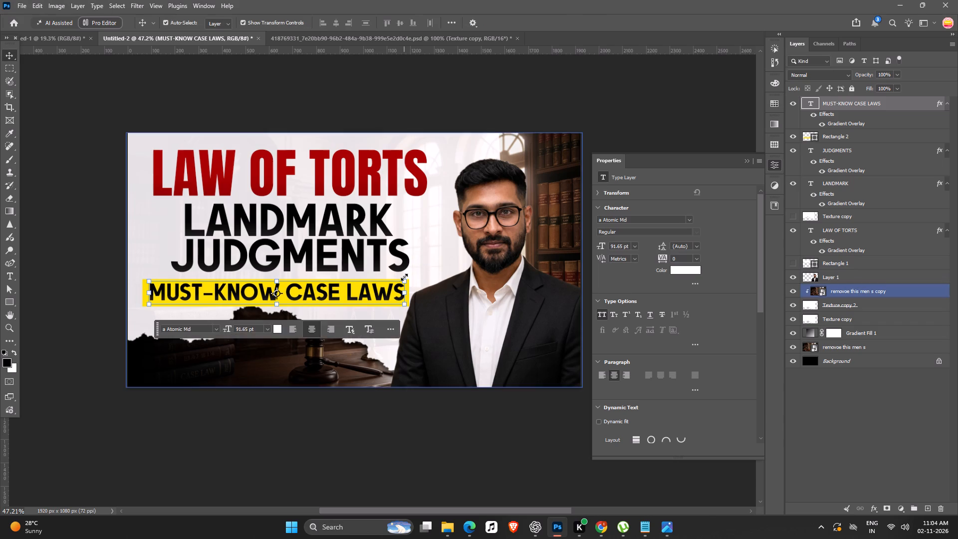
click(336, 454)
Move the presenter right and down to about X 1149 px, Y 129 px.
key(space)
key(space)
key(space)
key(space)
drag(333, 454, 249, 454)
drag(432, 306, 442, 315)
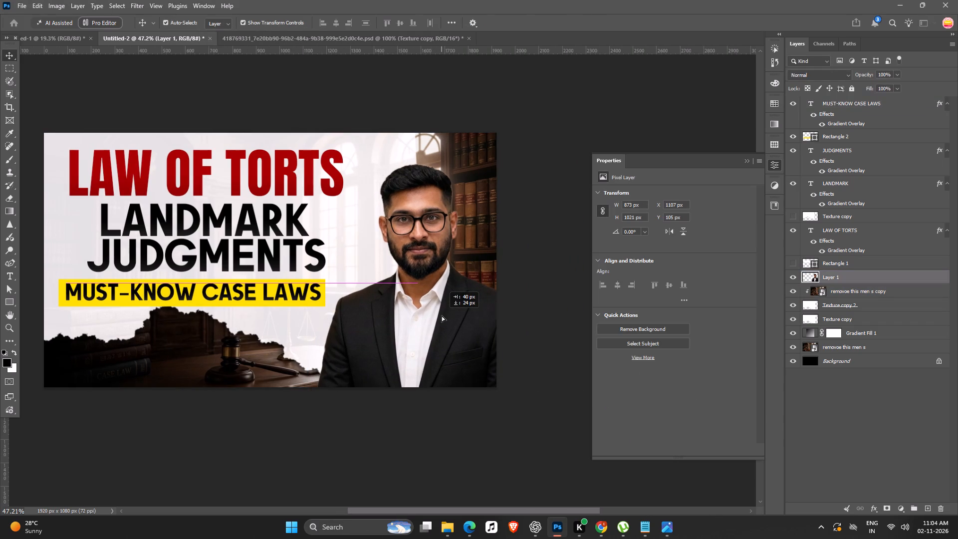
drag(442, 315, 442, 316)
Align the horizontal centres of the MUST-KNOW CASE LAWS text and its yellow bar.
key(space)
key(space)
key(space)
key(space)
key(space)
key(space)
key(space)
drag(332, 459, 382, 460)
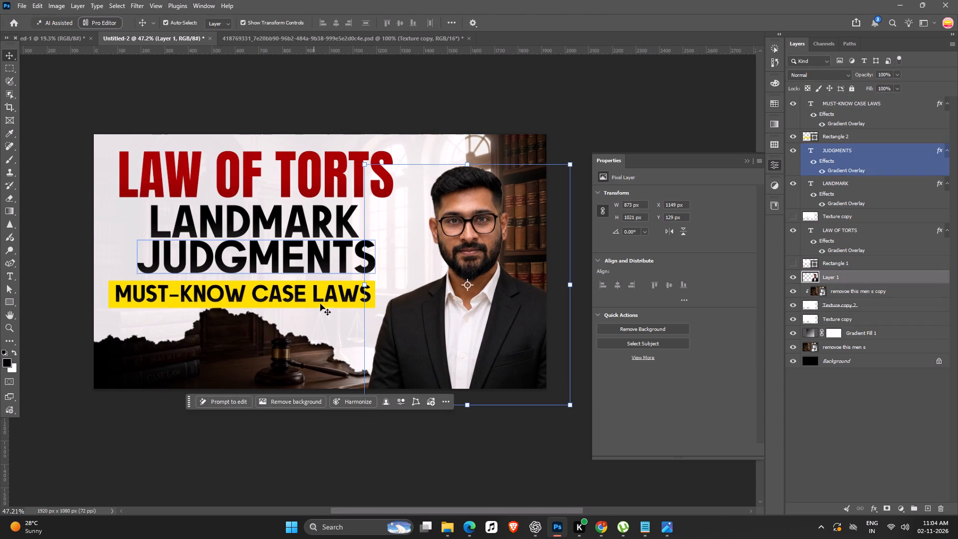
click(329, 306)
shift+click(309, 293)
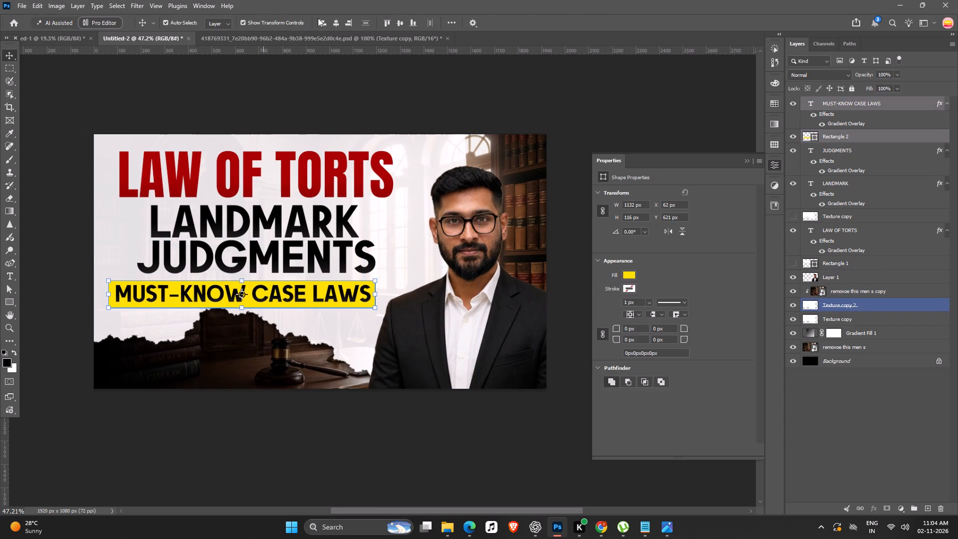
click(337, 26)
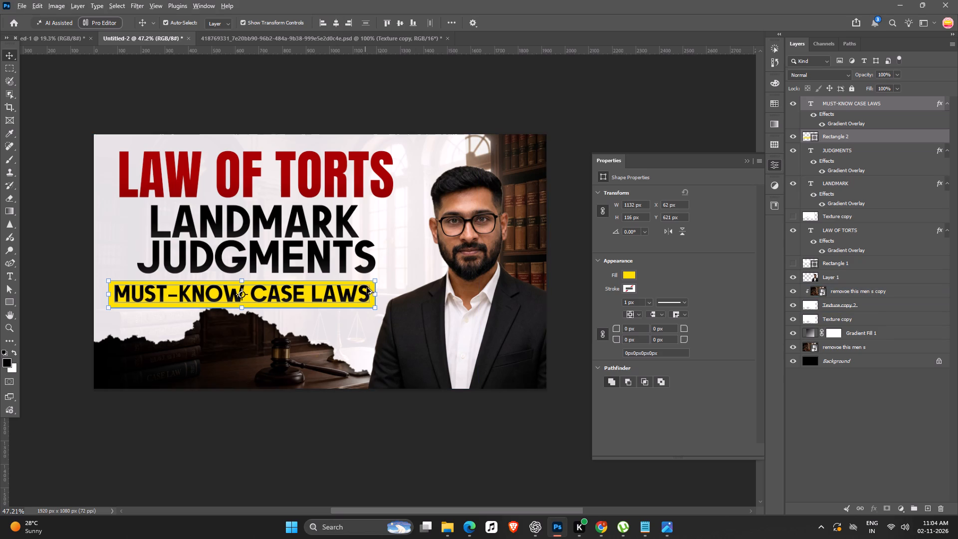
Scale the yellow bar and its text together to about 109.9% and move them slightly up, closer beneath JUDGMENTS.
alt+drag(373, 279, 386, 276)
drag(377, 287, 391, 287)
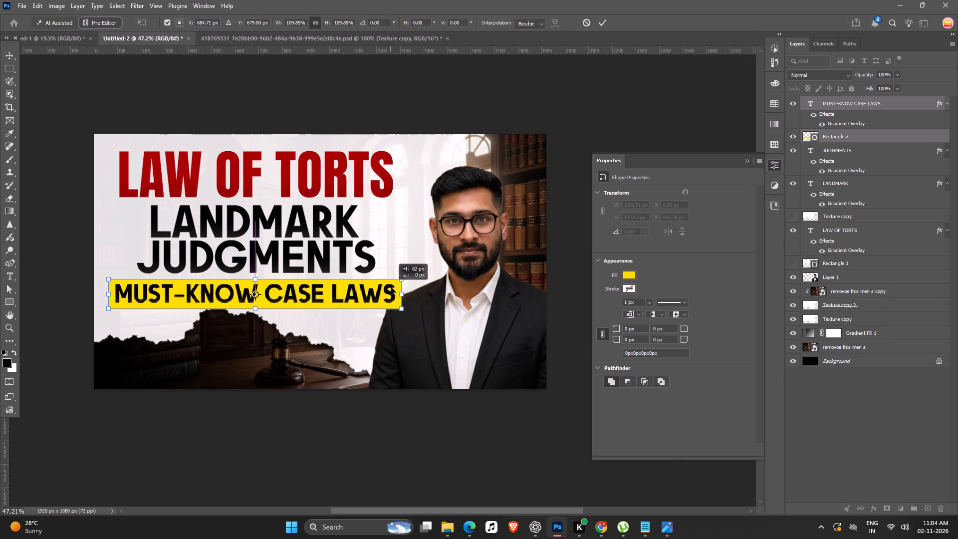
drag(391, 287, 389, 285)
key(shift+Down)
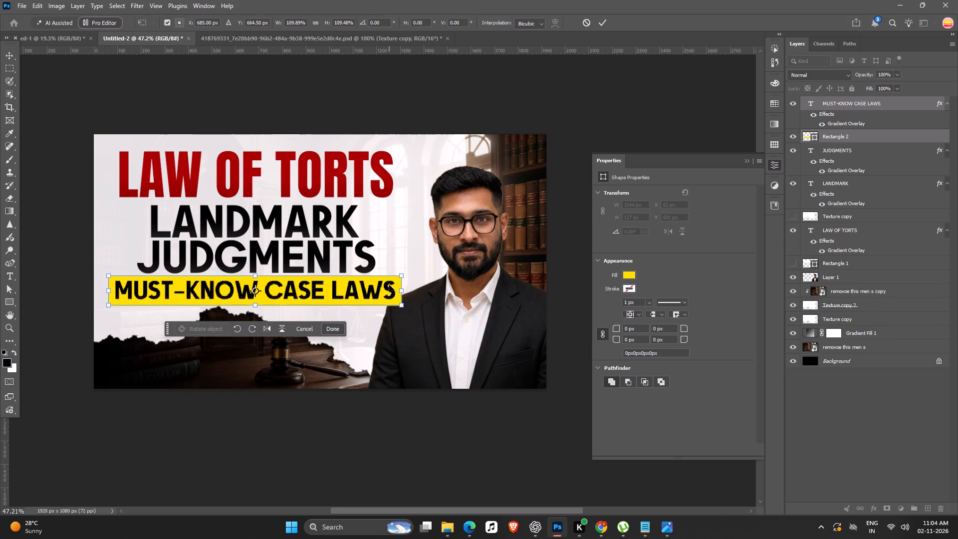
key(Return)
Bring the presenter layer to the front, above the yellow bar and all text.
click(487, 350)
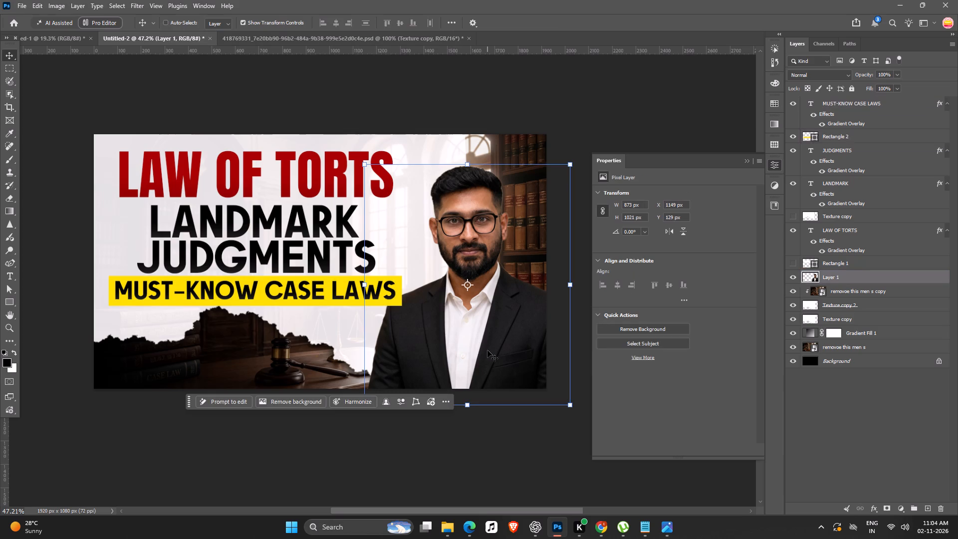
key(ctrl+shift+bracketright)
key(ctrl+shift+bracketright)
click(213, 463)
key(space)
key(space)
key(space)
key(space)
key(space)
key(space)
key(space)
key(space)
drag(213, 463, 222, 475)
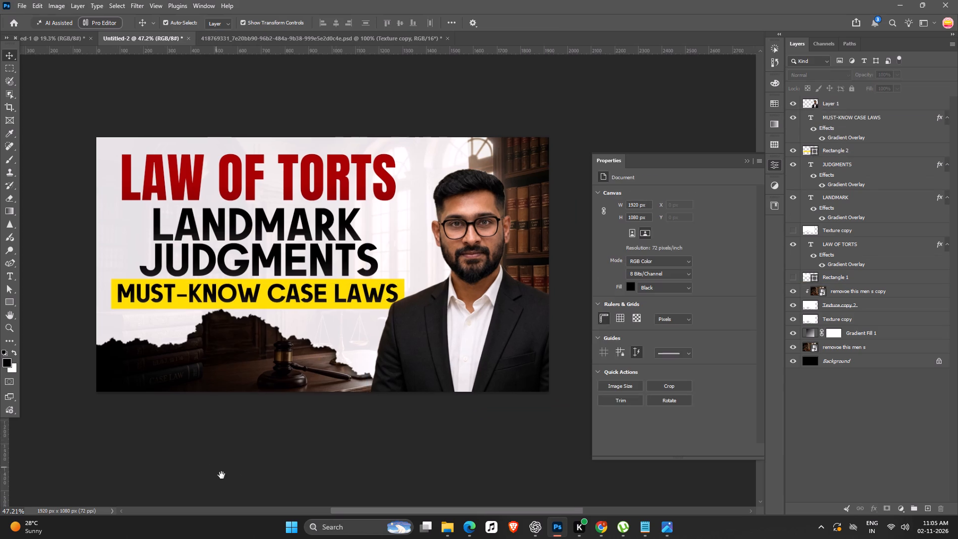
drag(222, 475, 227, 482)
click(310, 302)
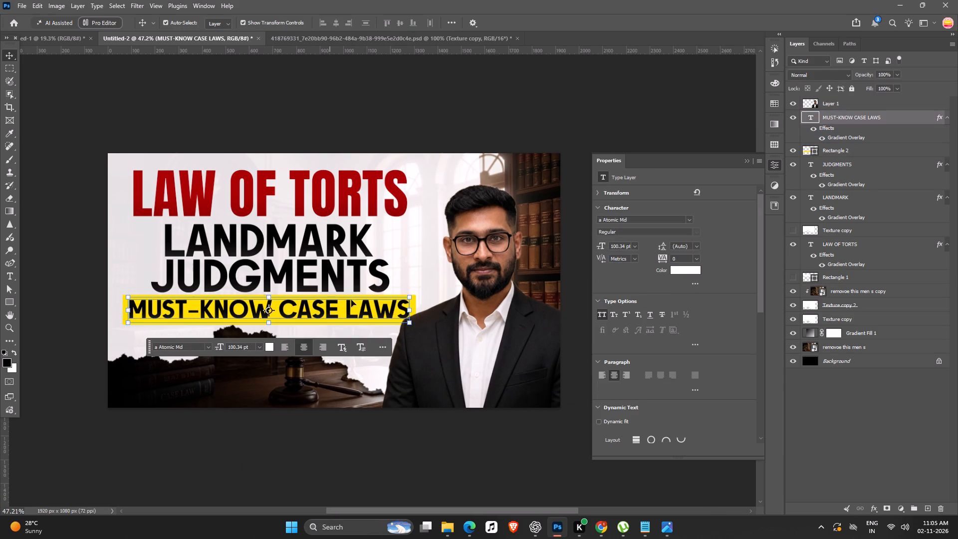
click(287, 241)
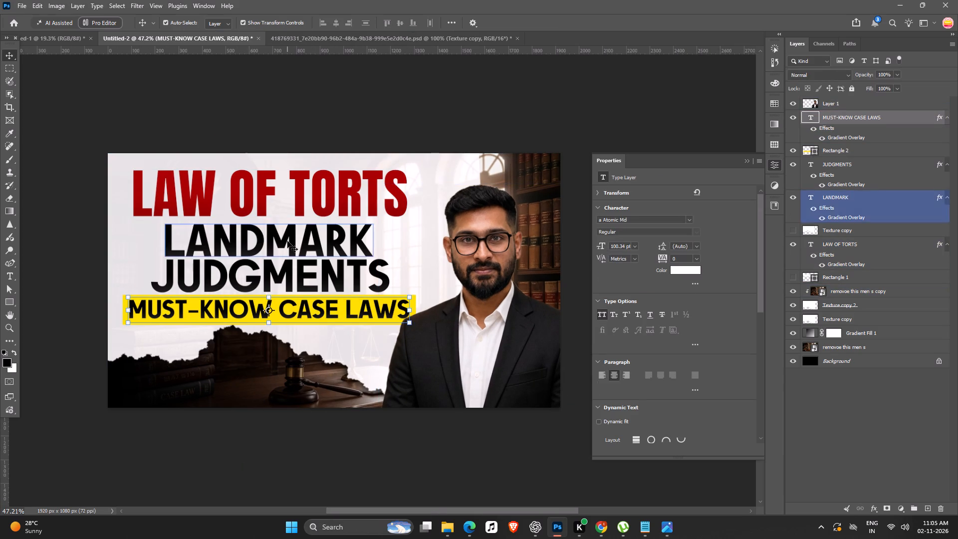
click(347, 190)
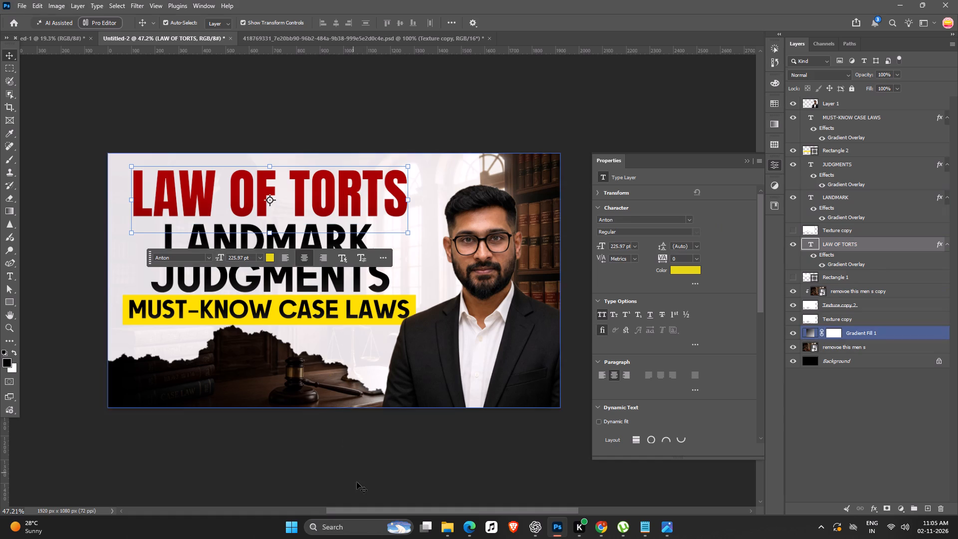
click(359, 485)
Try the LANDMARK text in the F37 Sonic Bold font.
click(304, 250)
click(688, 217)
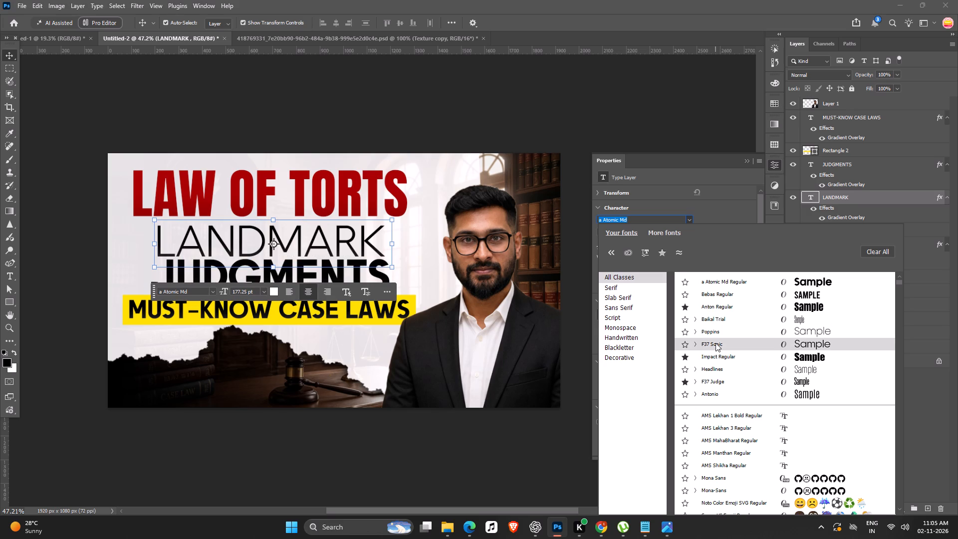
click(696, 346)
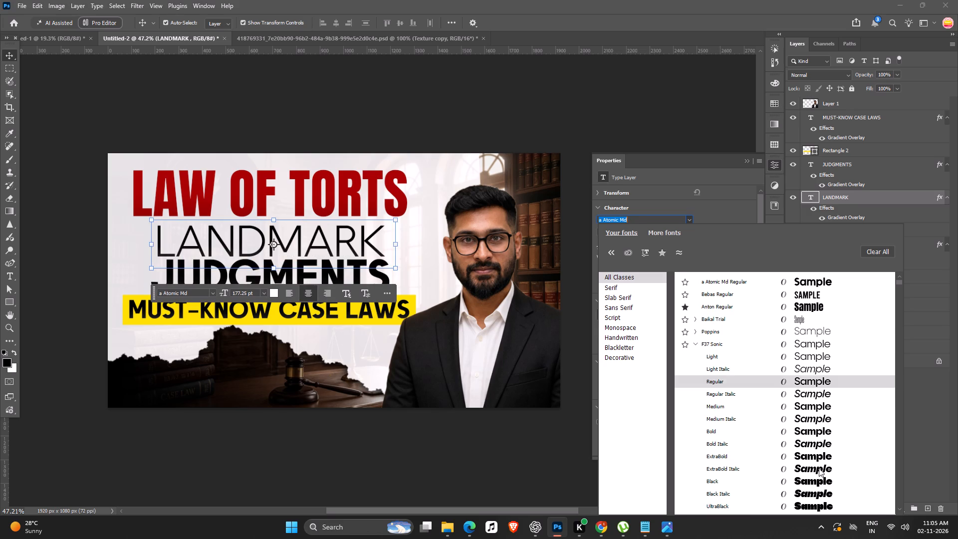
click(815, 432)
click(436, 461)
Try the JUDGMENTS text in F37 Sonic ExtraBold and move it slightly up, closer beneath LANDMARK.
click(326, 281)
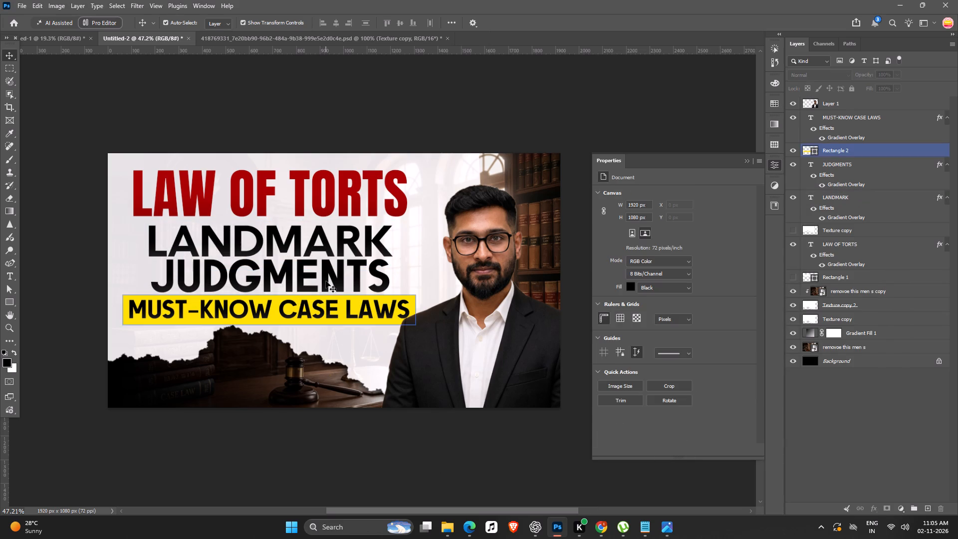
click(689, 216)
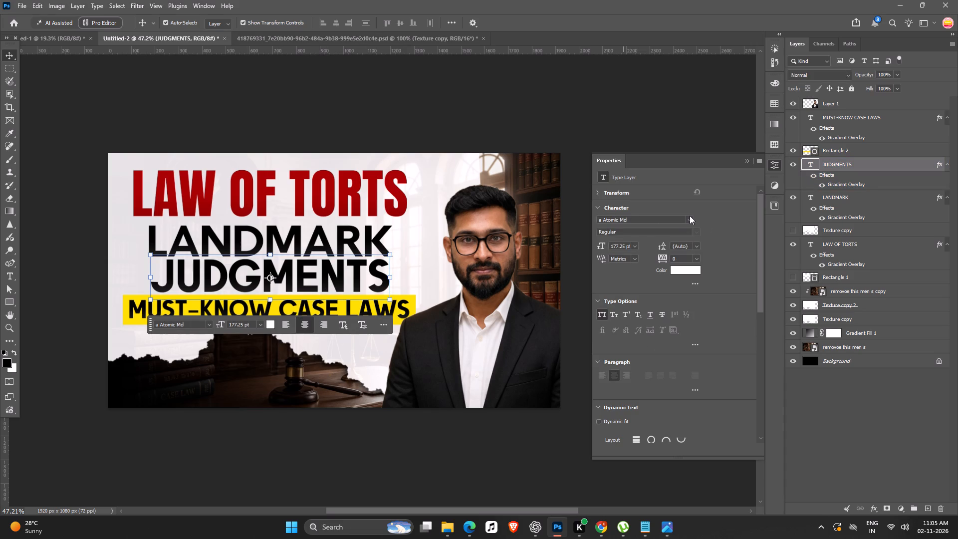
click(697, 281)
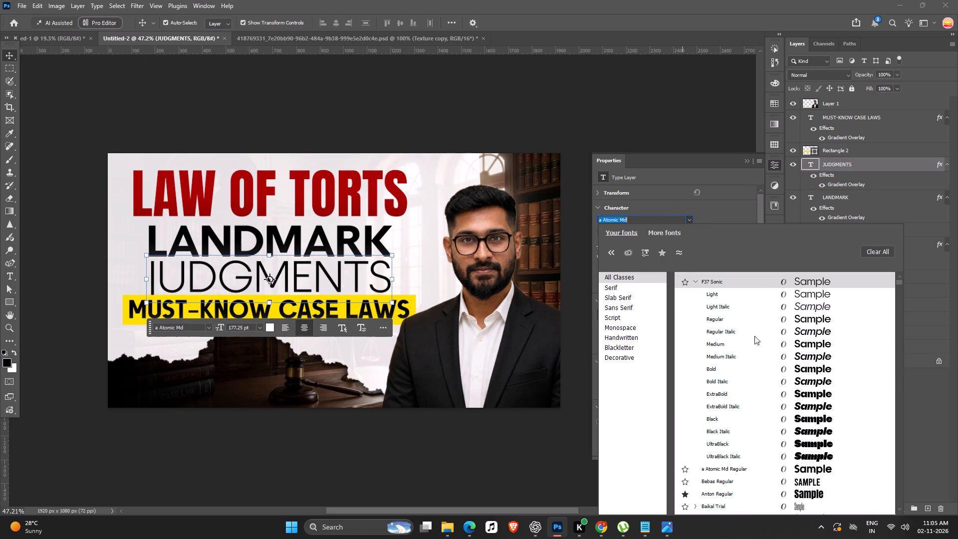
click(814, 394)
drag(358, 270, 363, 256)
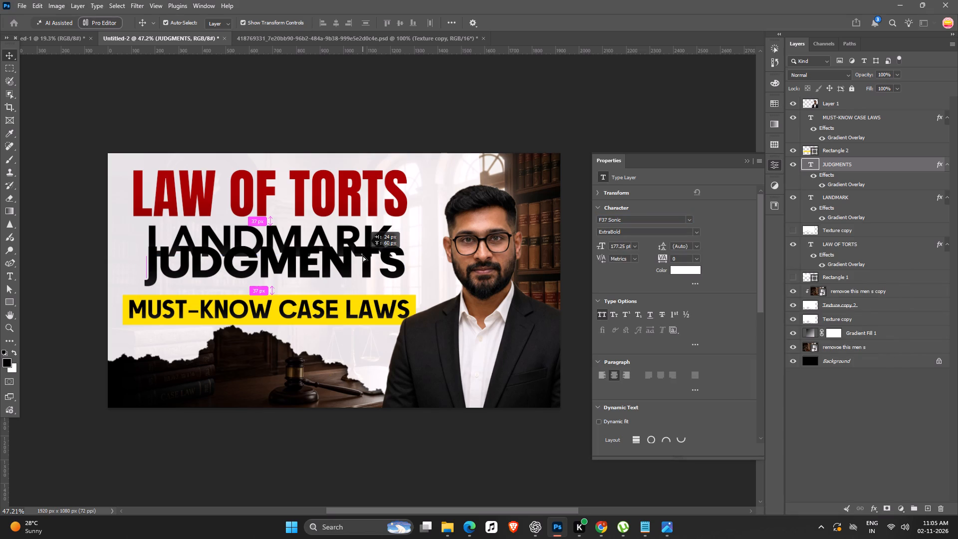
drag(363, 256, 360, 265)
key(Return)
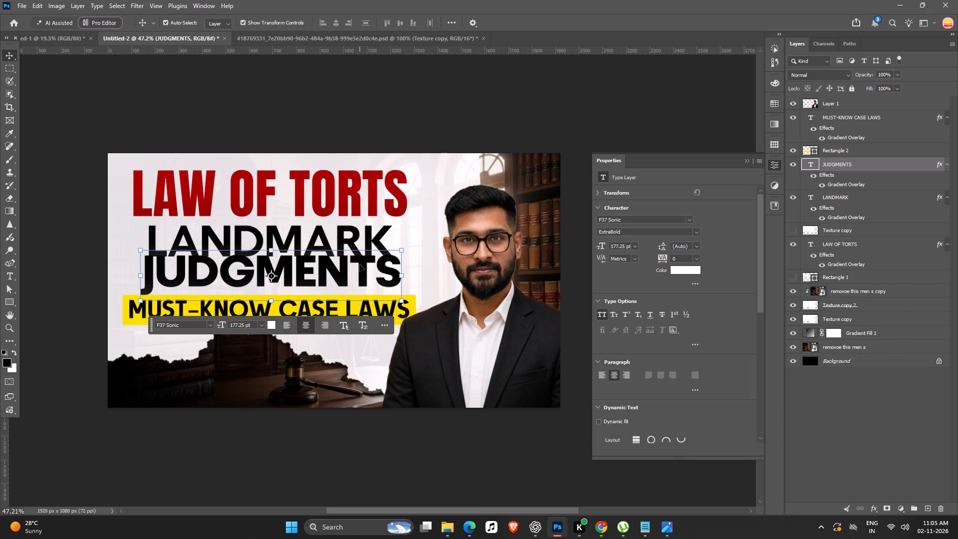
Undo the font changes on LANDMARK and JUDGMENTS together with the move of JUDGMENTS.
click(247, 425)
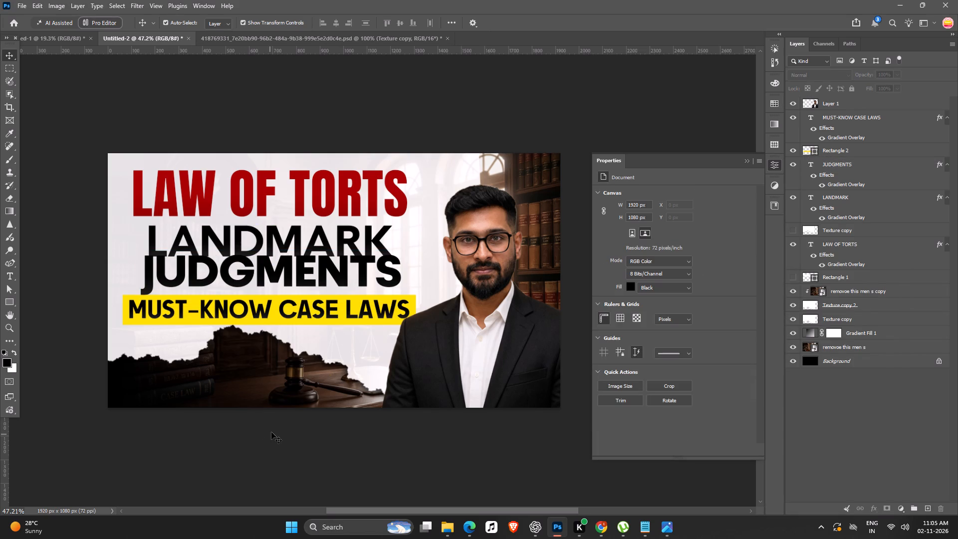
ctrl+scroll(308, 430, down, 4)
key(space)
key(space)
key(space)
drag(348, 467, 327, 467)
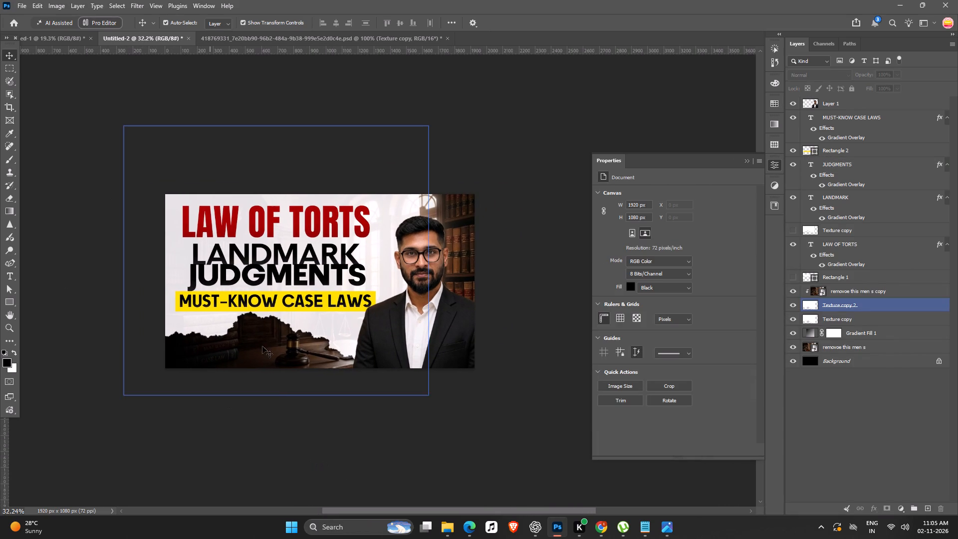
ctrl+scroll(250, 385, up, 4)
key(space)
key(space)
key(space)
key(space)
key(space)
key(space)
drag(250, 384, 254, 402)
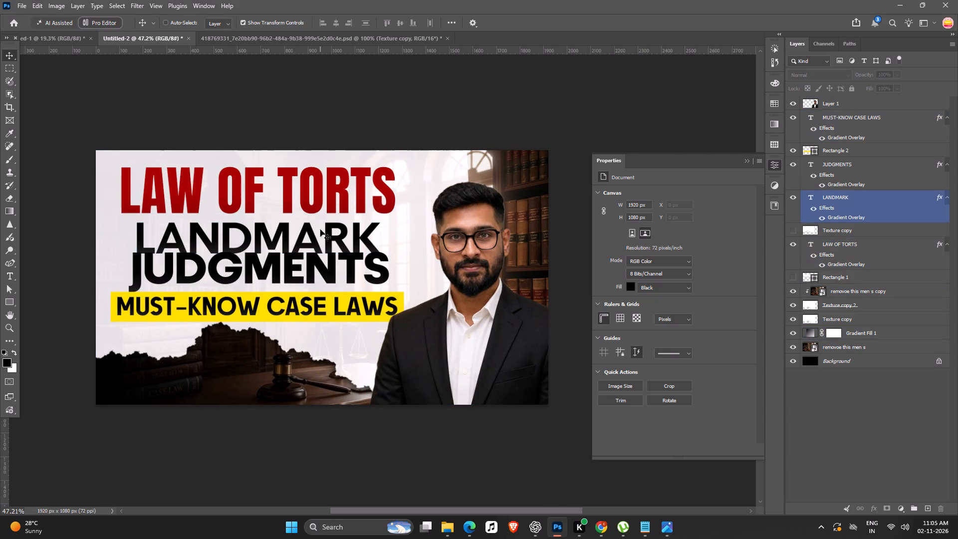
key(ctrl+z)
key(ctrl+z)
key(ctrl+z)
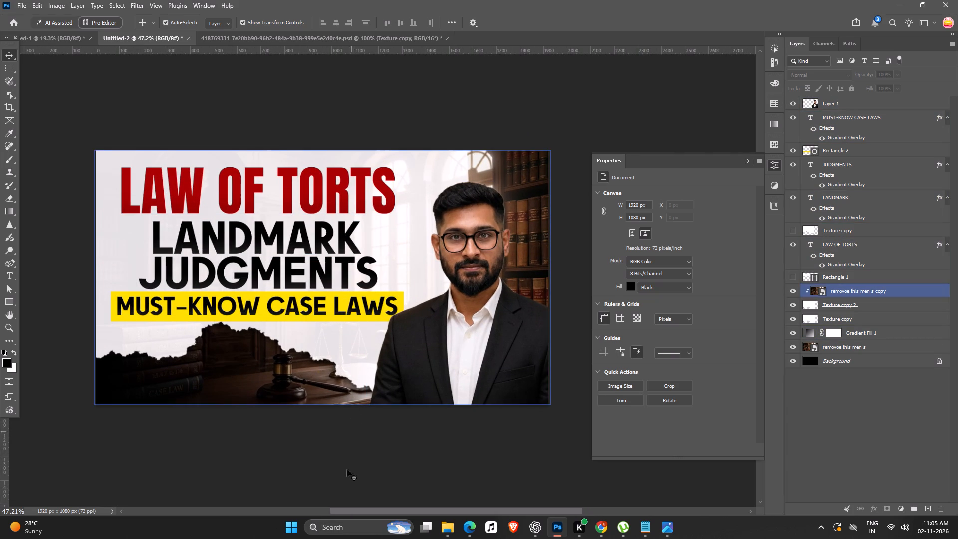
Nudge the yellow bar and its MUST-KNOW CASE LAWS text up 10 px, placing the bar at Y 591 px.
click(332, 322)
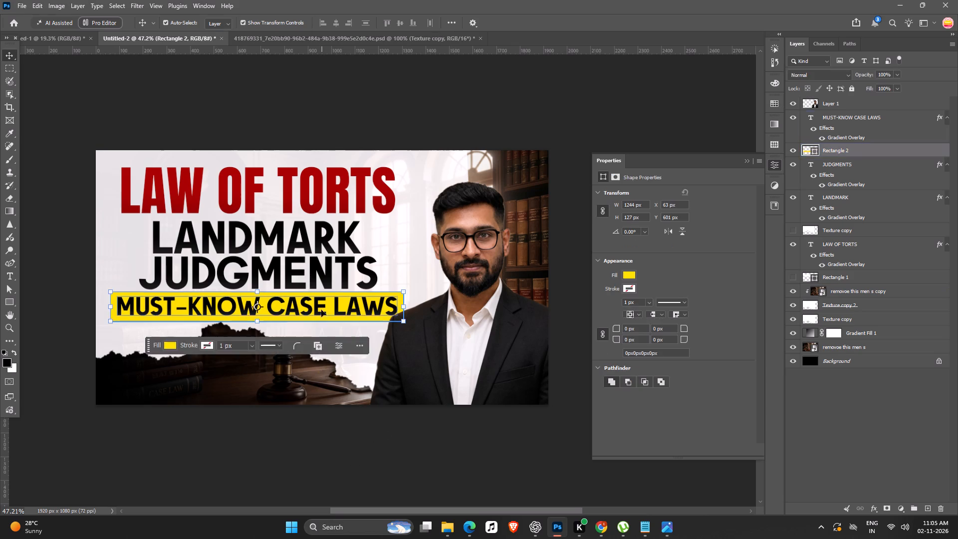
shift+click(322, 306)
key(shift+Down)
key(shift+Up)
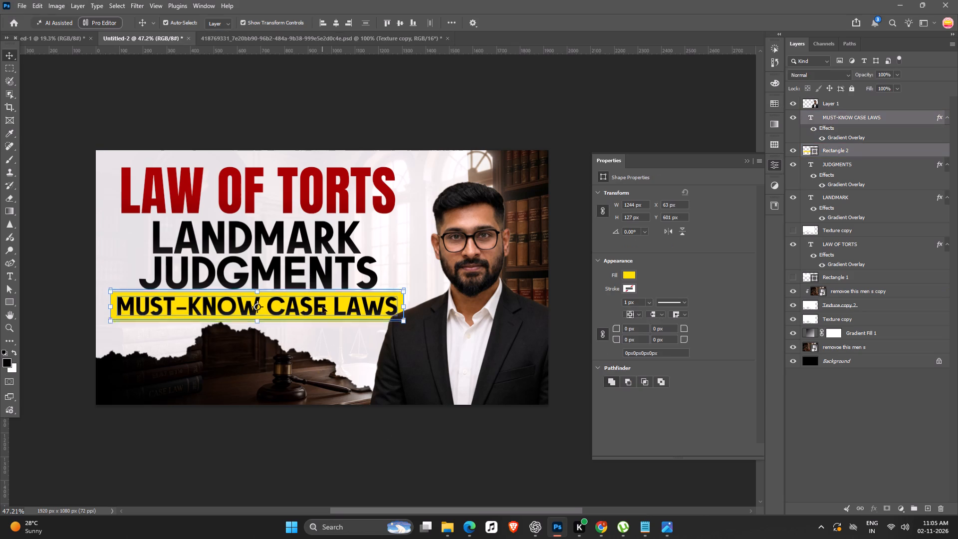
key(shift+Up)
key(shift+Return)
Scale LAW OF TORTS, LANDMARK and JUDGMENTS together to about 93.65%, keeping them centred above the yellow bar.
key(space)
key(space)
key(space)
key(space)
key(space)
key(space)
key(space)
drag(398, 401, 408, 398)
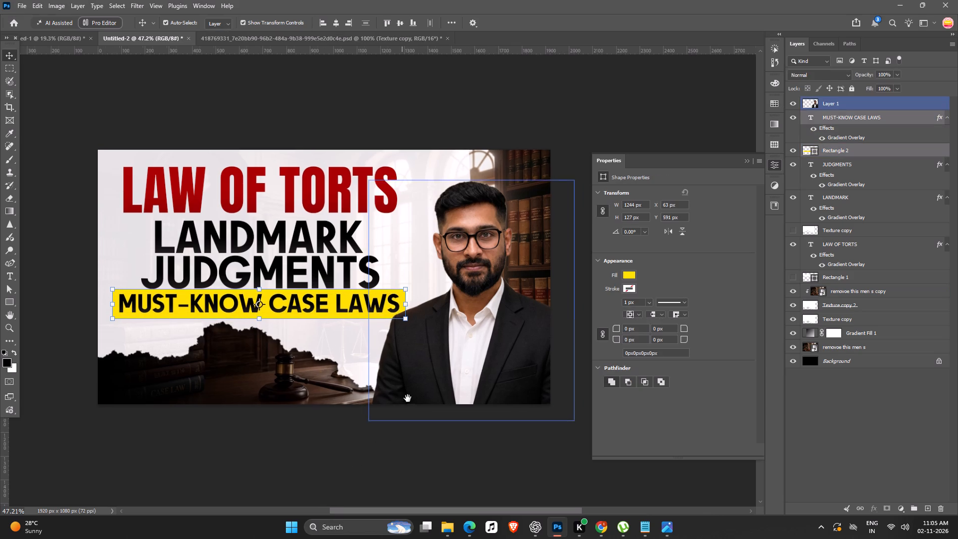
drag(408, 398, 408, 398)
click(282, 184)
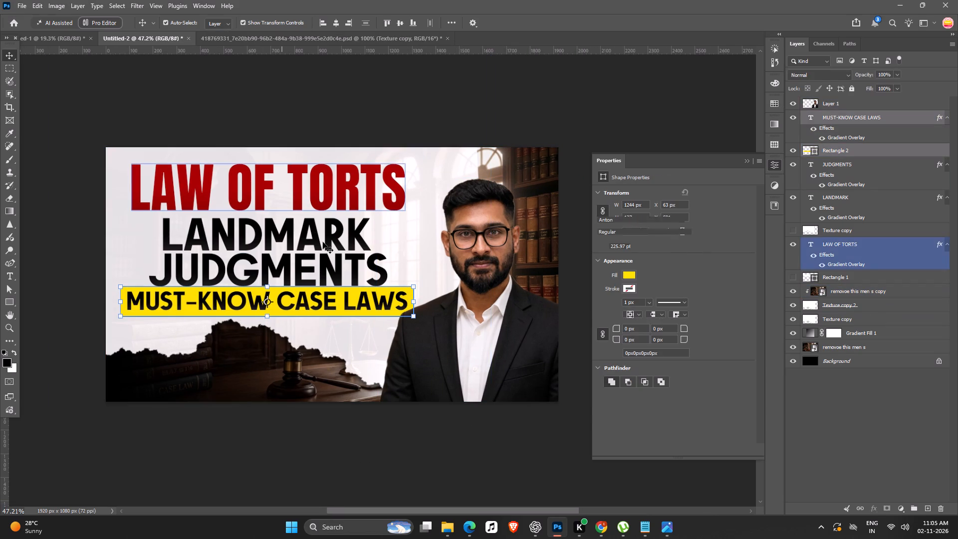
click(364, 271)
shift+click(324, 231)
shift+click(333, 168)
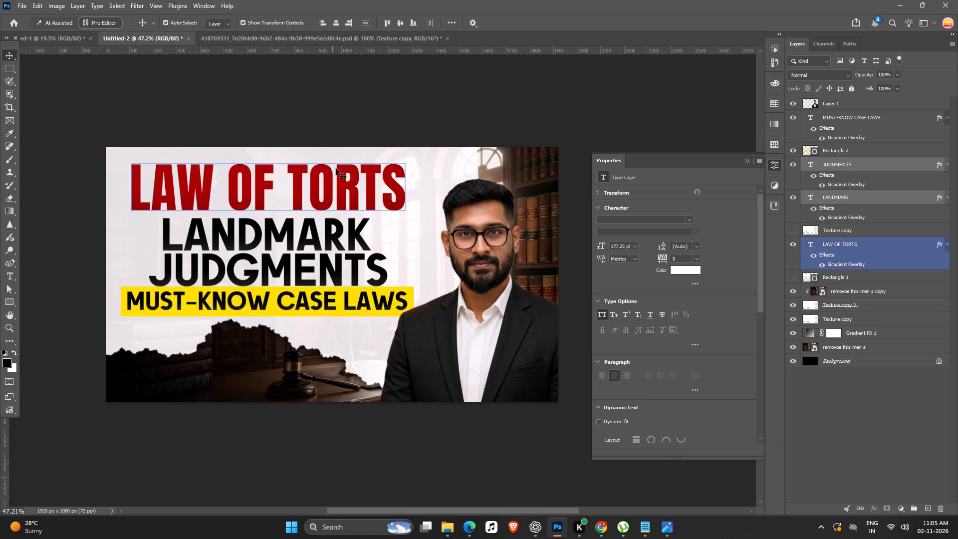
alt+drag(404, 163, 394, 164)
click(332, 232)
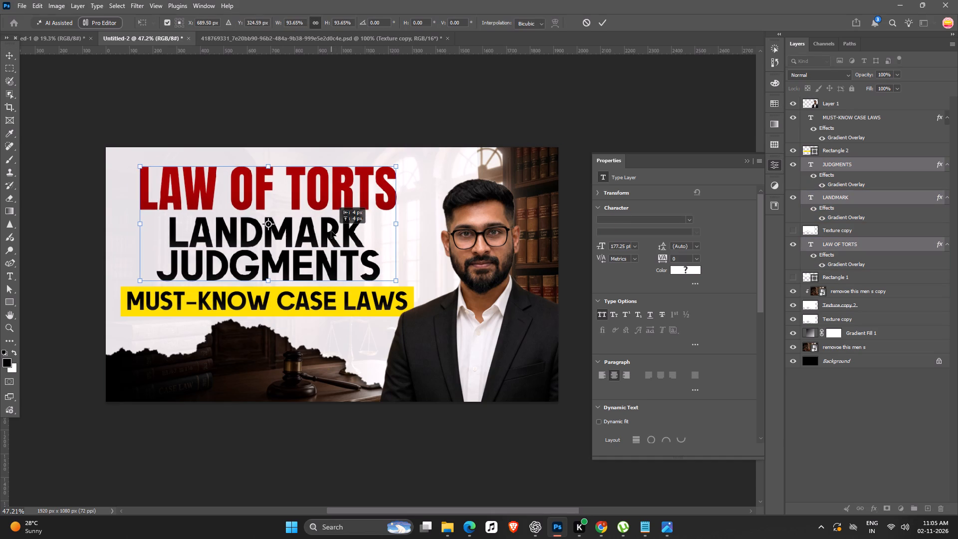
key(Return)
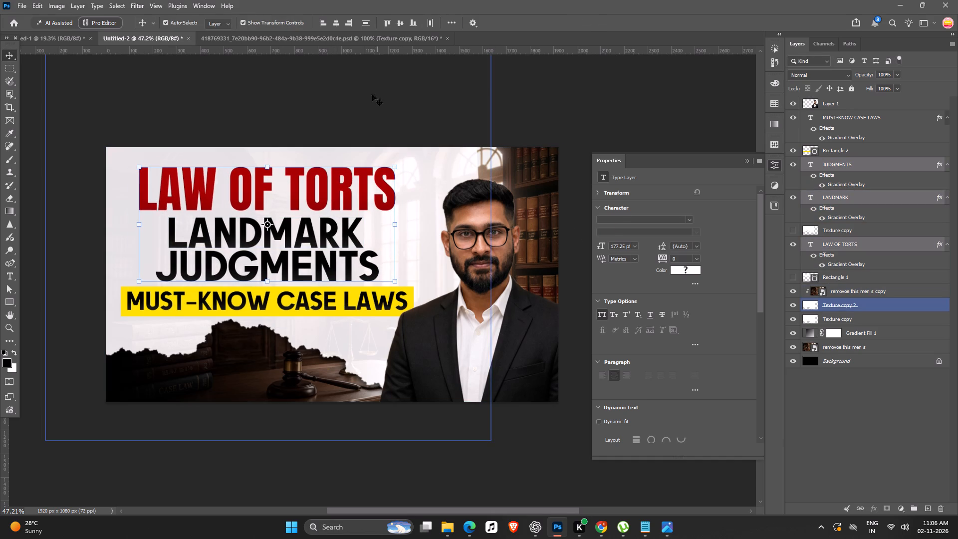
click(367, 90)
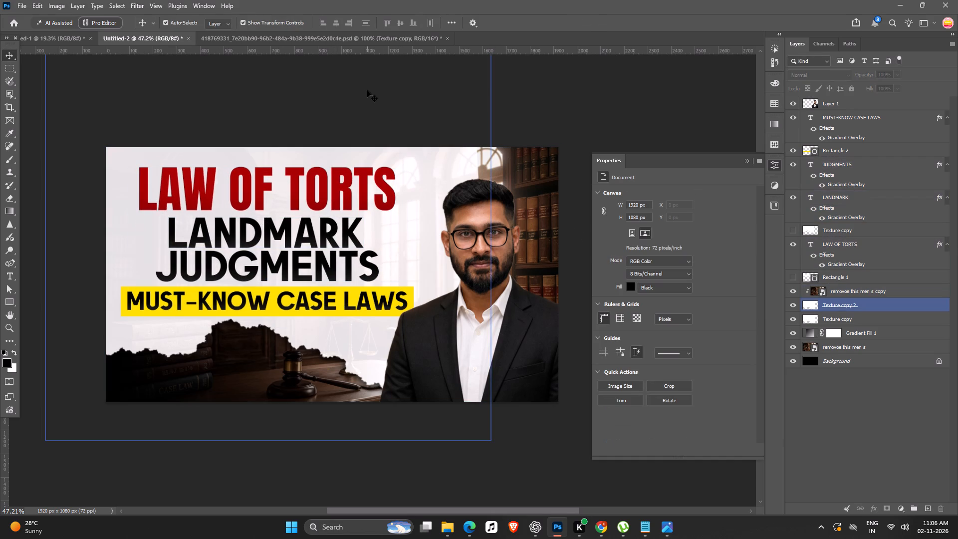
Compare the background with the faint library overlay on the torn paper hidden and shown, and review the whole composition.
click(413, 174)
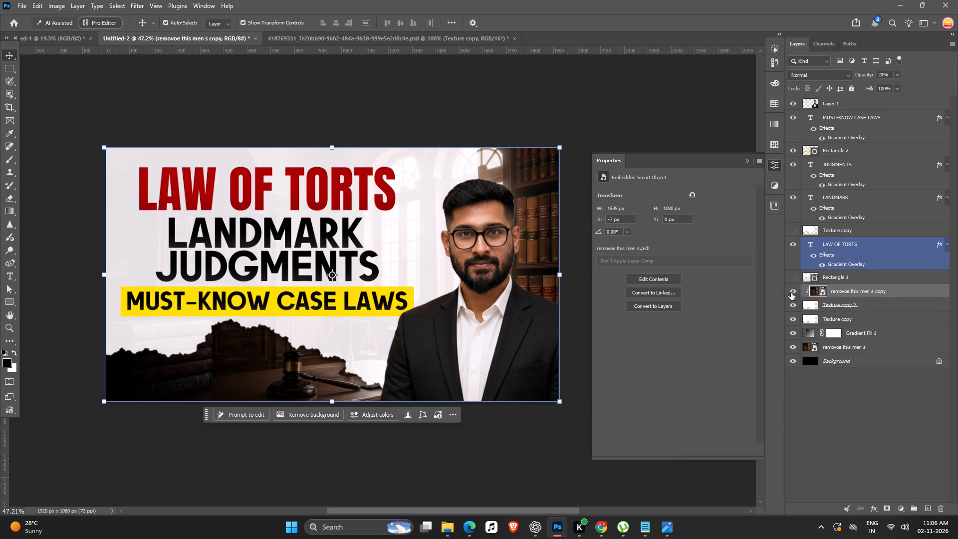
click(793, 308)
click(793, 308)
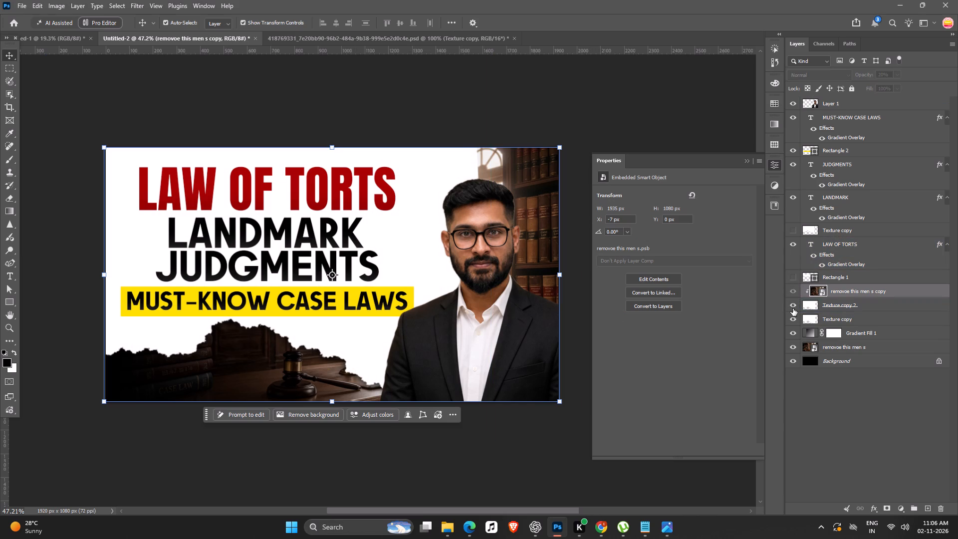
click(599, 86)
key(space)
key(space)
key(space)
key(space)
key(space)
key(space)
key(space)
key(space)
key(space)
key(space)
key(space)
key(space)
key(space)
key(space)
key(space)
key(space)
key(space)
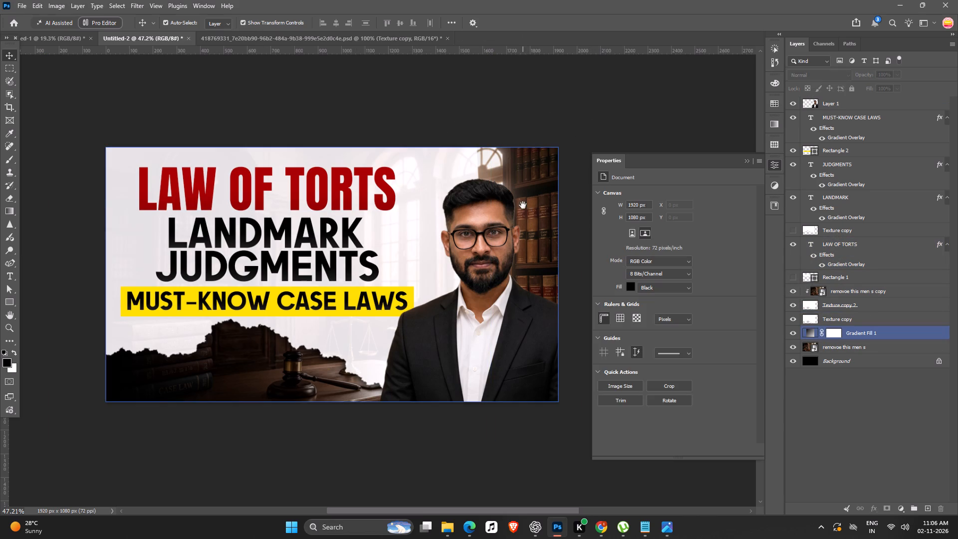
drag(522, 205, 508, 179)
Stamp all visible layers into a new layer above the presenter and copy the merged full canvas.
click(921, 99)
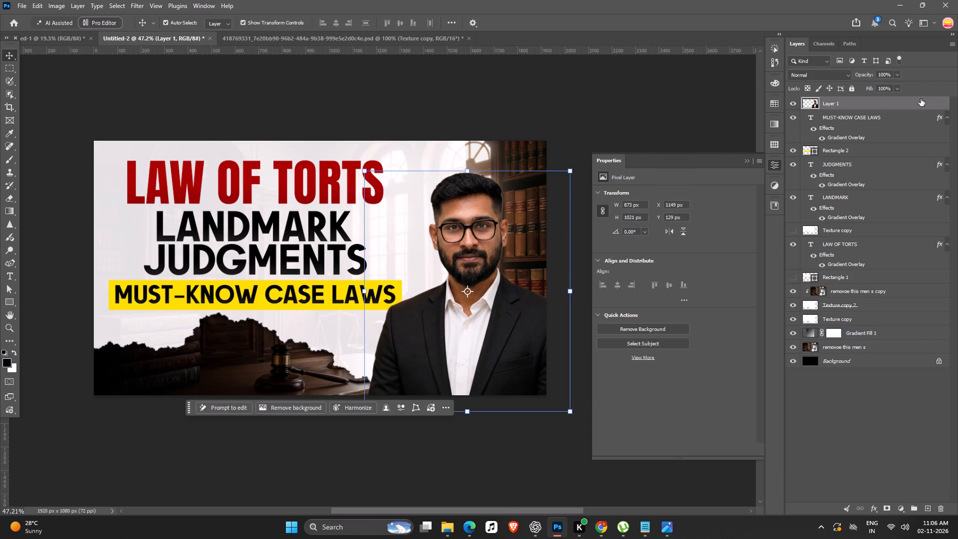
key(ctrl+alt+shift+e)
key(ctrl+a)
key(ctrl+shift+c)
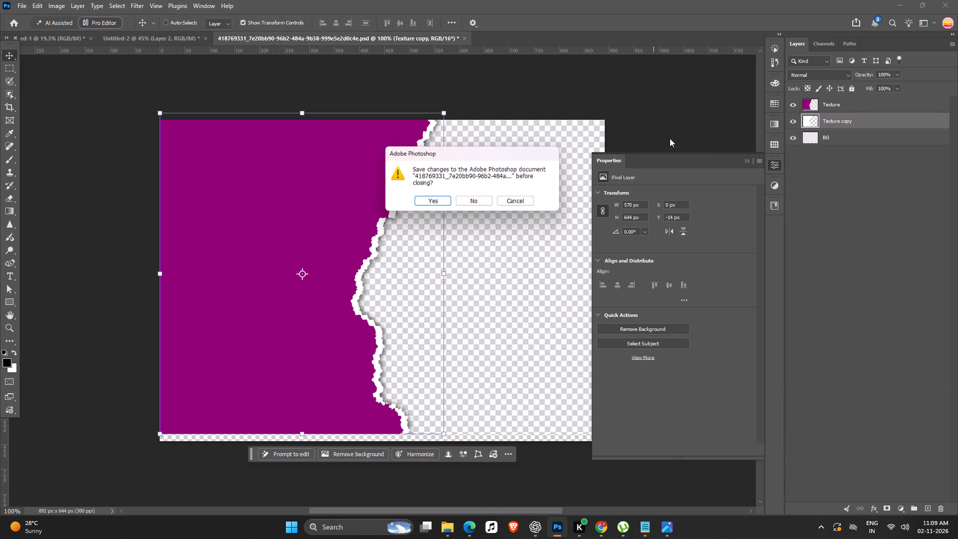
click(461, 205)
Create a new 1920 x 1080 px document at 72 ppi with a black background.
key(ctrl+n)
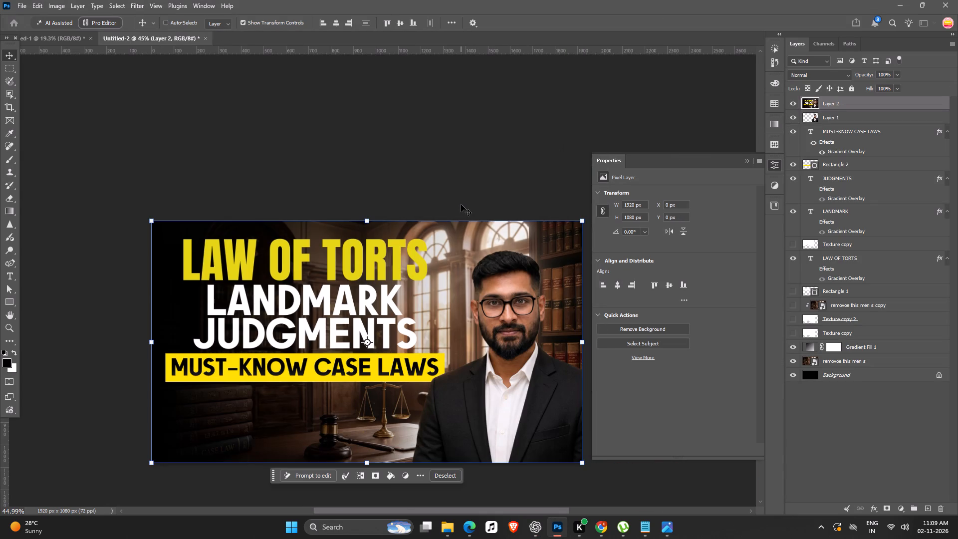
click(354, 186)
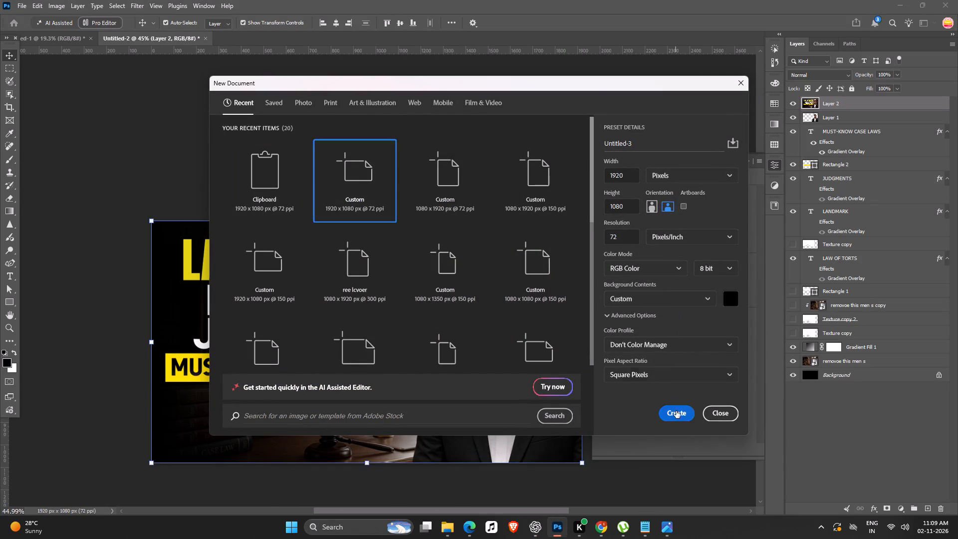
click(677, 413)
Place Law of Torts_ Landmark Judgments.png from Downloads into the new document and scale it to about 115.5% to fill the canvas.
click(444, 525)
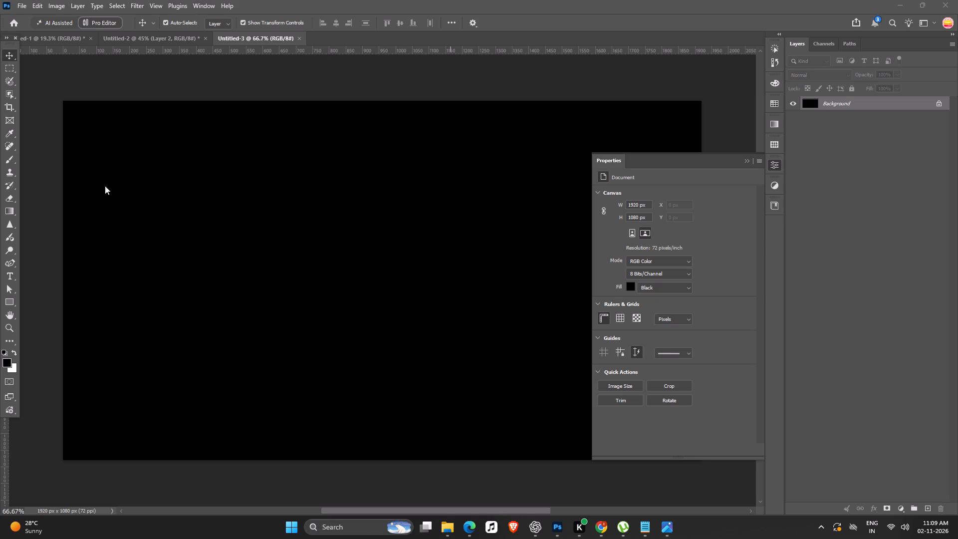
click(442, 526)
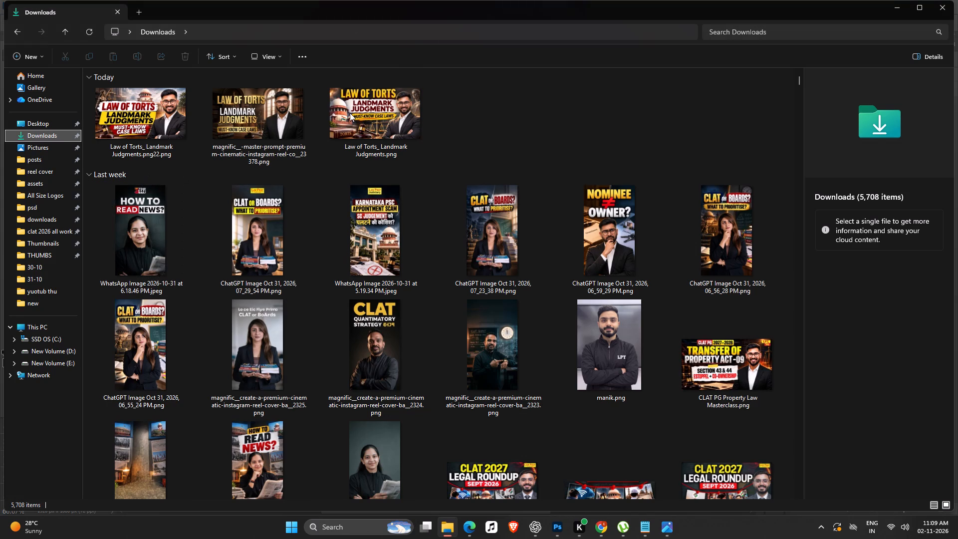
drag(361, 106, 357, 315)
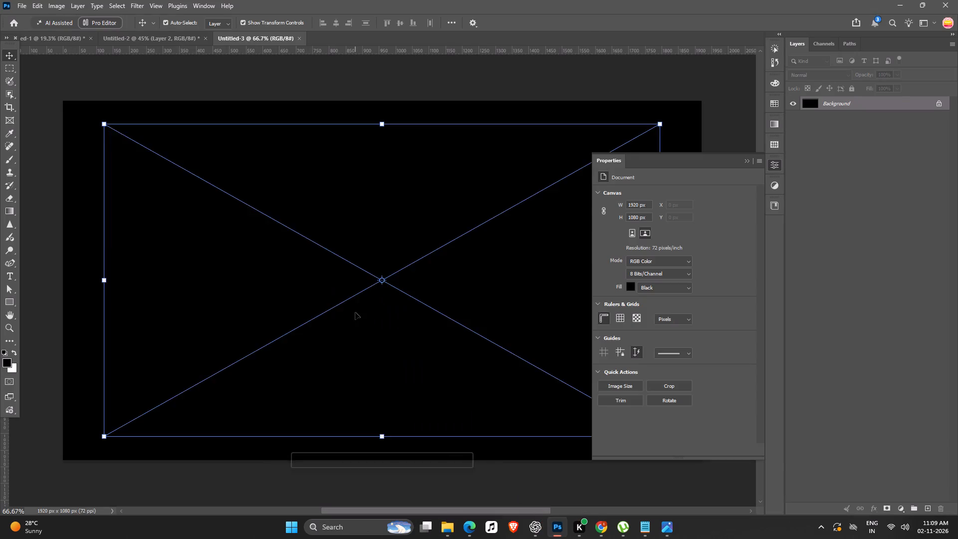
key(Return)
ctrl+scroll(365, 273, down, 8)
key(space)
click(393, 280)
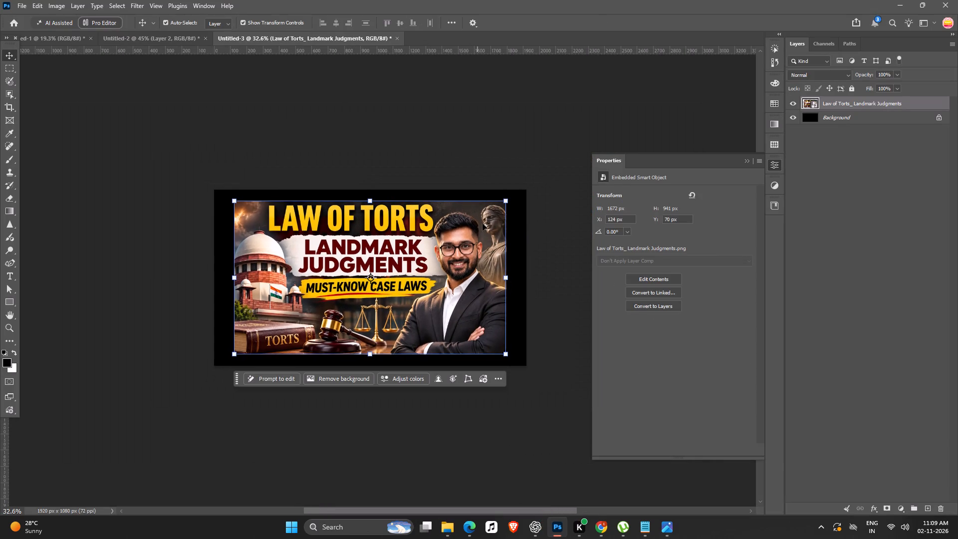
alt+drag(508, 201, 533, 195)
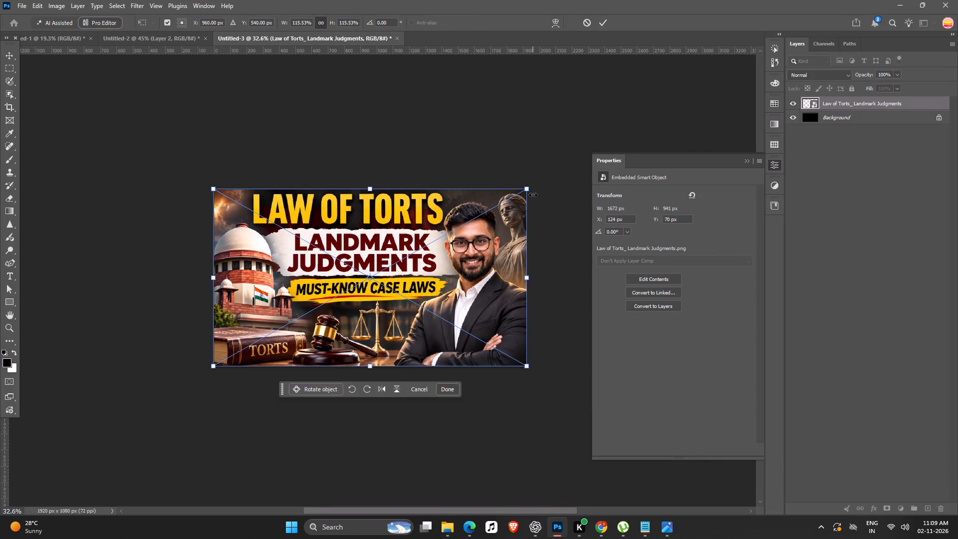
key(Return)
click(424, 148)
Examine the placed Law of Torts thumbnail up close, checking its text, background and portrait.
ctrl+scroll(411, 266, up, 4)
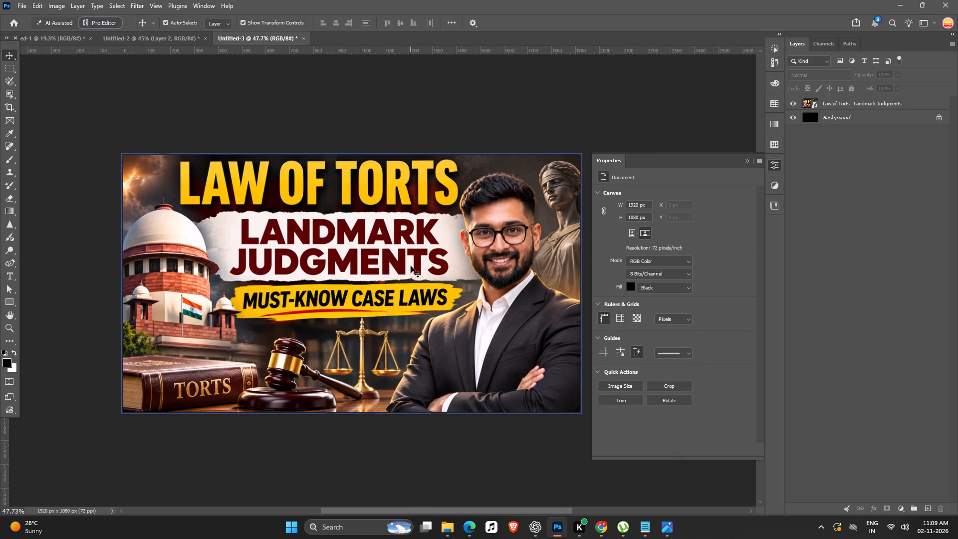
key(space)
drag(411, 266, 406, 288)
key(space)
key(space)
key(space)
key(space)
key(space)
key(space)
key(space)
key(space)
key(space)
key(space)
key(space)
key(space)
drag(320, 305, 304, 291)
Open the placed image's smart object contents and use Generative Expand to extend it on all sides to about 1882 x 1193 px.
double_click(804, 104)
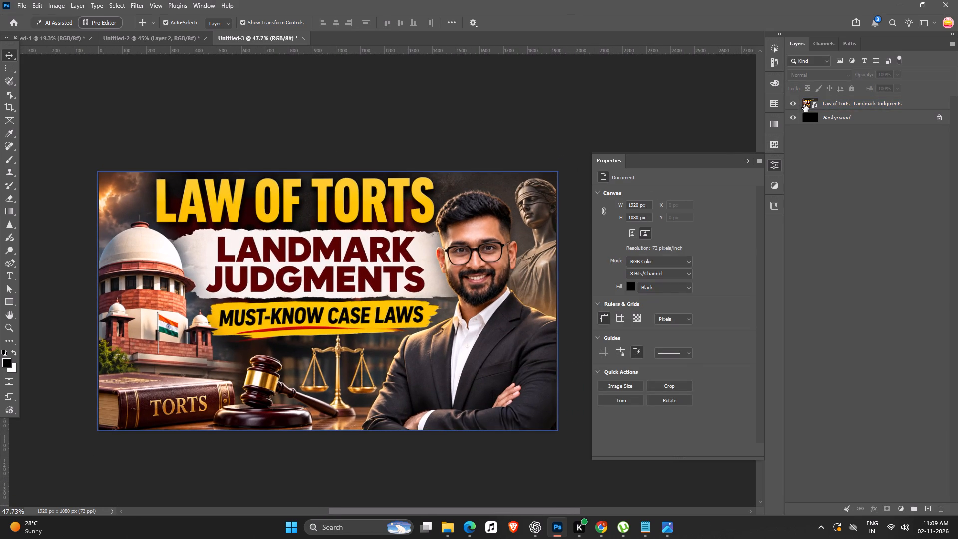
ctrl+scroll(260, 210, down, 8)
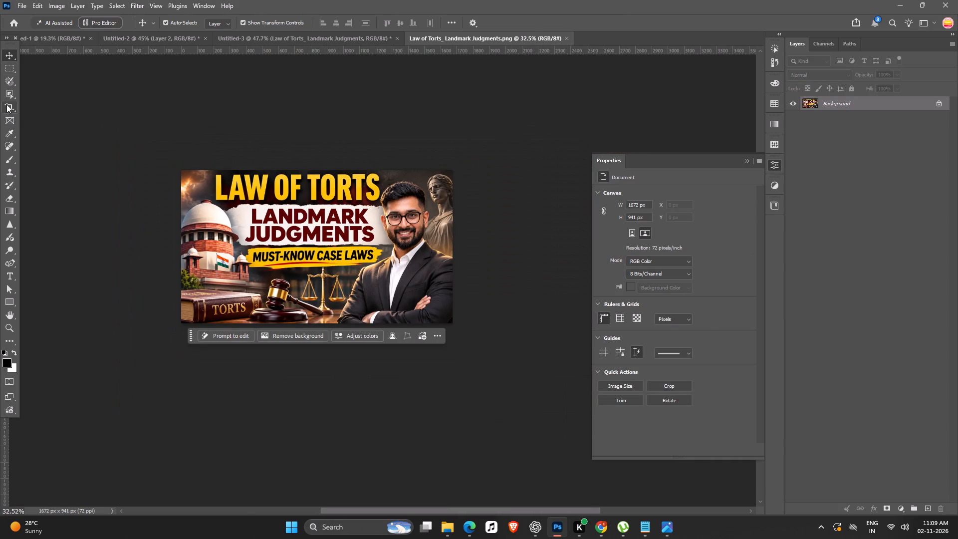
click(6, 104)
drag(457, 240, 465, 240)
drag(171, 246, 163, 247)
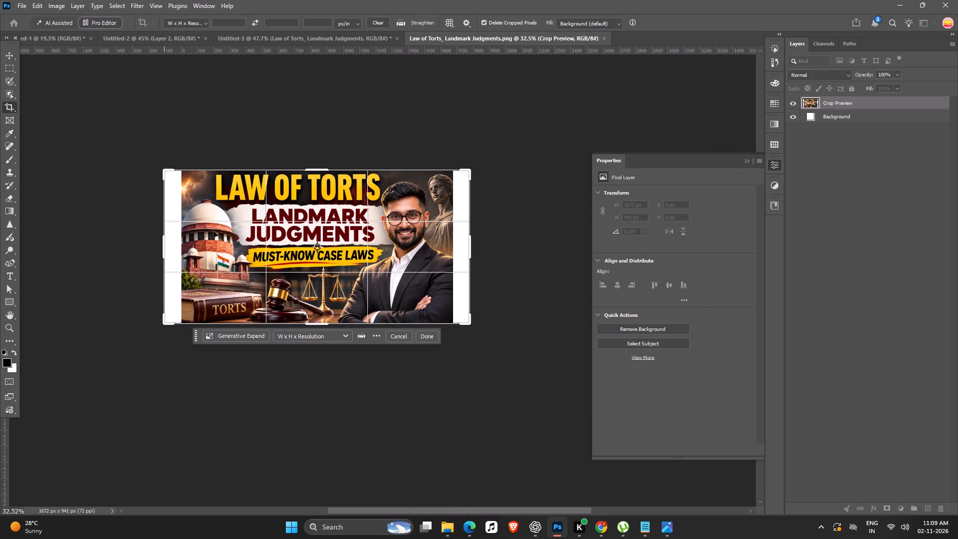
drag(311, 169, 312, 164)
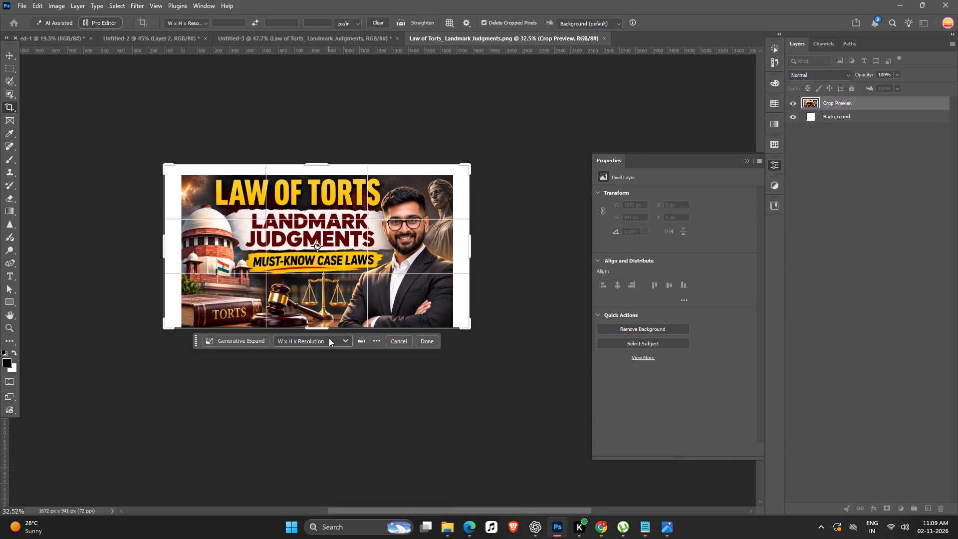
drag(310, 327, 314, 342)
key(ctrl+z)
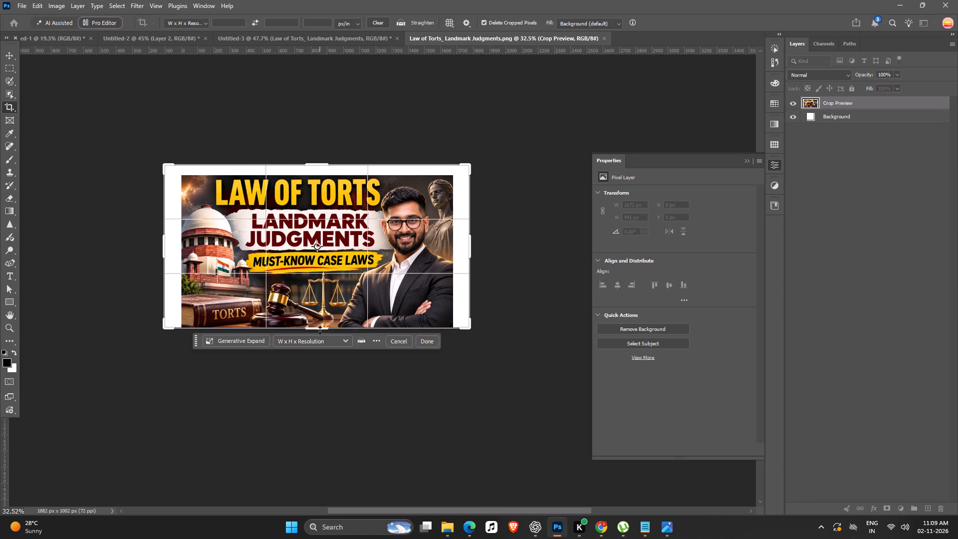
drag(319, 328, 313, 339)
drag(320, 155, 320, 150)
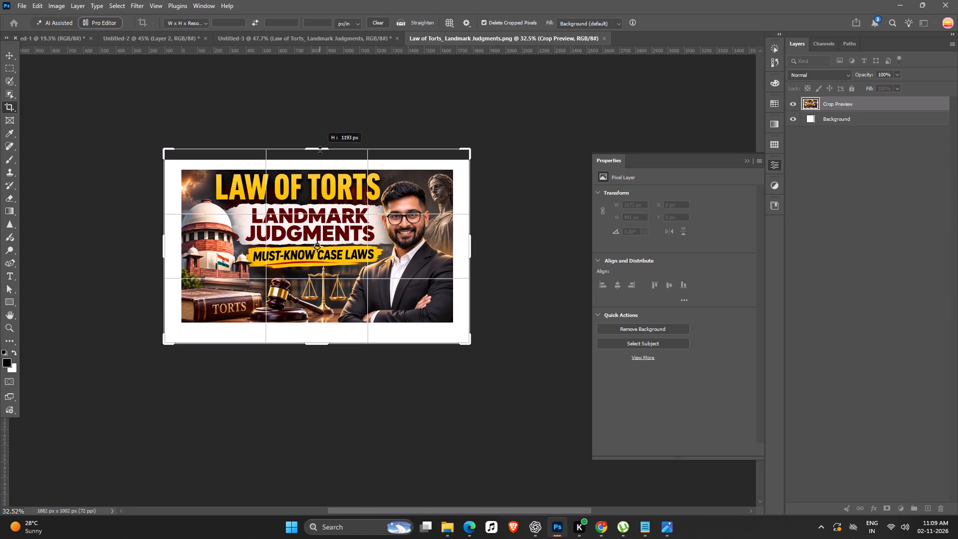
drag(320, 150, 319, 150)
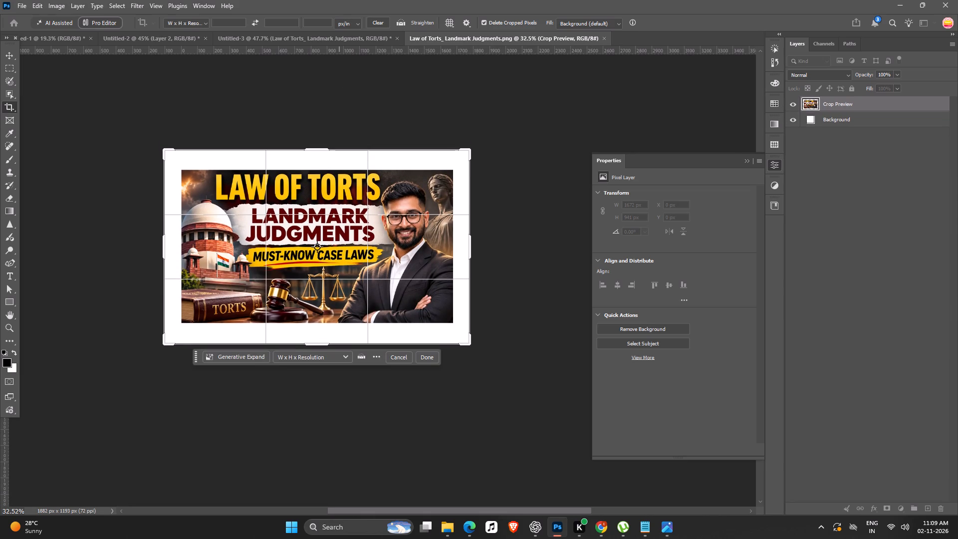
click(580, 28)
click(581, 39)
key(Return)
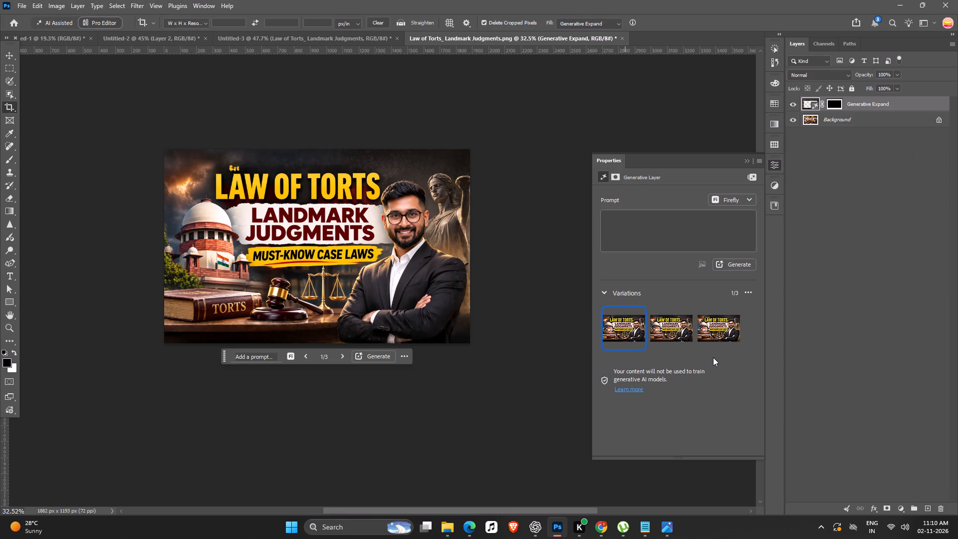
Compare the Generative Expand variations and choose the third one.
click(672, 326)
click(715, 326)
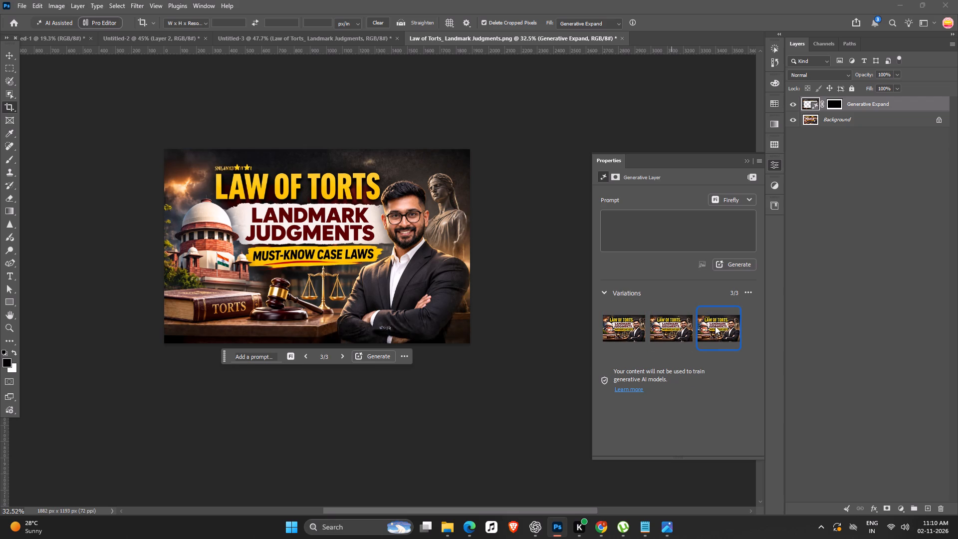
Unlock the background layer, combine it with the Generative Expand layer into one Smart Object, and save the contents.
click(939, 118)
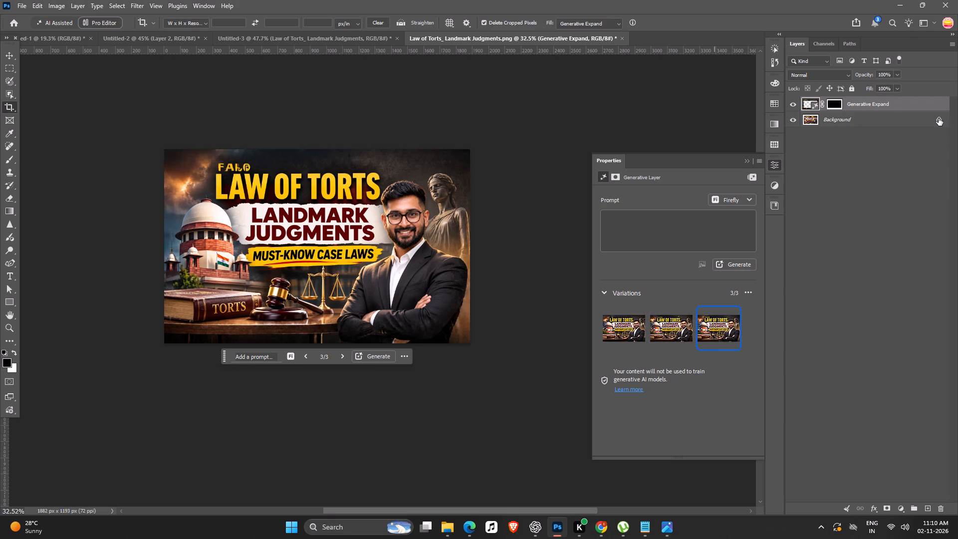
shift+click(907, 100)
shift+right_click(906, 100)
click(870, 313)
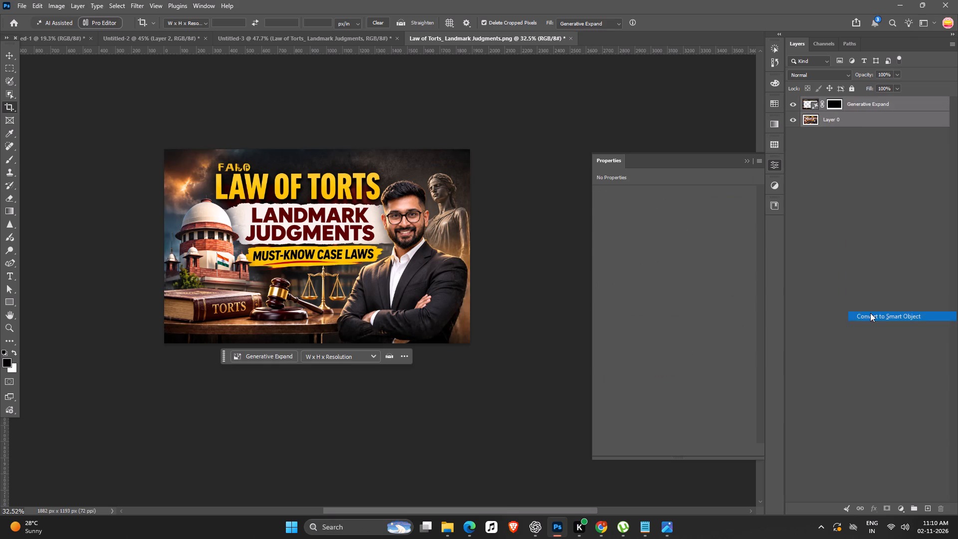
key(ctrl+s)
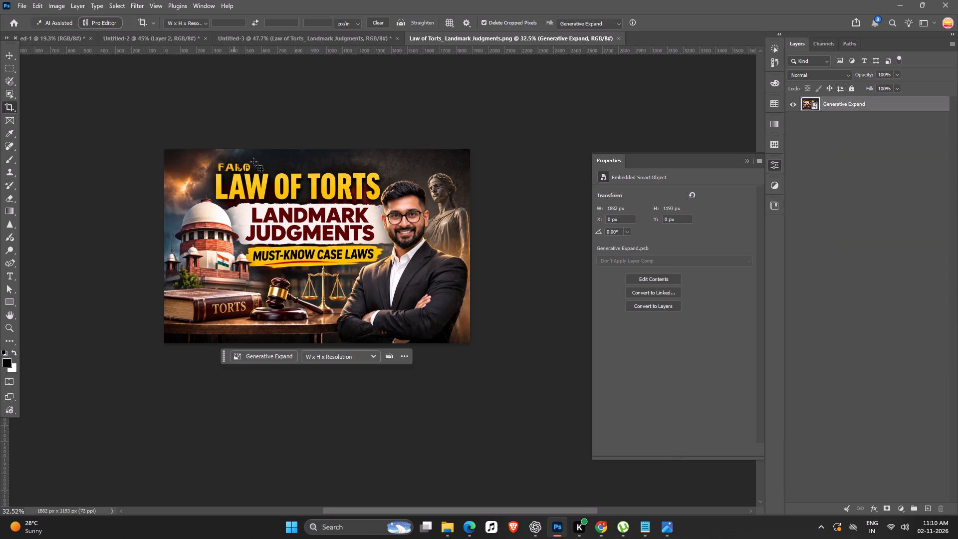
In the Untitled-3 document, scale the placed thumbnail down to about 1934 x 1226 px and align its top with the canvas's top edge.
click(348, 26)
drag(306, 87, 306, 82)
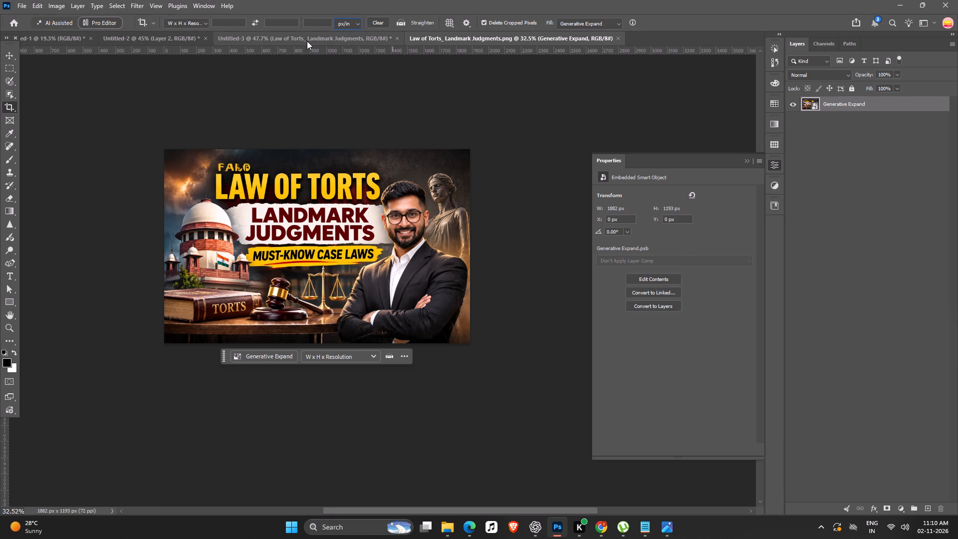
click(307, 41)
key(space)
click(305, 223)
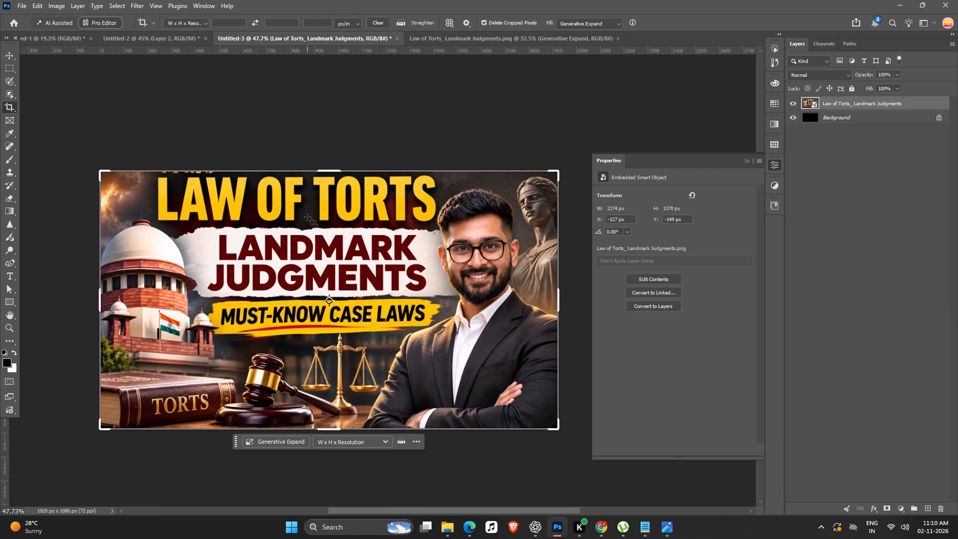
key(v)
click(146, 40)
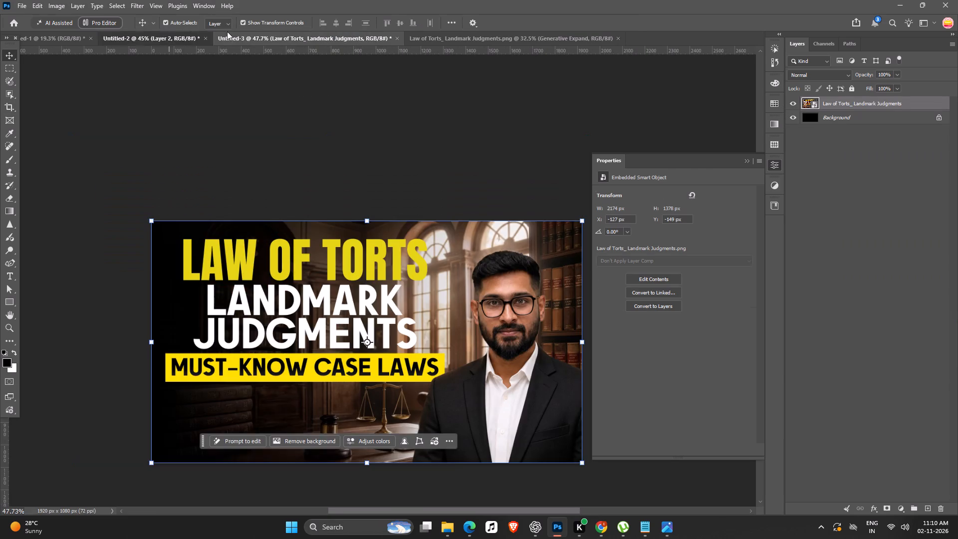
click(280, 40)
click(376, 307)
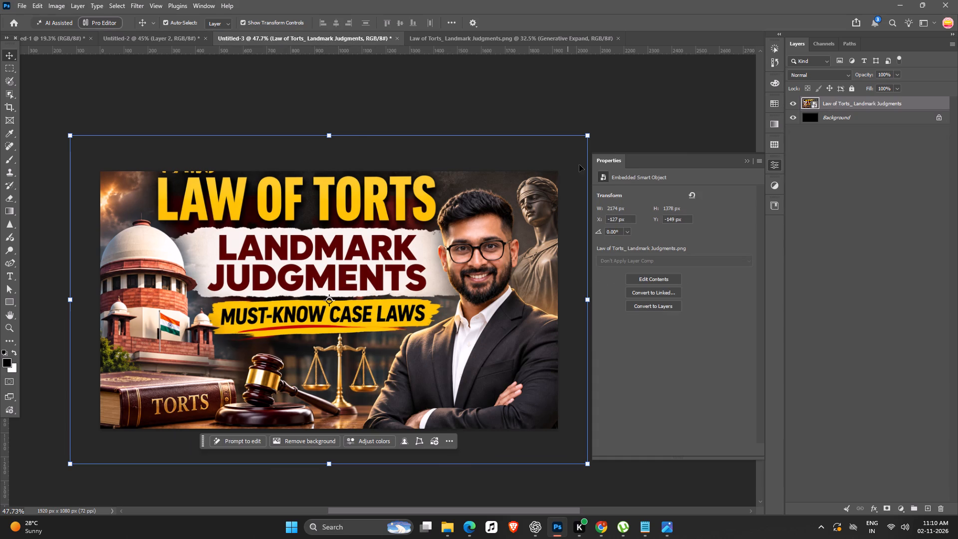
alt+drag(587, 133, 558, 142)
drag(472, 233, 474, 249)
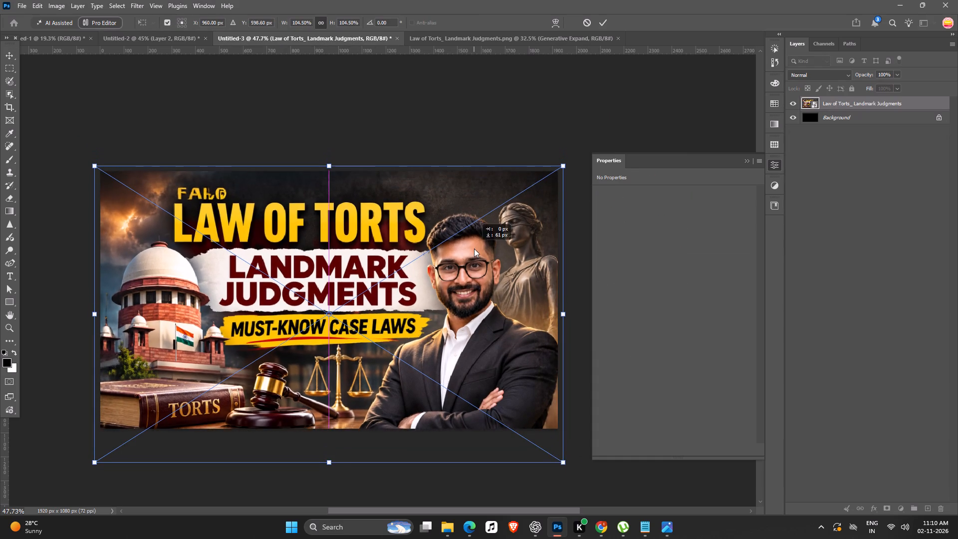
drag(474, 249, 474, 249)
alt+drag(560, 169, 557, 170)
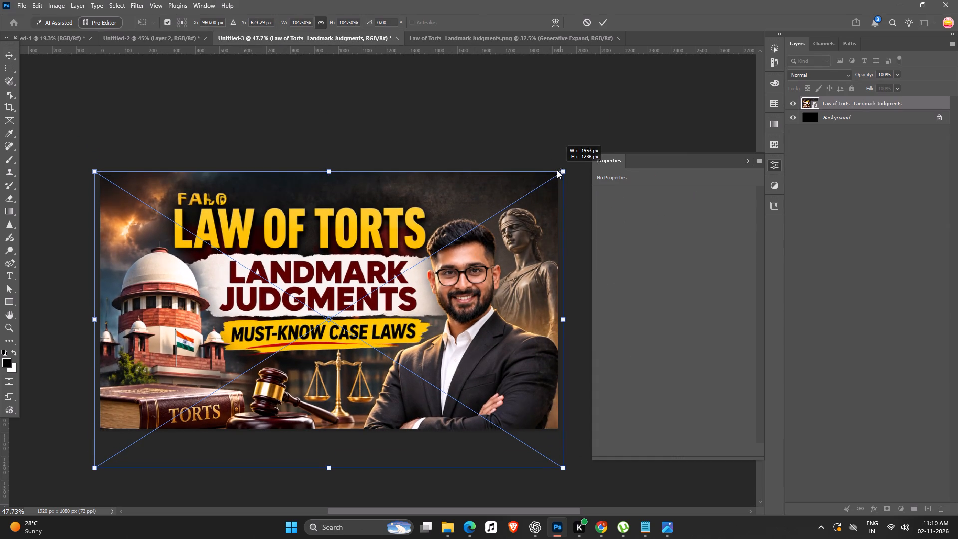
alt+drag(557, 170, 556, 170)
key(shift+Up)
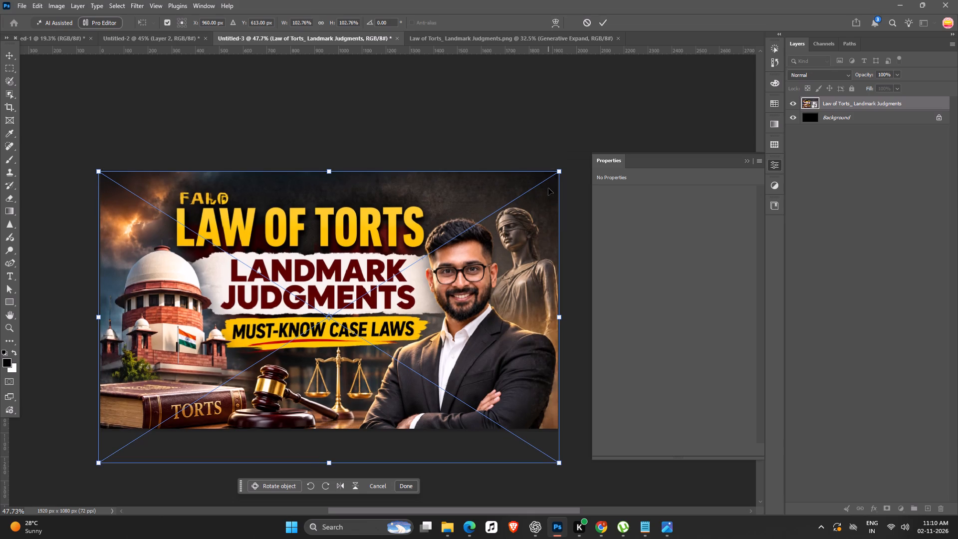
key(Return)
Enlarge the placed thumbnail about its centre to about 2022 x 1282 px so it extends past the canvas edges.
key(space)
key(space)
key(space)
key(space)
key(space)
key(space)
key(space)
key(space)
key(space)
key(space)
key(space)
key(space)
key(space)
key(space)
key(space)
drag(301, 403, 290, 384)
click(290, 384)
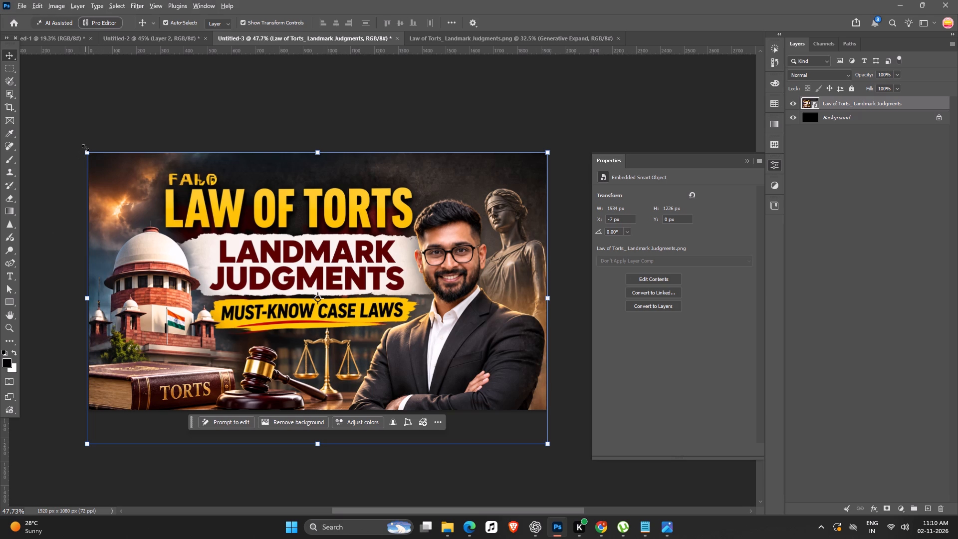
alt+drag(85, 148, 74, 143)
key(Return)
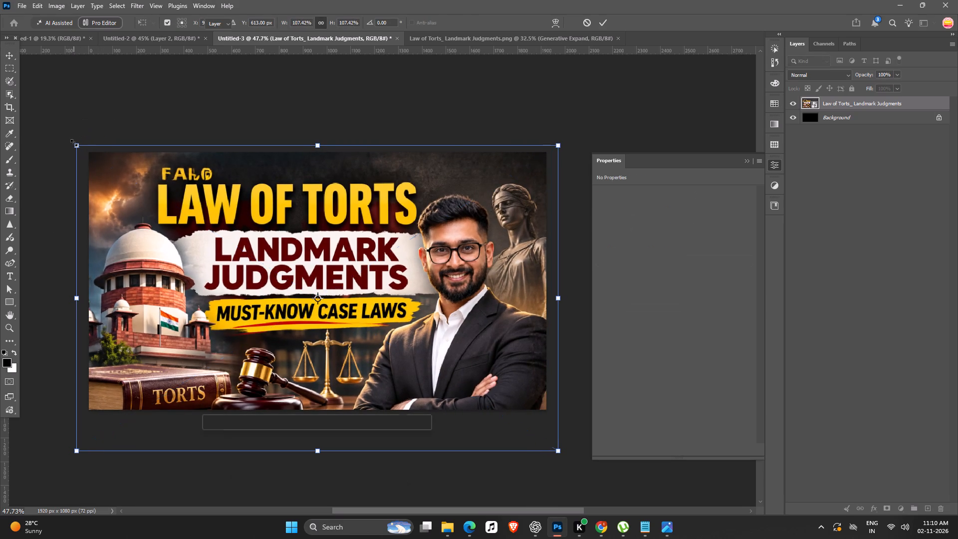
click(396, 471)
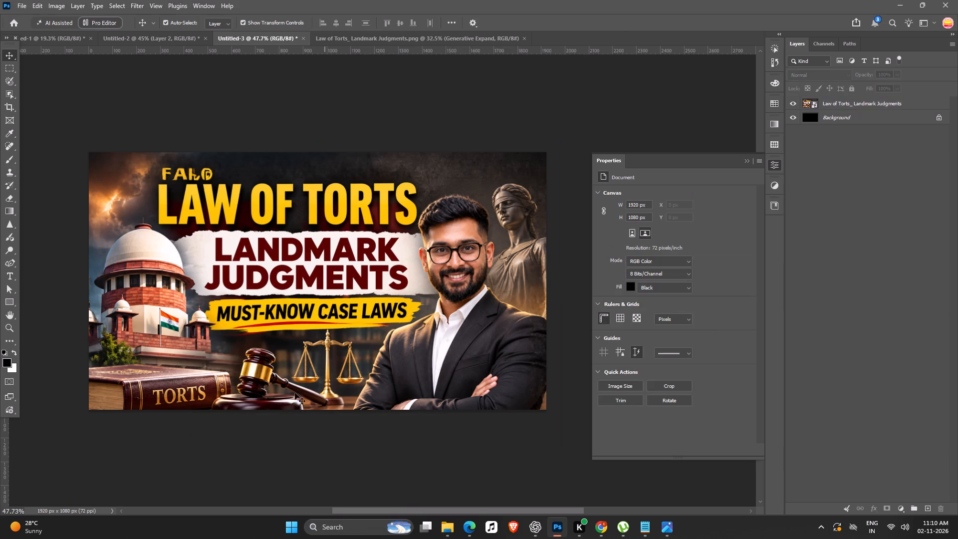
Rasterize the Law of Torts_ Landmark Judgments layer, with the Selection Brush tool active.
click(12, 82)
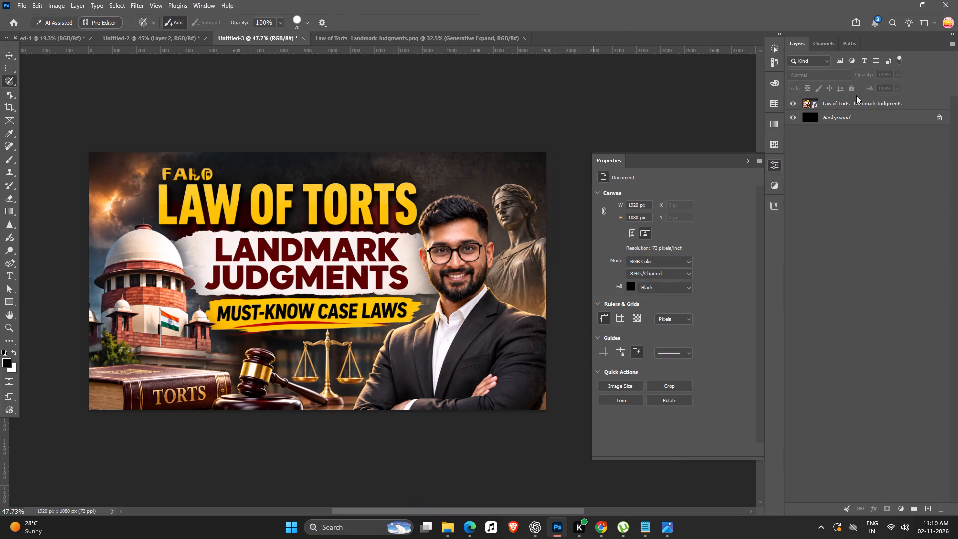
click(855, 98)
right_click(856, 104)
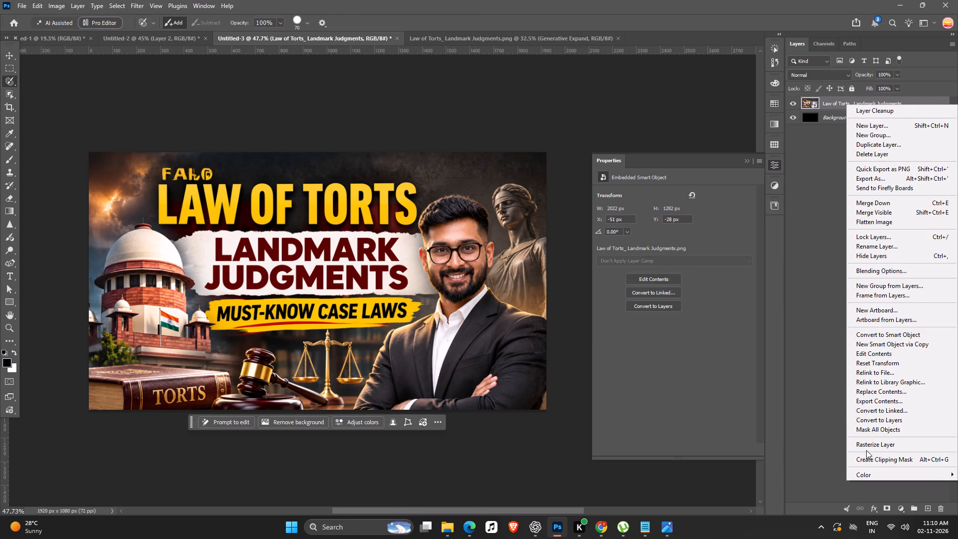
click(862, 444)
Brush a selection over the man in the suit, the stray small lettering and the LAW OF TORTS heading, and remove the selected content.
drag(432, 211, 425, 224)
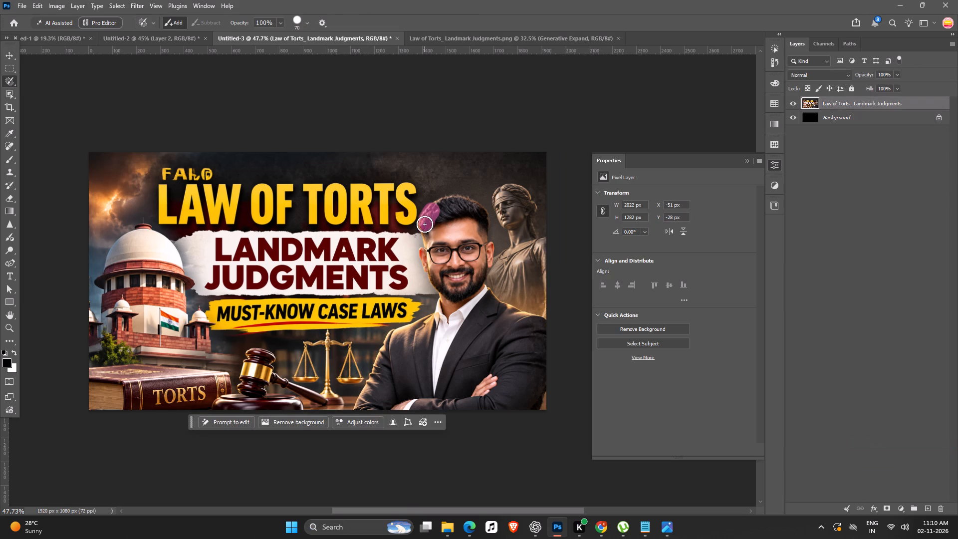
drag(425, 224, 419, 327)
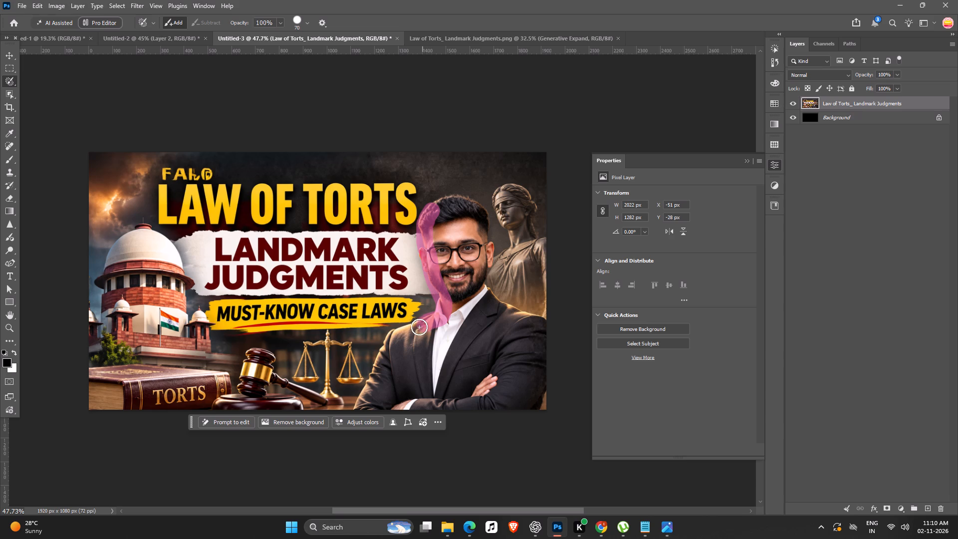
drag(419, 327, 513, 410)
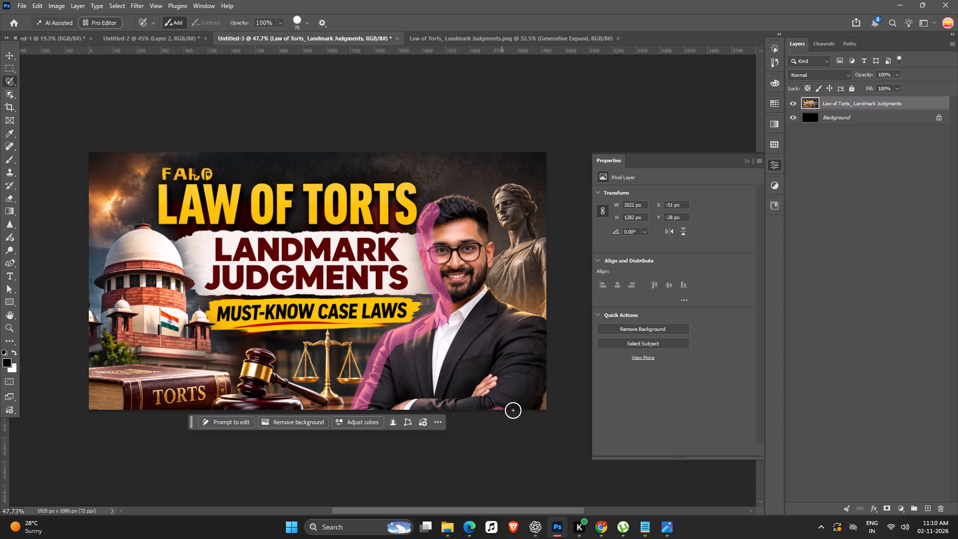
drag(513, 410, 520, 316)
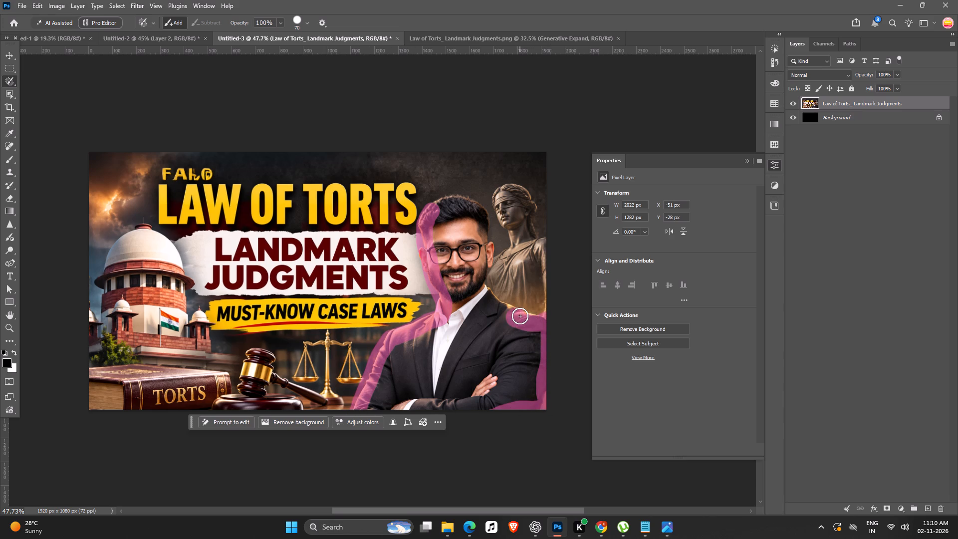
drag(520, 316, 486, 244)
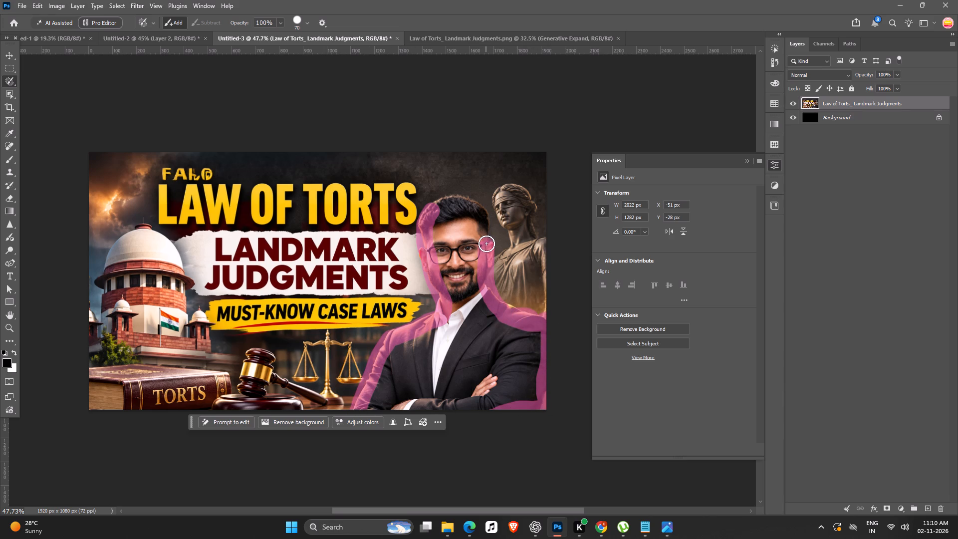
drag(486, 244, 460, 201)
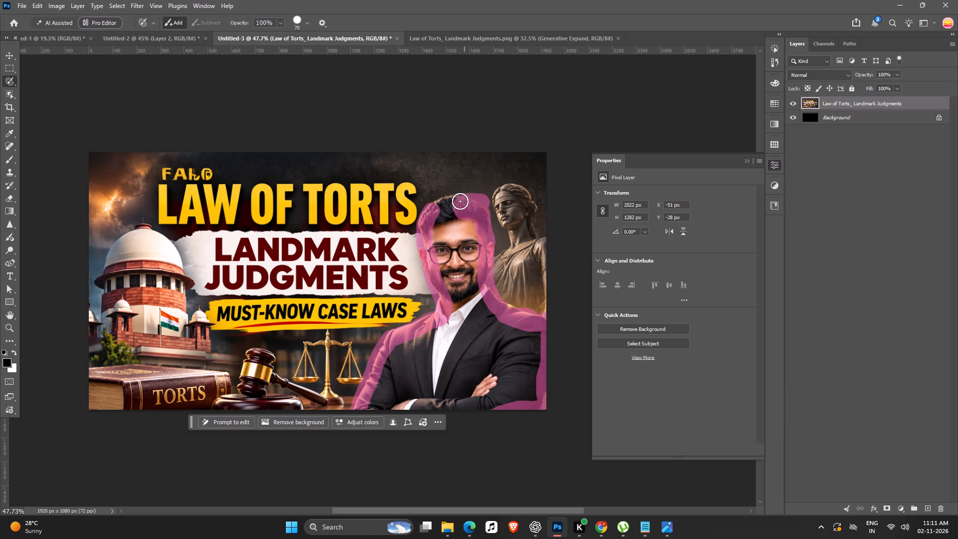
drag(460, 201, 440, 197)
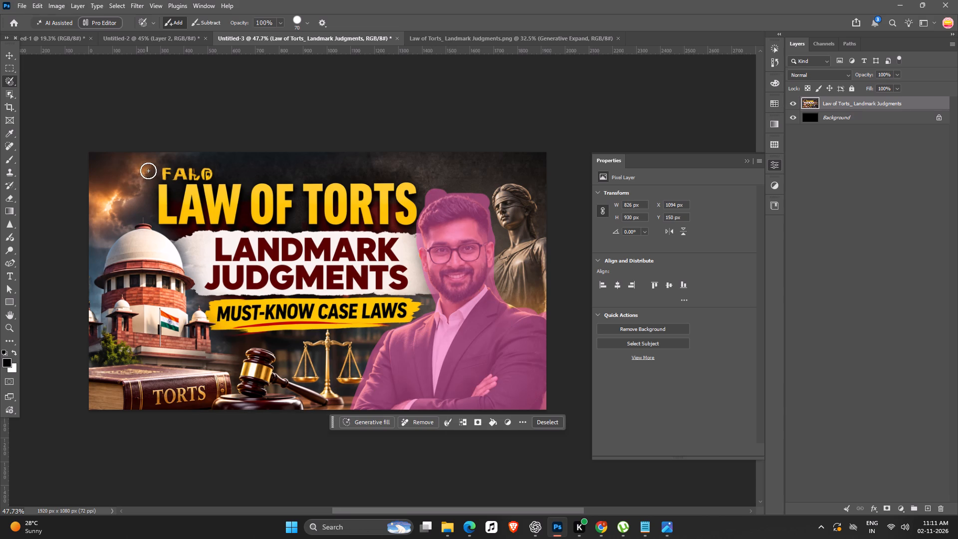
drag(156, 168, 179, 175)
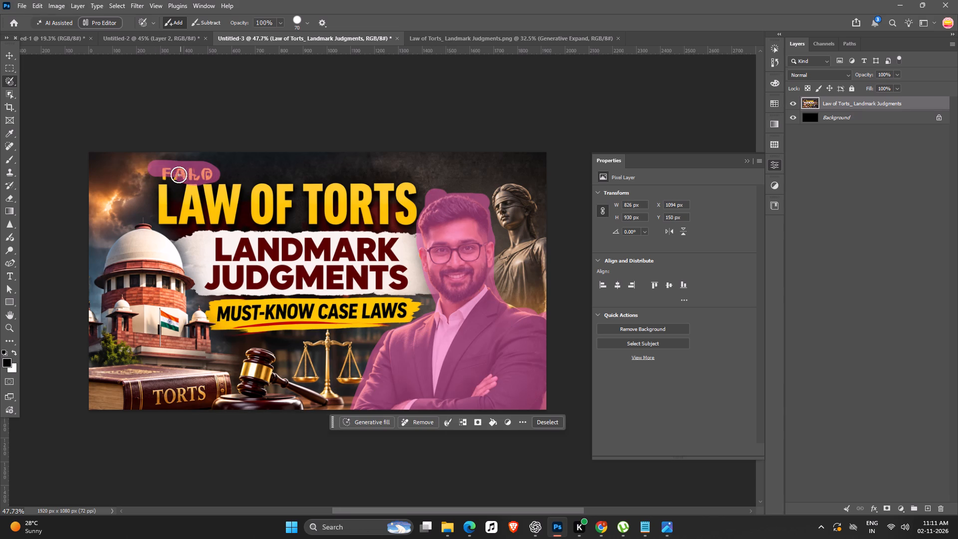
drag(179, 175, 164, 174)
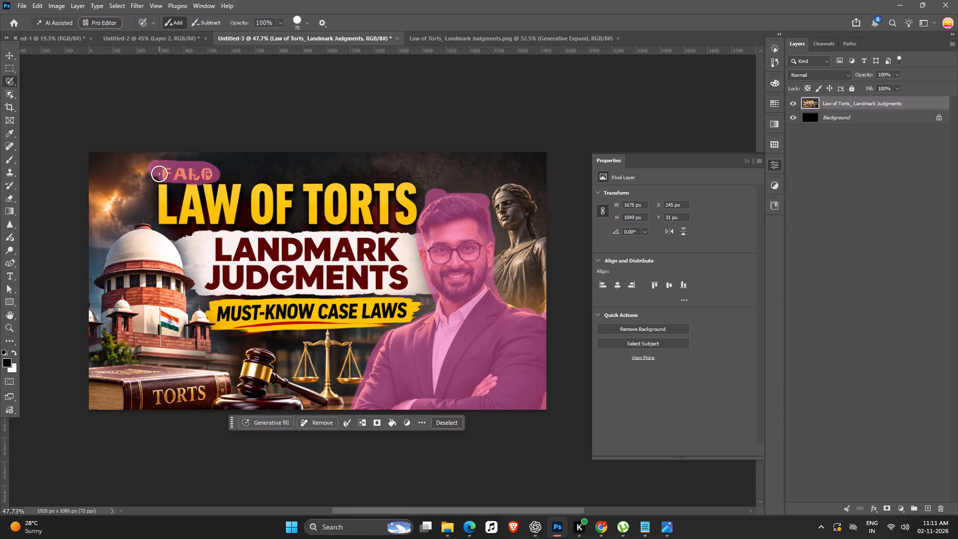
drag(158, 174, 212, 219)
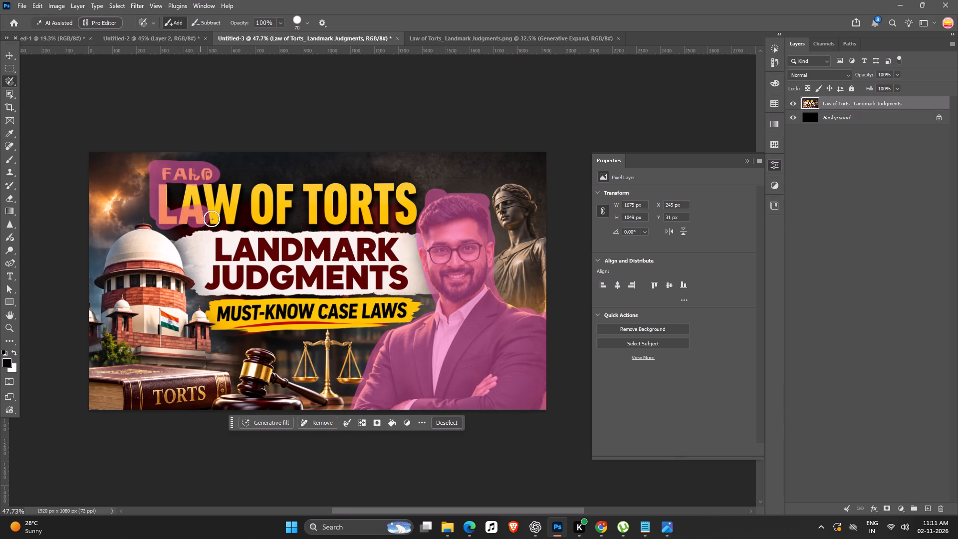
drag(212, 219, 315, 217)
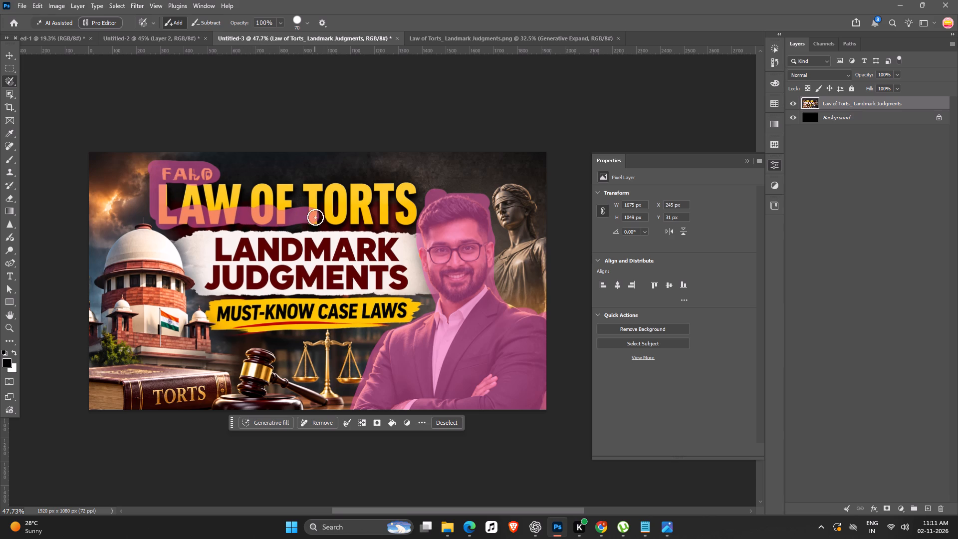
drag(315, 217, 369, 183)
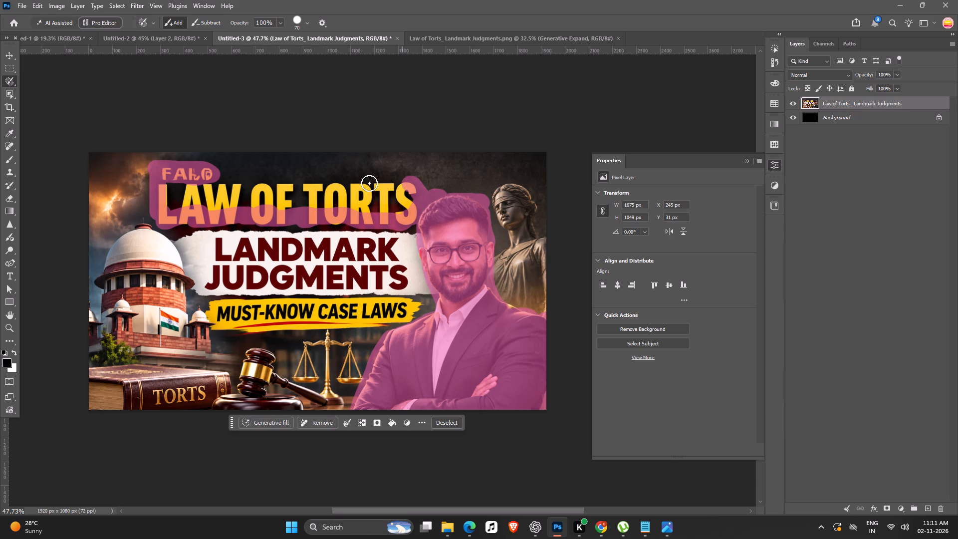
drag(369, 183, 333, 193)
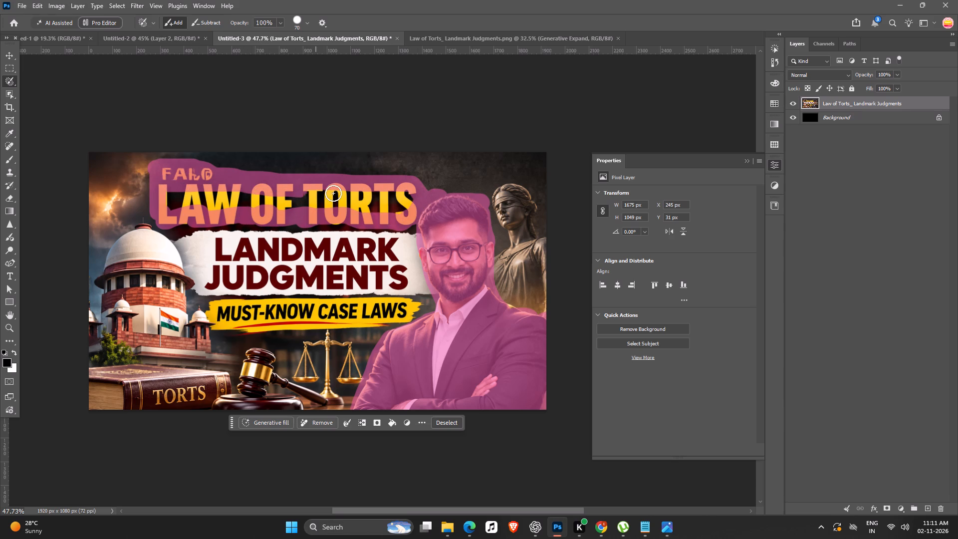
drag(333, 193, 244, 200)
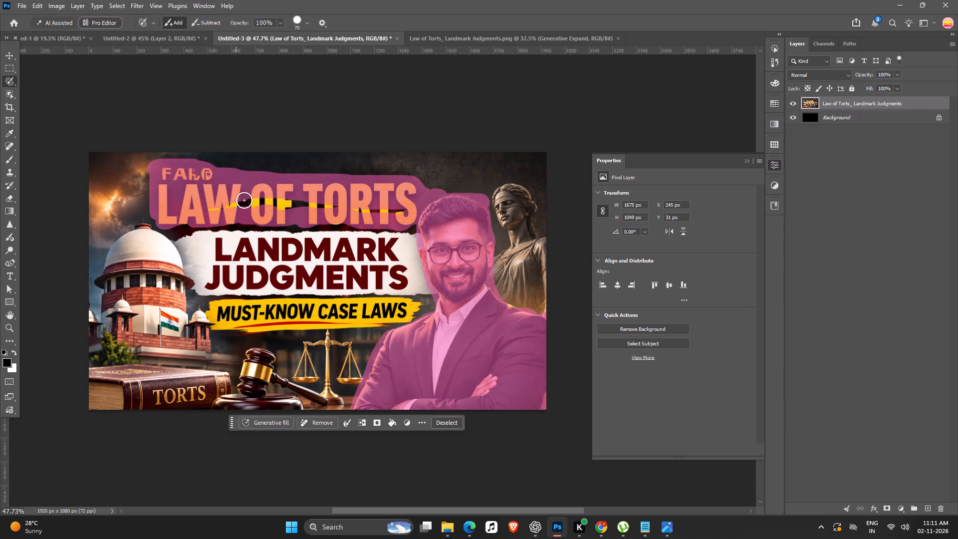
drag(244, 200, 411, 214)
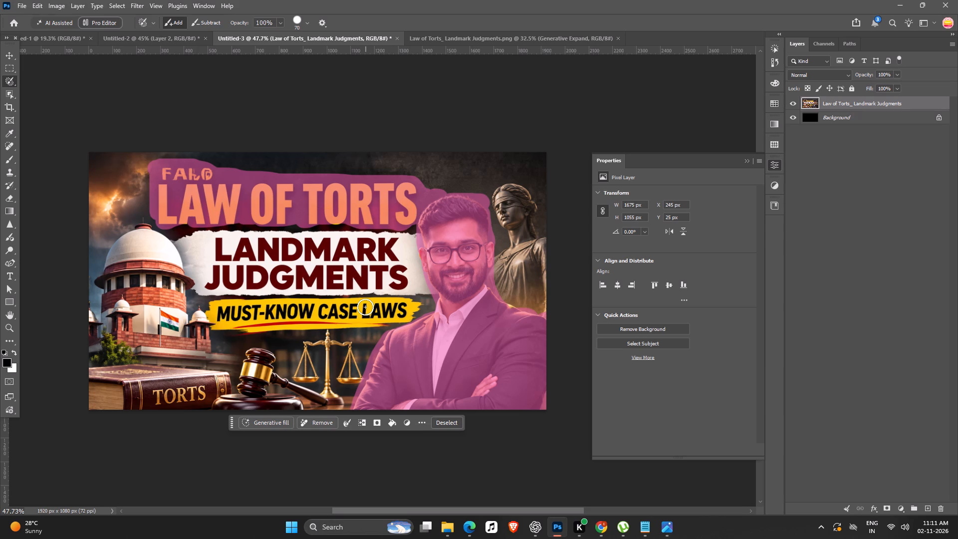
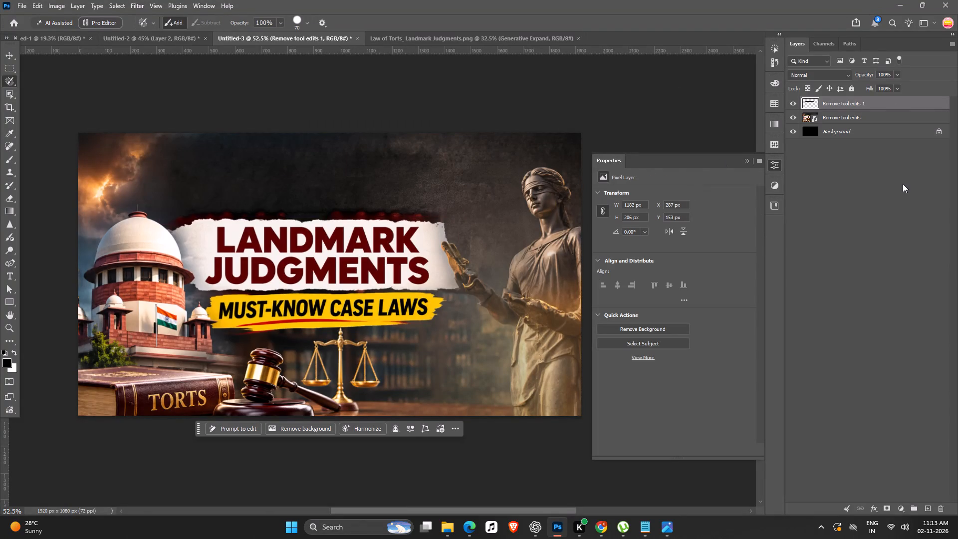
Convert the Remove tool edits 1 and Remove tool edits layers together into one smart object.
shift+click(865, 116)
shift+right_click(865, 116)
click(906, 341)
Enlarge the Remove tool edits 1 smart object to about 2252 x 1428 px, centred over the canvas.
key(space)
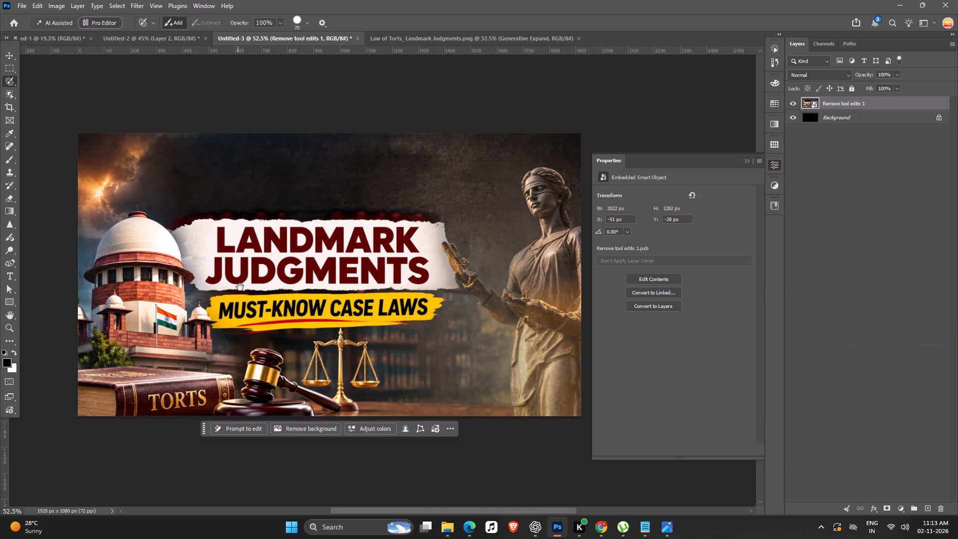
drag(240, 286, 230, 284)
ctrl+scroll(236, 282, down, 7)
key(space)
key(space)
key(space)
drag(292, 293, 337, 280)
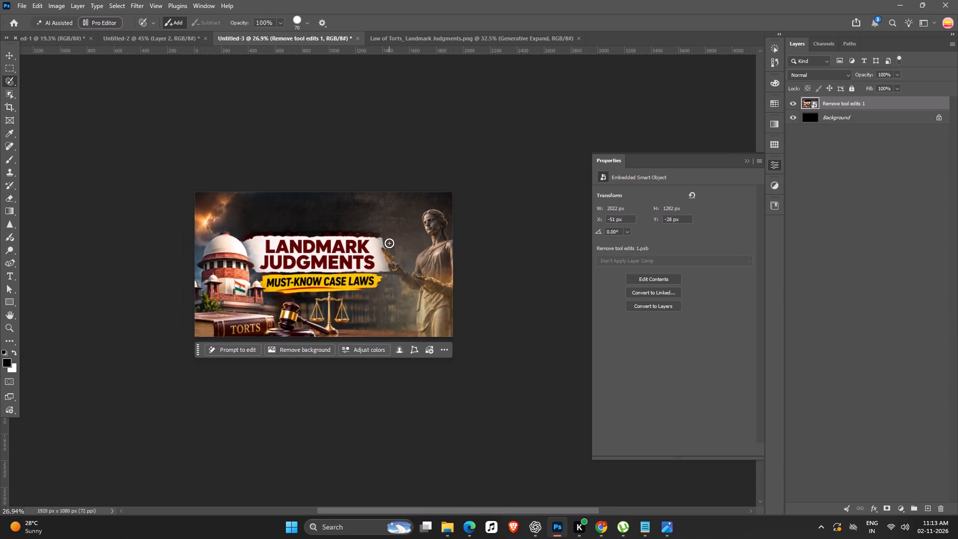
key(v)
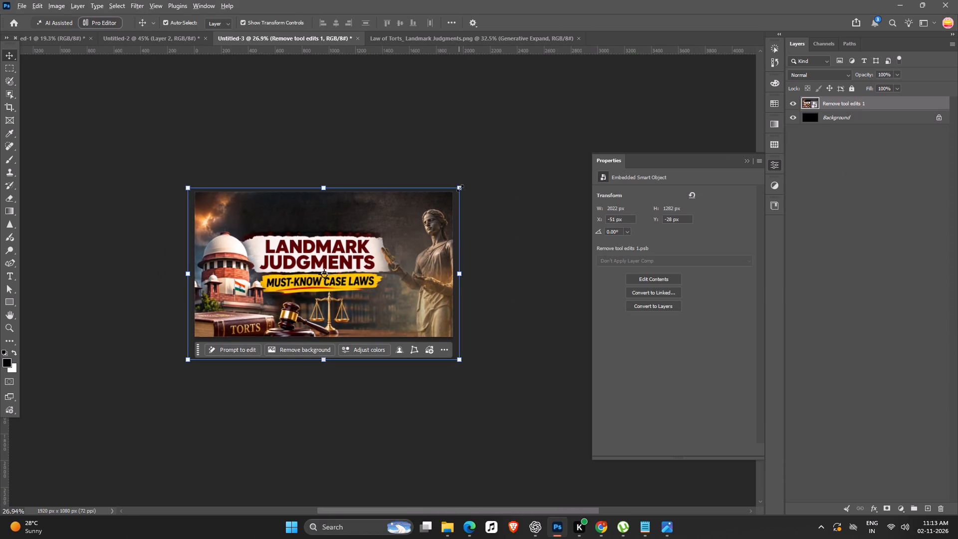
alt+drag(461, 188, 479, 182)
click(357, 247)
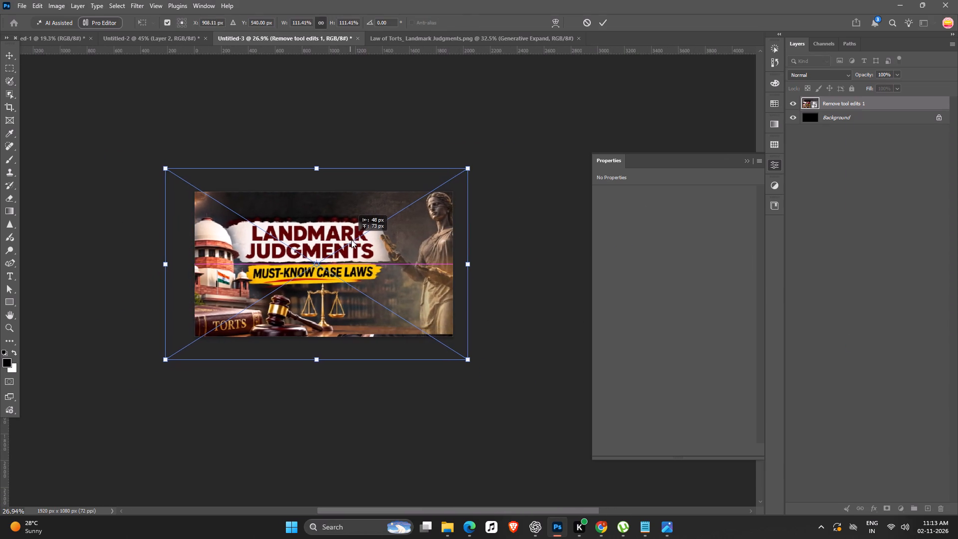
key(Return)
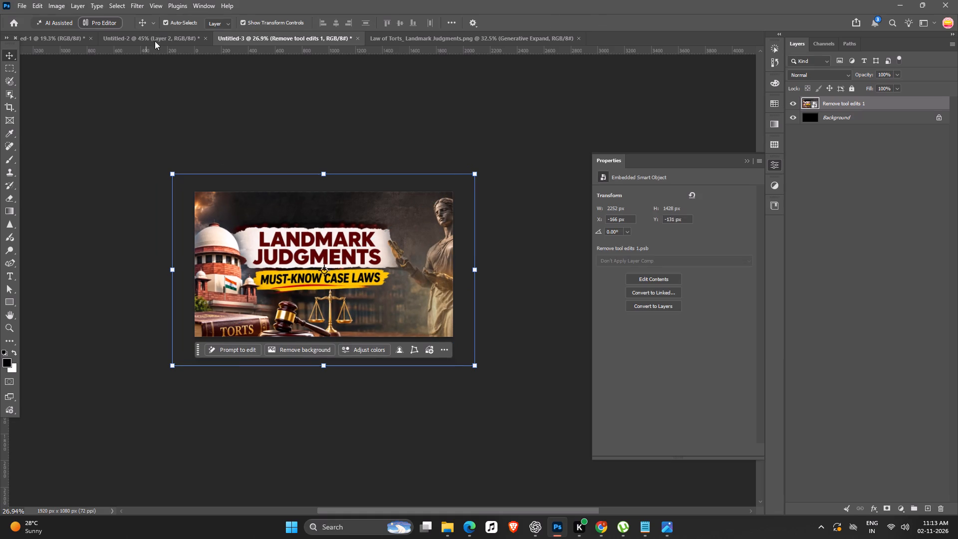
In the Untitled-2 document, hide Layer 2 and clear the selection around the canvas.
click(151, 44)
key(space)
key(space)
drag(490, 360, 413, 284)
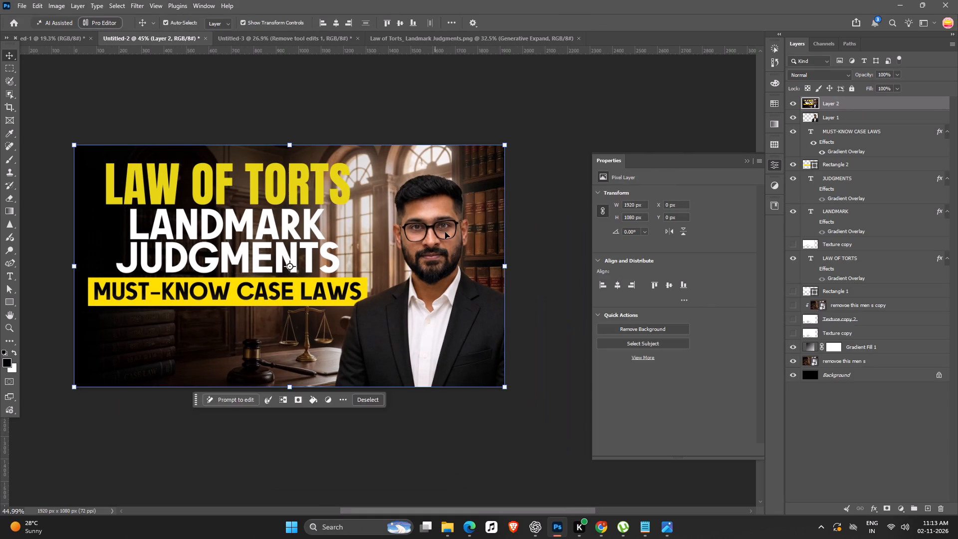
click(449, 224)
click(795, 96)
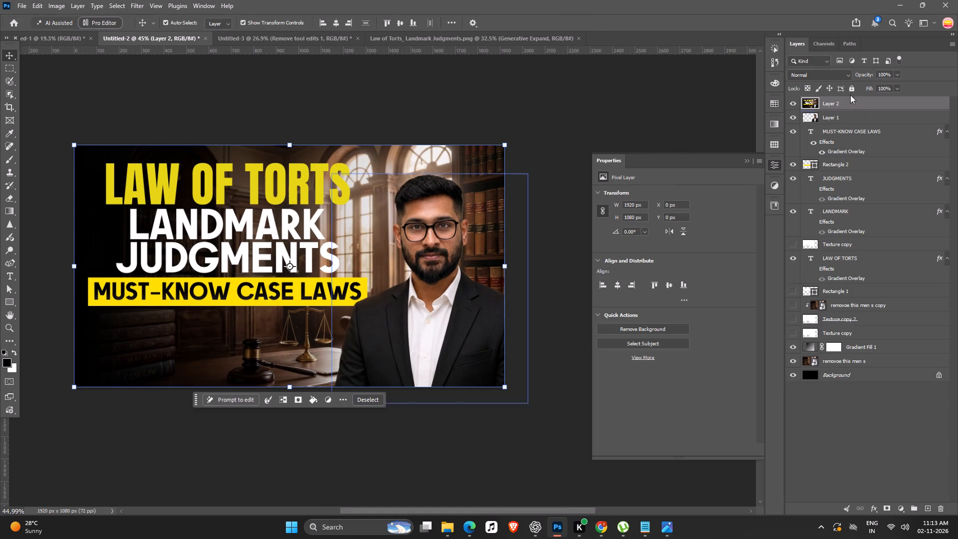
click(793, 104)
click(412, 228)
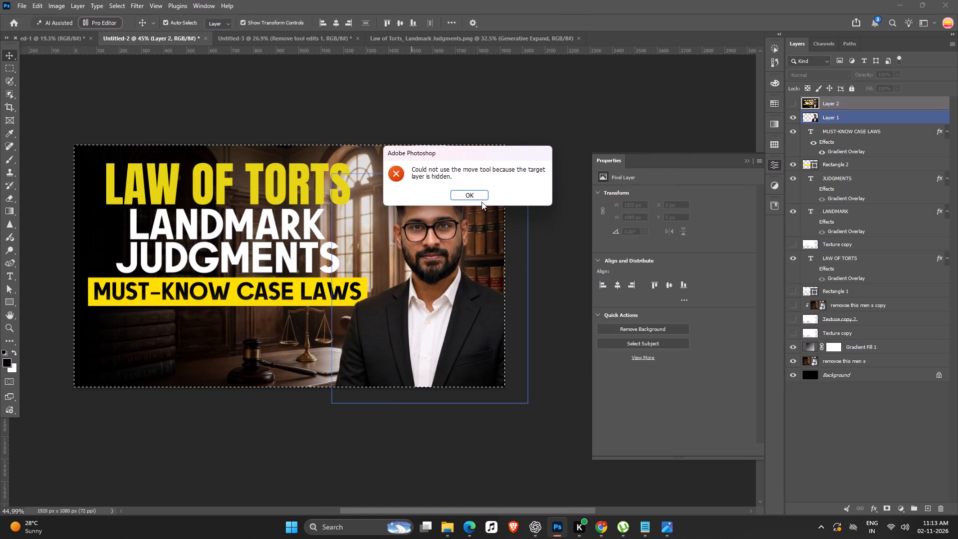
click(480, 201)
click(470, 193)
key(ctrl+d)
Copy the suited man's cutout on Layer 1 of Untitled-2 and paste it into Untitled-3.
drag(413, 315, 438, 322)
key(ctrl+c)
key(ctrl+c)
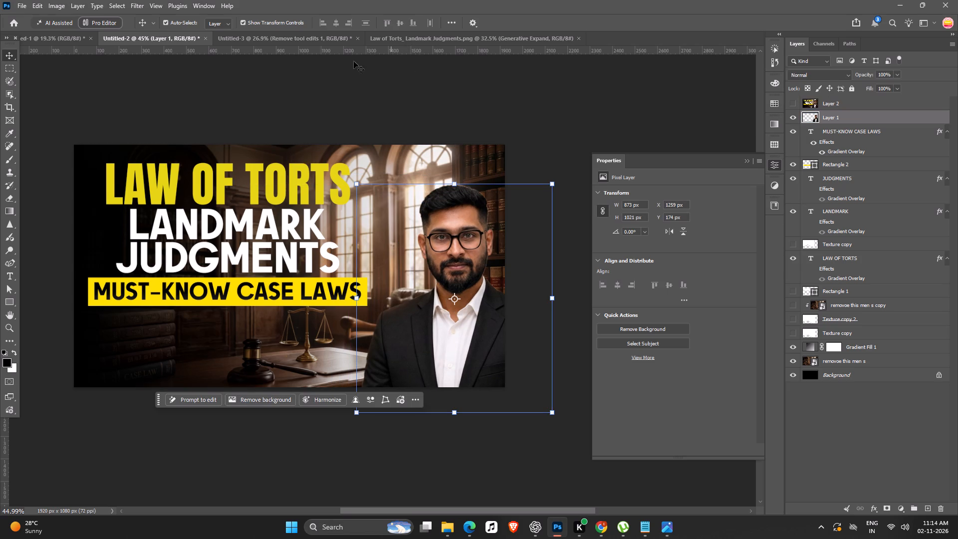
click(260, 43)
key(ctrl+v)
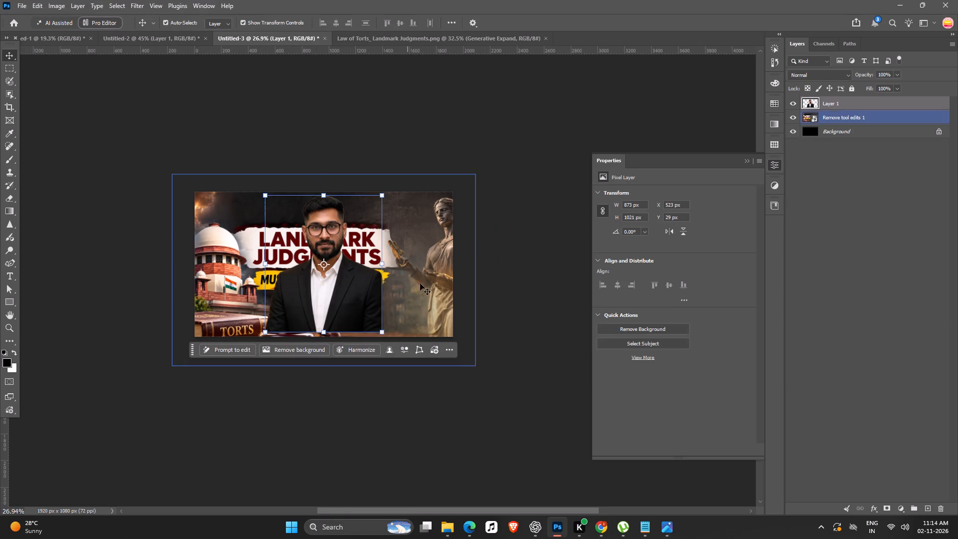
Scale the man's cutout to about 1126 x 1317 px and place it in front of the Lady Justice statue.
drag(343, 307, 423, 338)
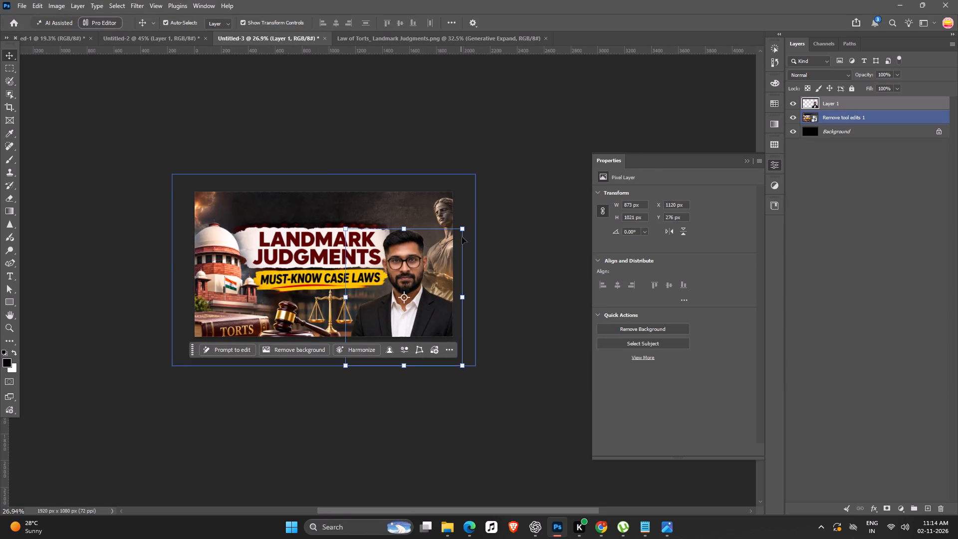
alt+drag(466, 228, 485, 220)
drag(432, 249, 440, 246)
alt+drag(482, 212, 494, 208)
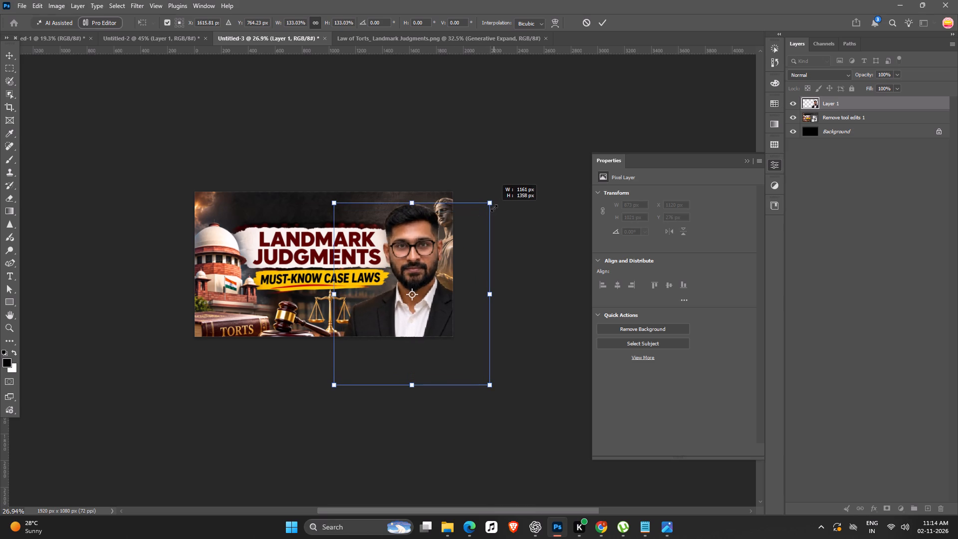
alt+drag(494, 208, 489, 209)
key(Return)
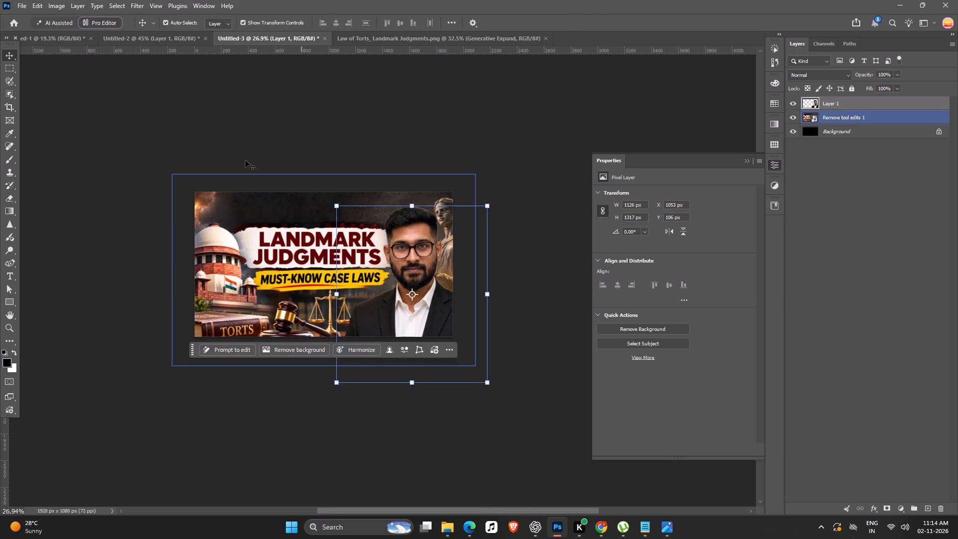
click(145, 116)
Shift the Remove tool edits 1 artwork slightly left and down so its headings sit clear of the man.
key(space)
drag(124, 293, 203, 270)
ctrl+scroll(390, 282, up, 4)
key(space)
key(space)
key(space)
key(space)
key(space)
key(space)
drag(371, 285, 322, 309)
drag(351, 278, 344, 278)
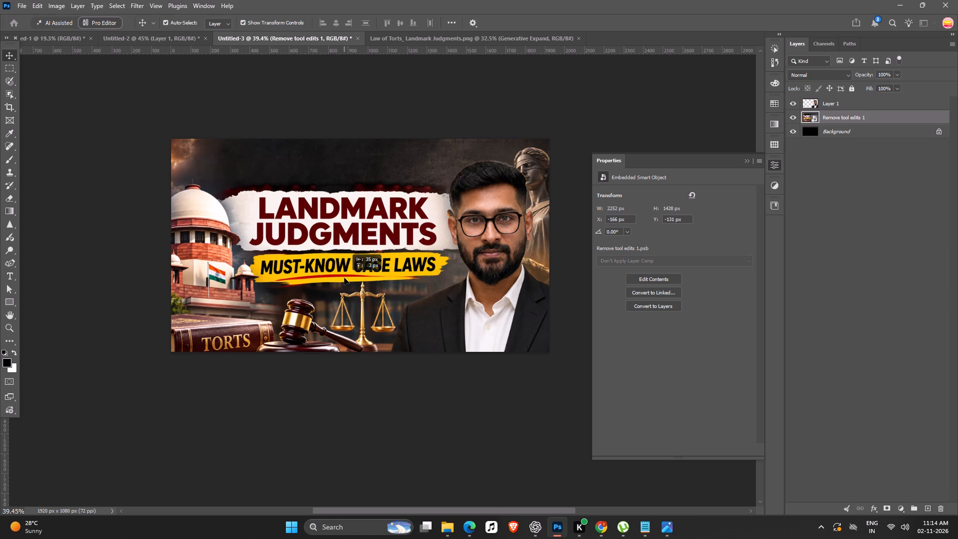
drag(344, 278, 347, 278)
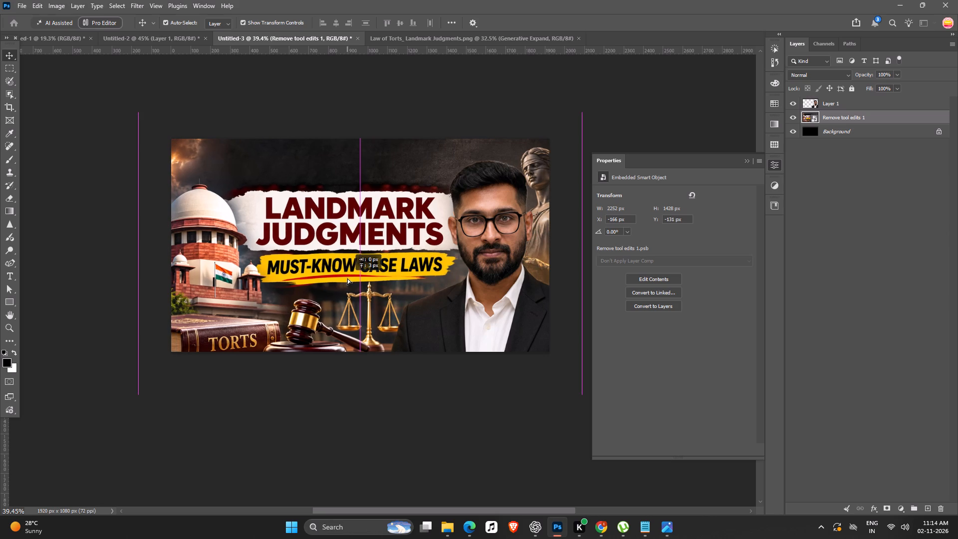
drag(347, 278, 340, 280)
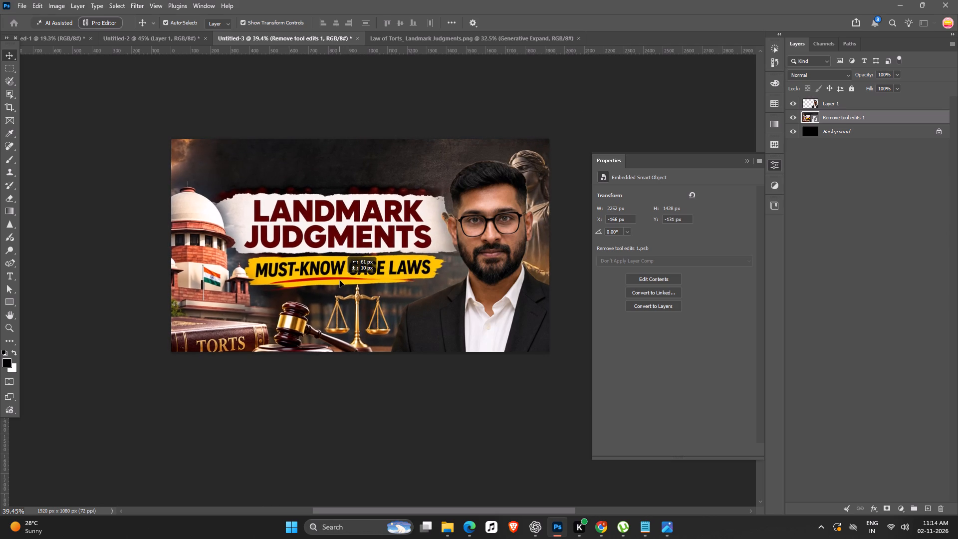
drag(340, 280, 342, 280)
Move the man's cutout up and left to about X 1010, Y 76 px, beside the statue.
drag(478, 248, 471, 241)
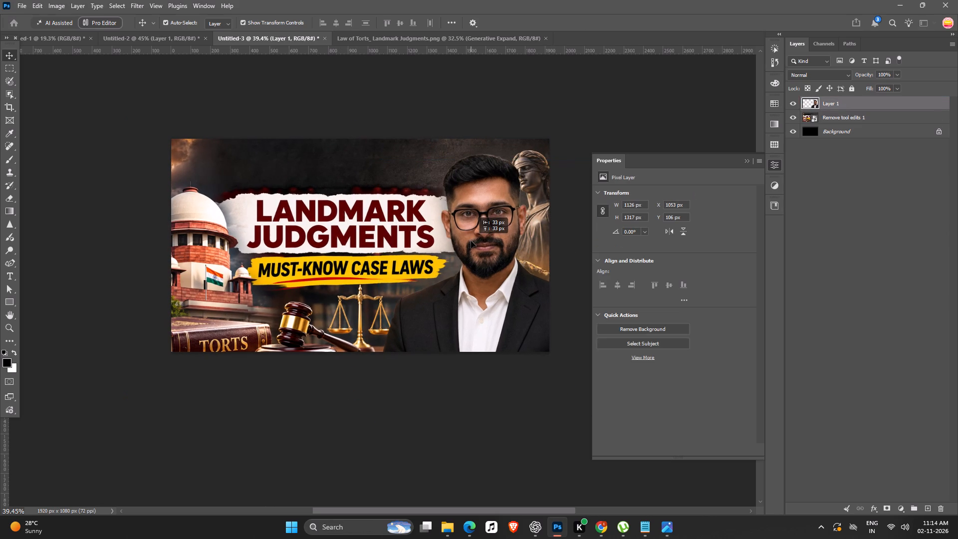
drag(471, 241, 469, 242)
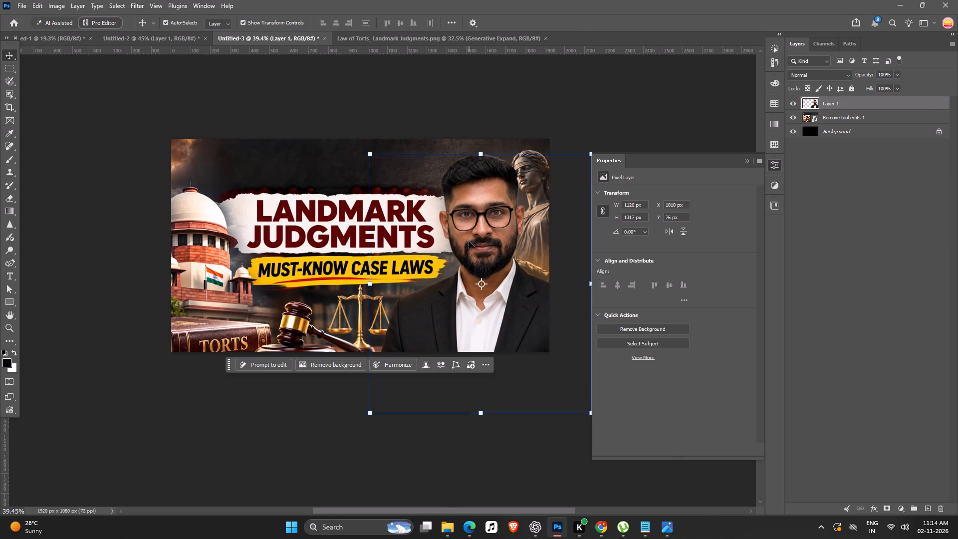
key(Return)
key(space)
key(space)
key(space)
key(space)
drag(469, 242, 435, 251)
click(356, 105)
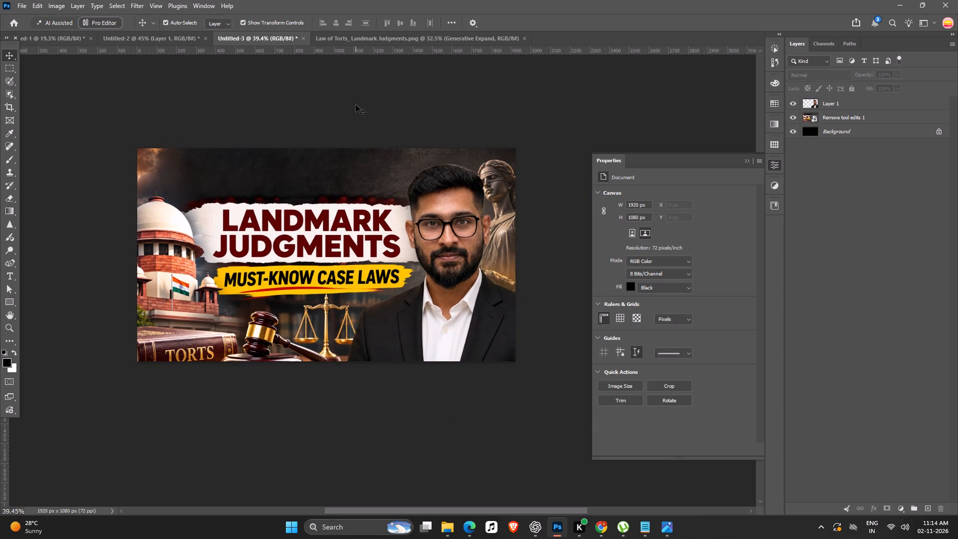
click(436, 250)
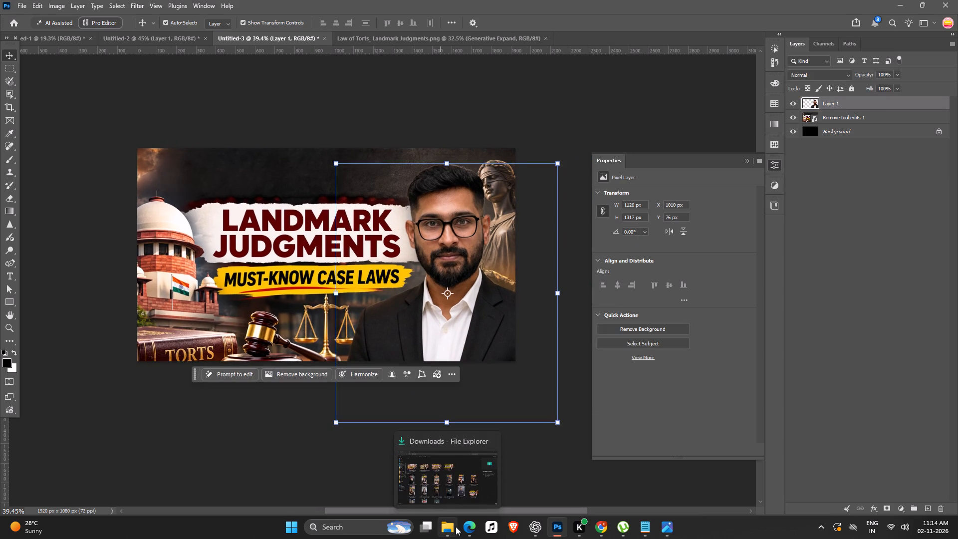
Switch to Chrome and copy the LAW OF TORTS line from row 133 of the LPT Design Sheet.
click(606, 525)
click(354, 0)
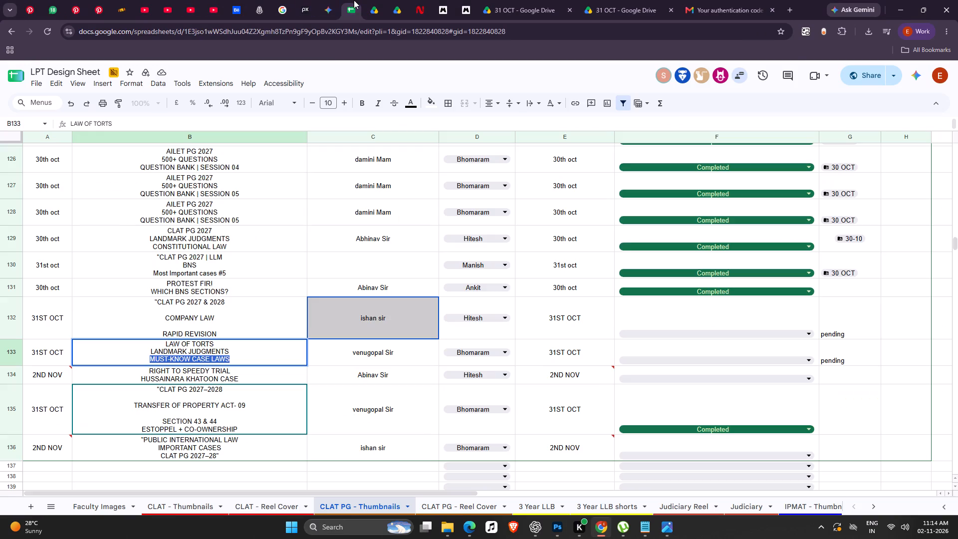
drag(159, 344, 226, 332)
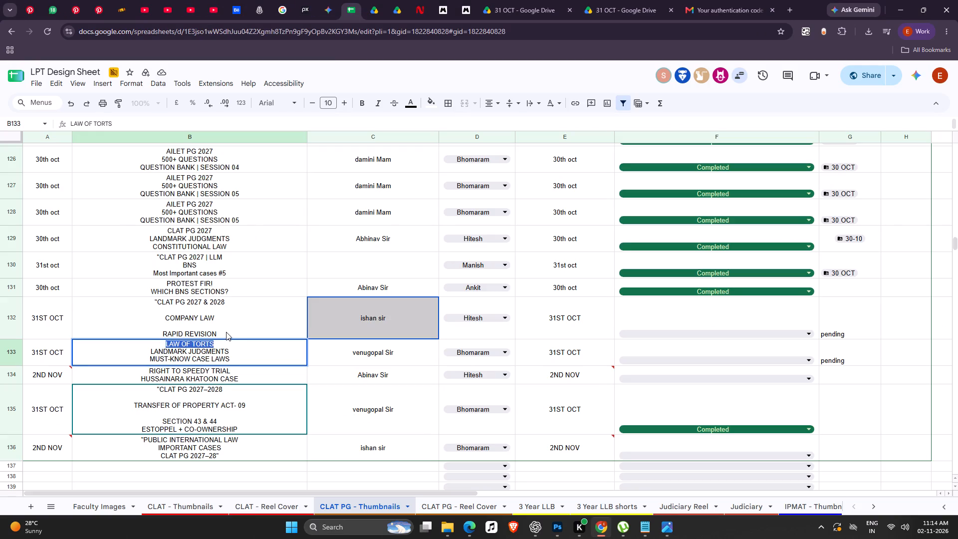
key(ctrl+c)
key(ctrl+c)
Switch to Photoshop and add a white Anton 127 pt LAW OF TORTS text layer above LANDMARK JUDGMENTS.
click(557, 535)
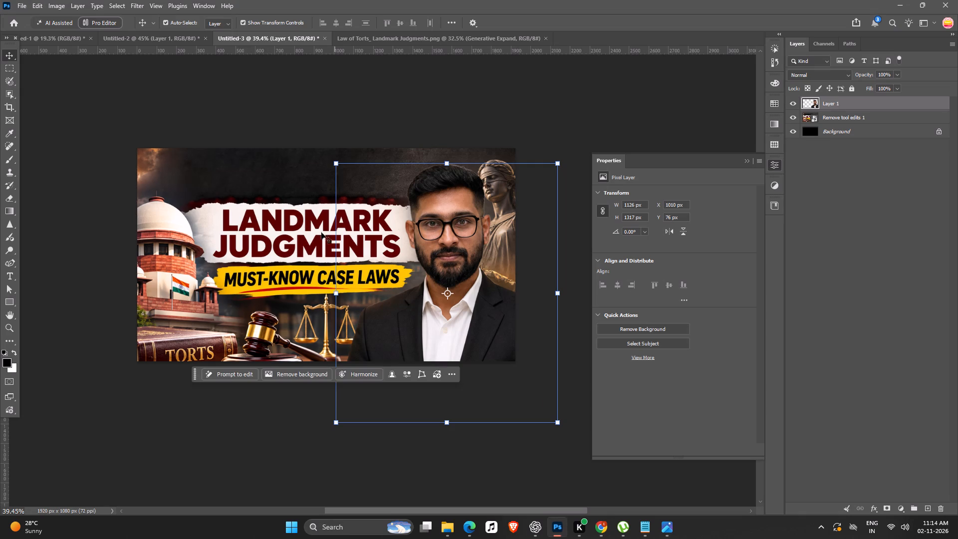
click(210, 90)
key(t)
click(287, 182)
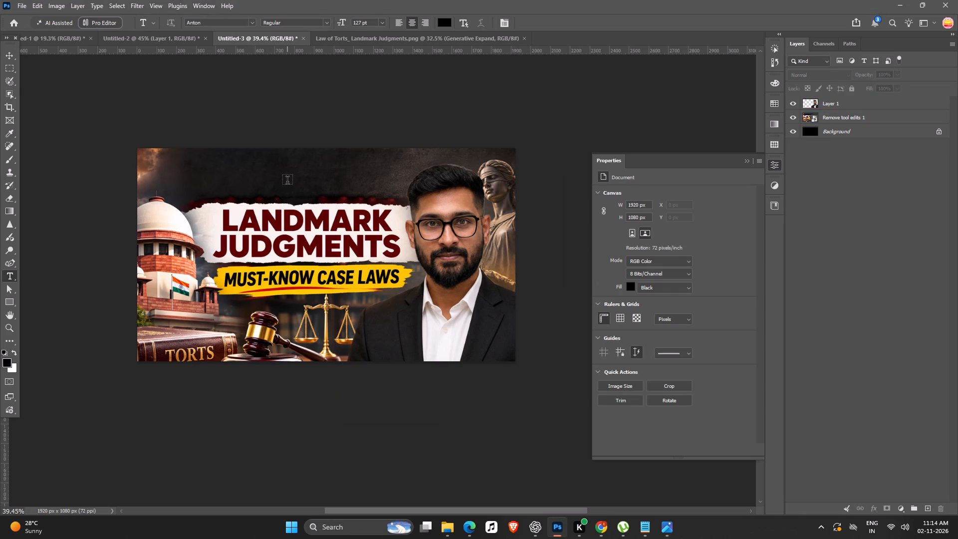
key(ctrl+BackSpace)
key(ctrl+BackSpace)
key(ctrl+v)
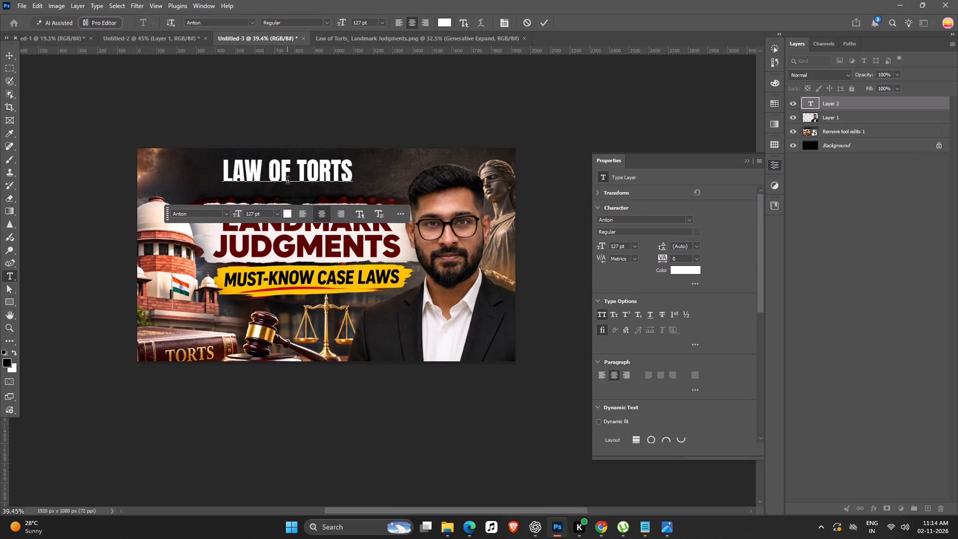
key(Return)
Scale the LAW OF TORTS text to about 221 pt and position it just above the torn-paper banner.
click(16, 48)
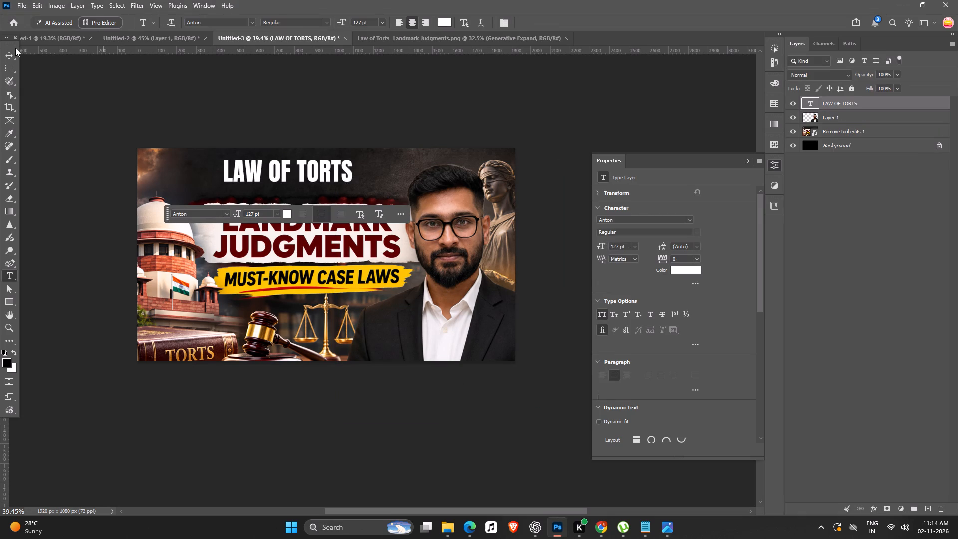
click(9, 48)
click(4, 53)
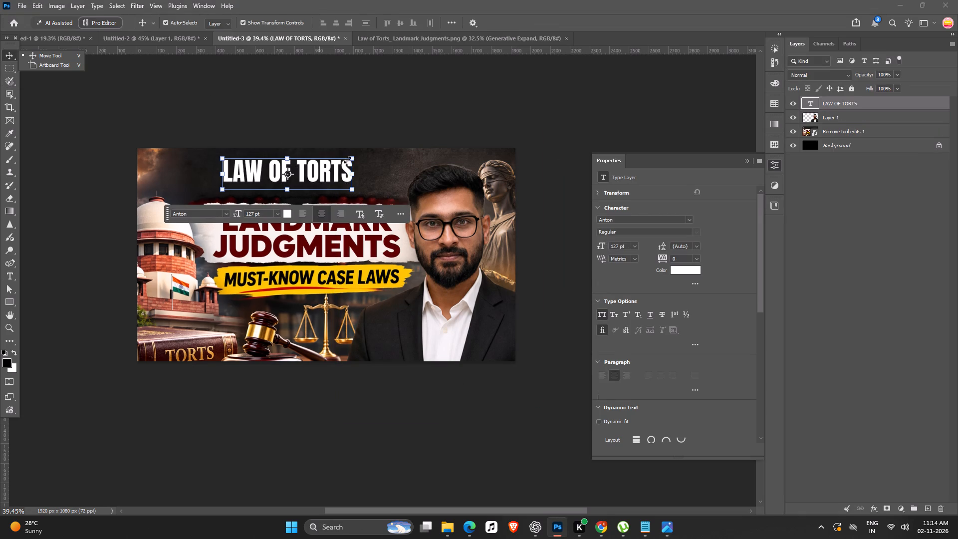
alt+drag(352, 158, 400, 147)
drag(351, 166, 371, 175)
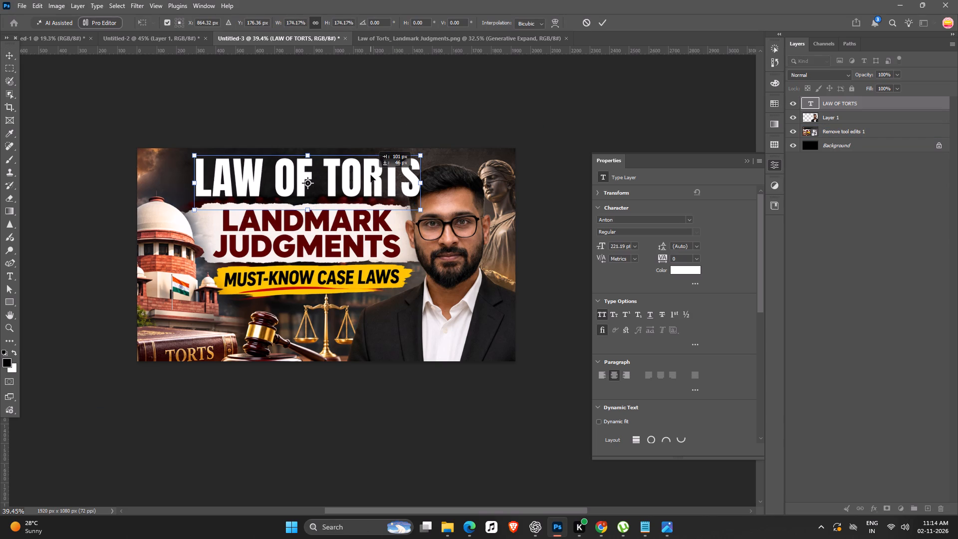
drag(371, 175, 377, 176)
key(Return)
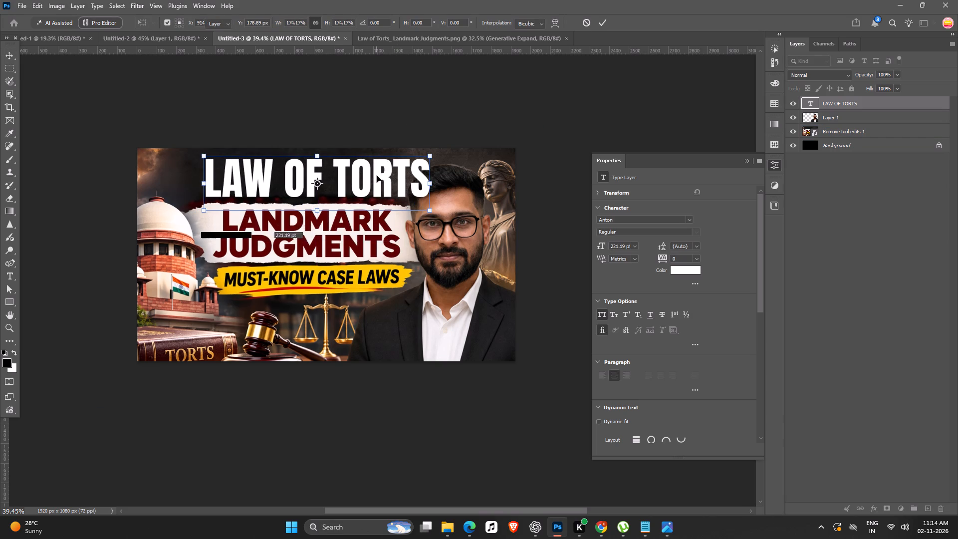
click(223, 99)
Move the man's cutout down to about X 1038, Y 223 px, clear of the LAW OF TORTS text.
drag(446, 259, 449, 283)
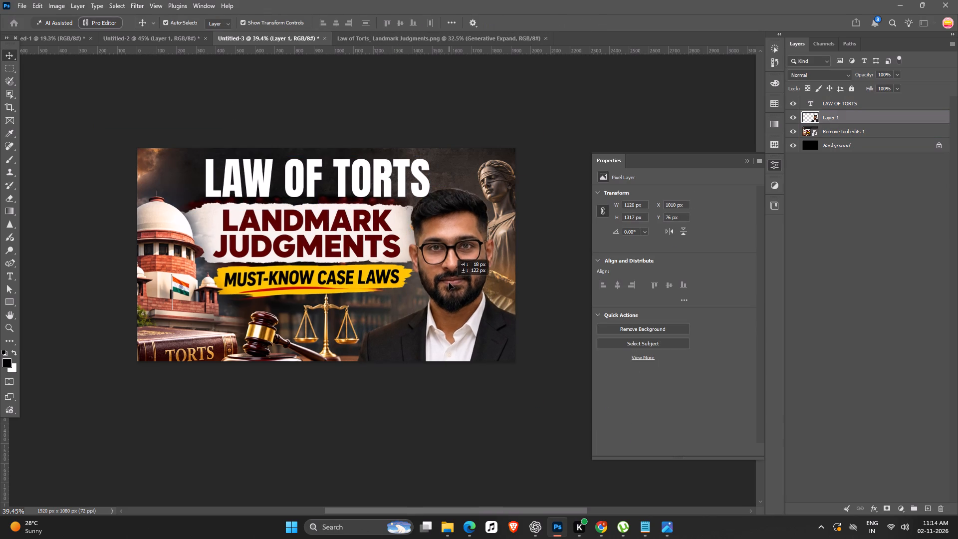
drag(449, 283, 451, 288)
key(Return)
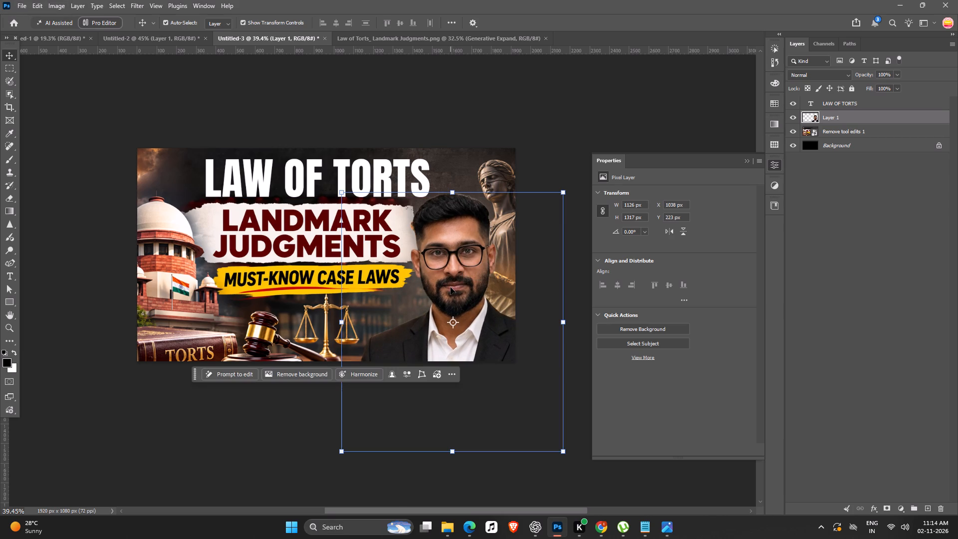
Shift the Remove tool edits 1 artwork left and down to about X -276, Y -105 px.
drag(228, 288, 216, 291)
click(580, 135)
Move the LAW OF TORTS text left so it lines up over the LANDMARK JUDGMENTS banner.
key(space)
key(space)
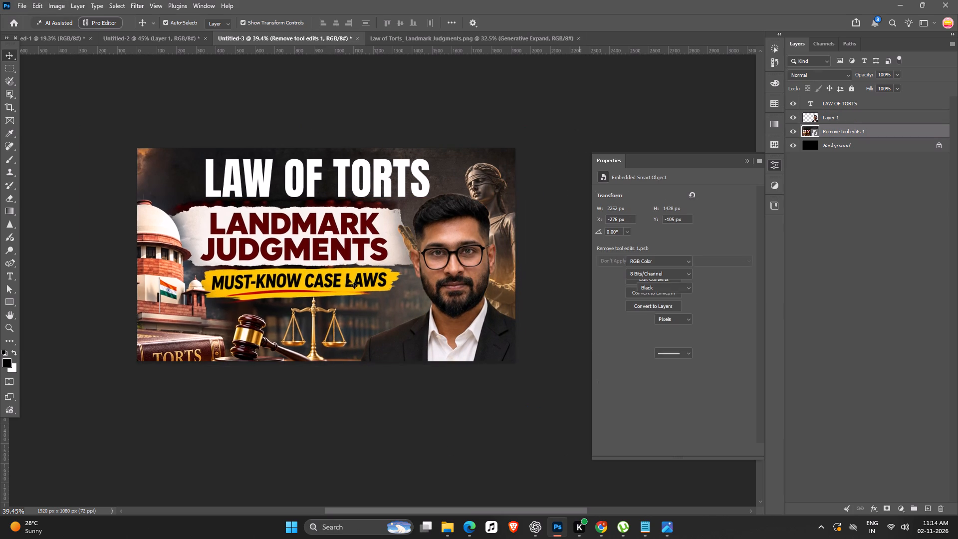
drag(306, 307, 345, 300)
drag(377, 166, 347, 168)
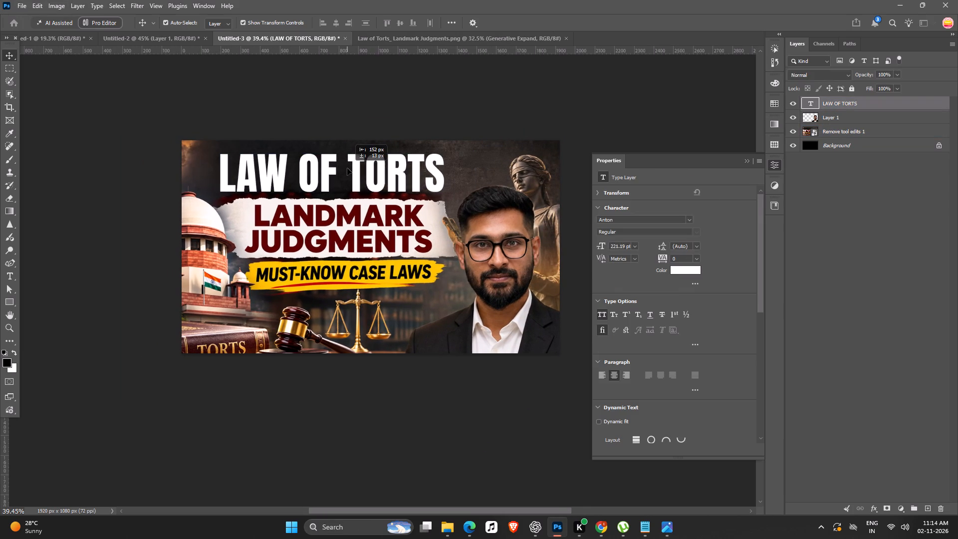
drag(347, 168, 355, 168)
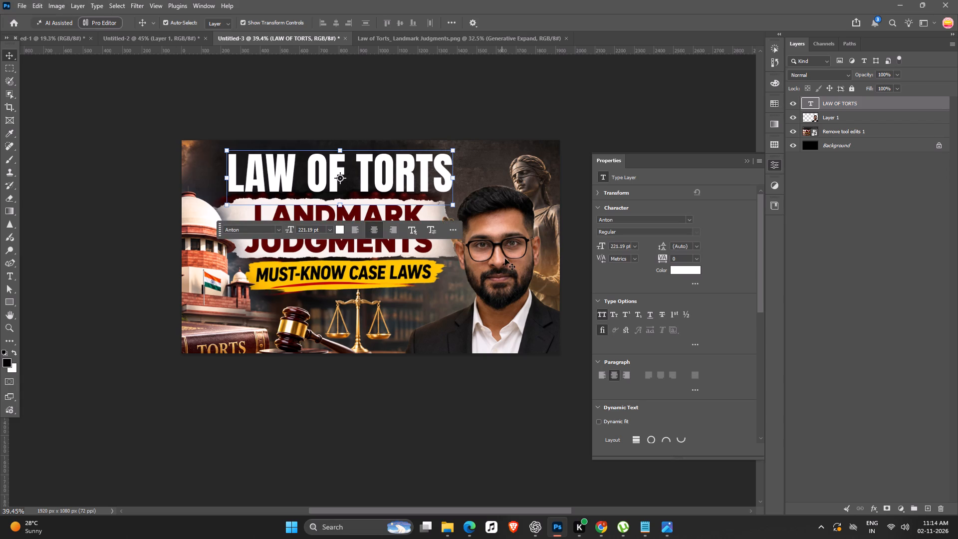
Move the man's cutout left beside the banner to about X 960, Y 220 px.
drag(506, 265, 491, 257)
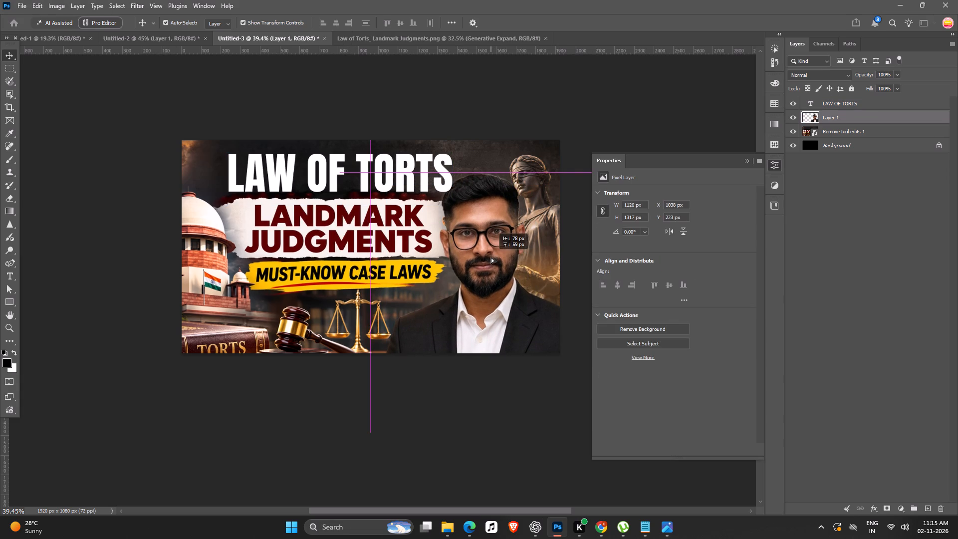
drag(491, 257, 489, 264)
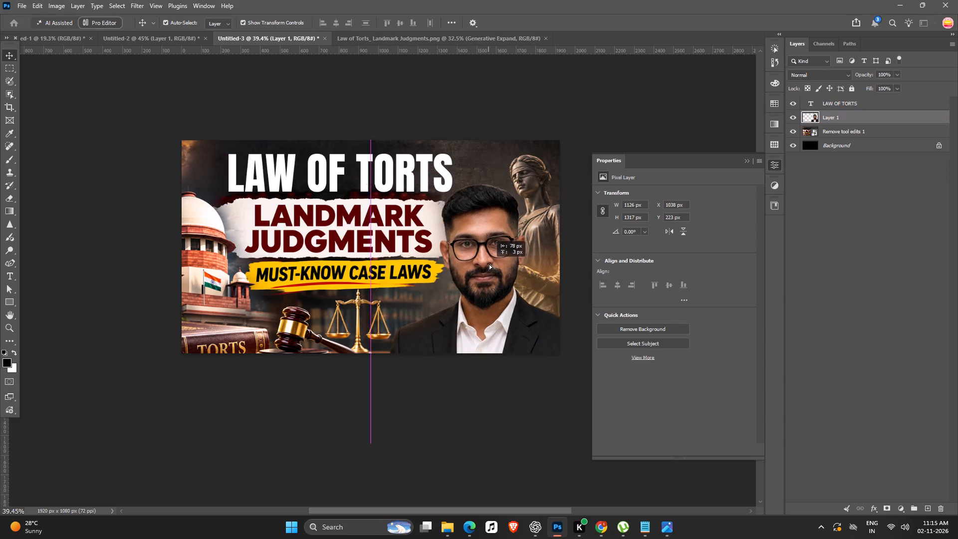
drag(489, 264, 488, 264)
key(Return)
click(433, 93)
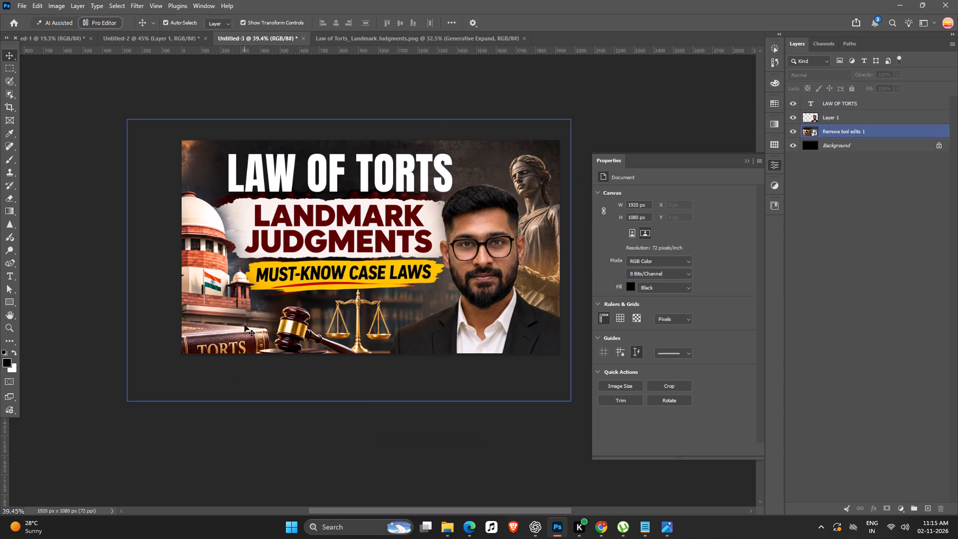
Enlarge the Remove tool edits 1 artwork to about 2386 x 1513 px and reposition it at about X -366, Y -122 px.
click(372, 273)
alt+drag(571, 118, 577, 118)
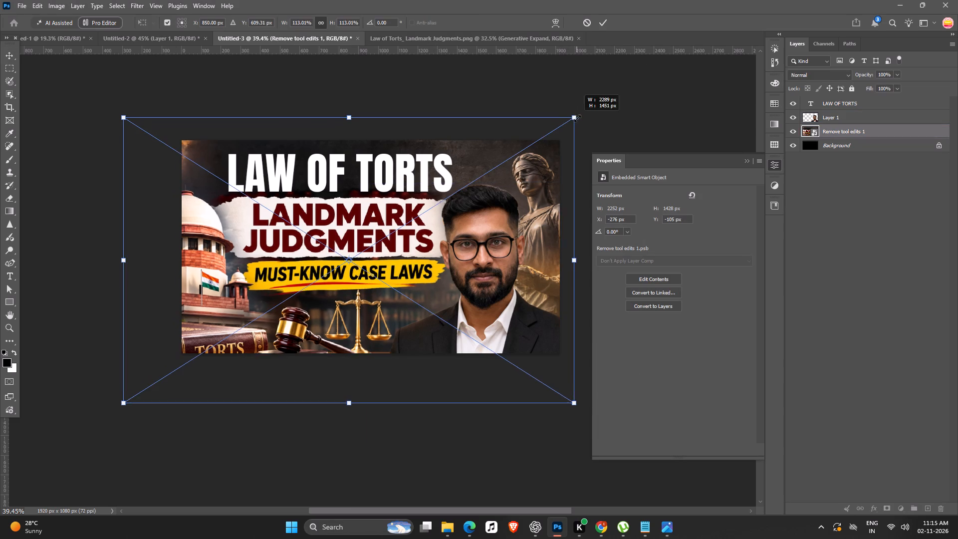
alt+drag(577, 118, 590, 118)
drag(393, 304, 387, 302)
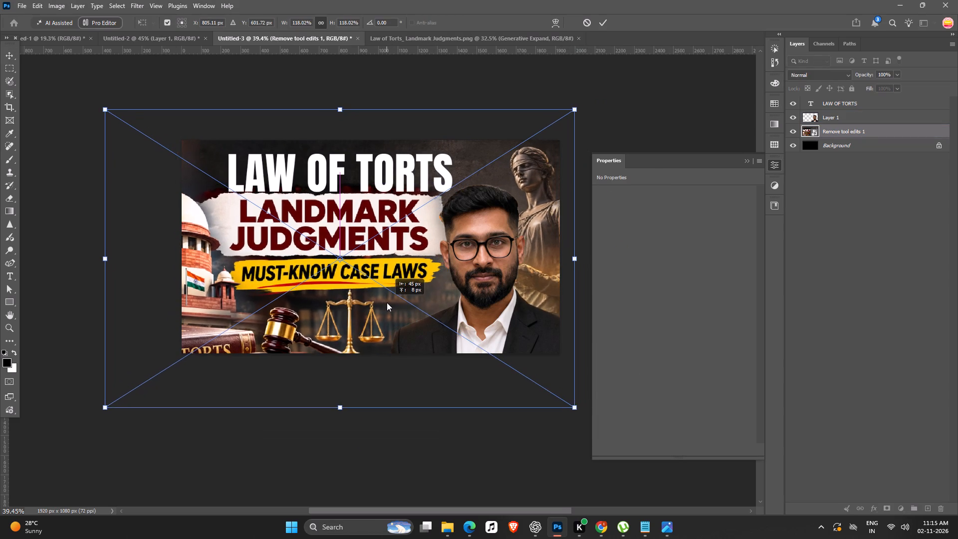
drag(387, 302, 389, 309)
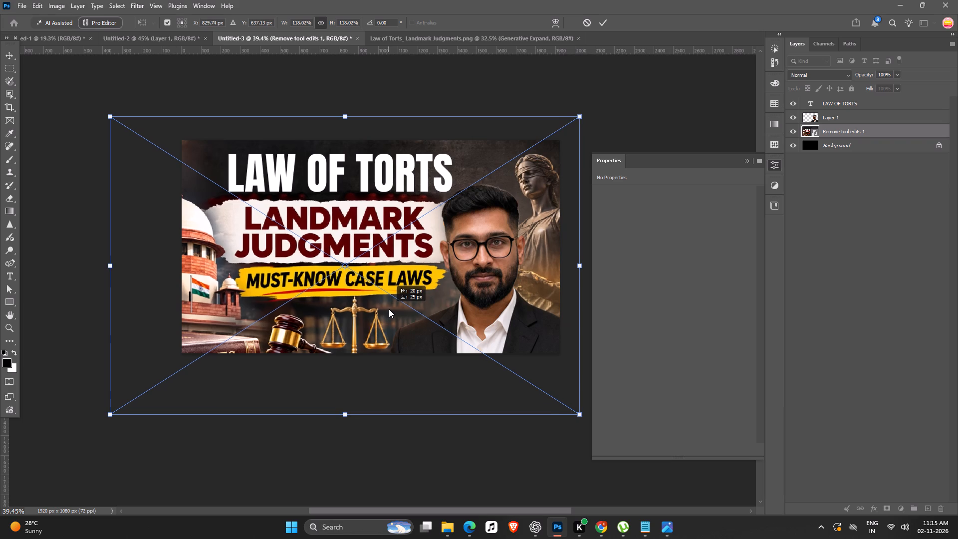
drag(389, 309, 388, 309)
key(Return)
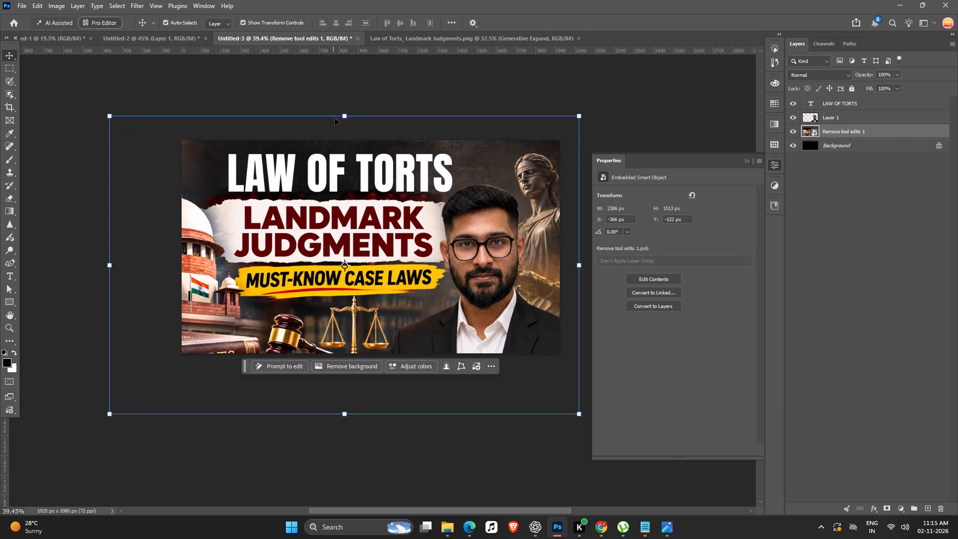
Nudge the LAW OF TORTS text slightly left and down over the enlarged LANDMARK JUDGMENTS banner.
drag(371, 163, 367, 165)
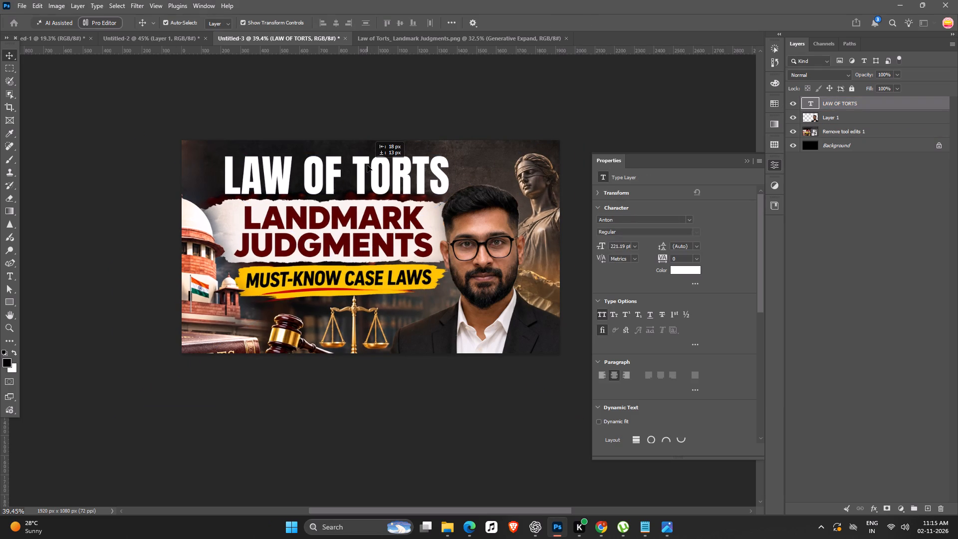
drag(367, 165, 367, 166)
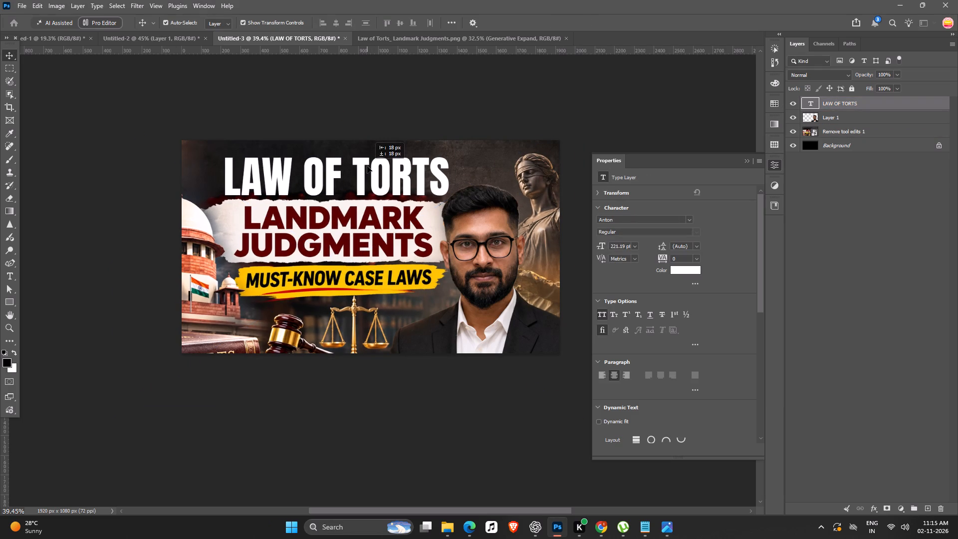
drag(367, 166, 366, 165)
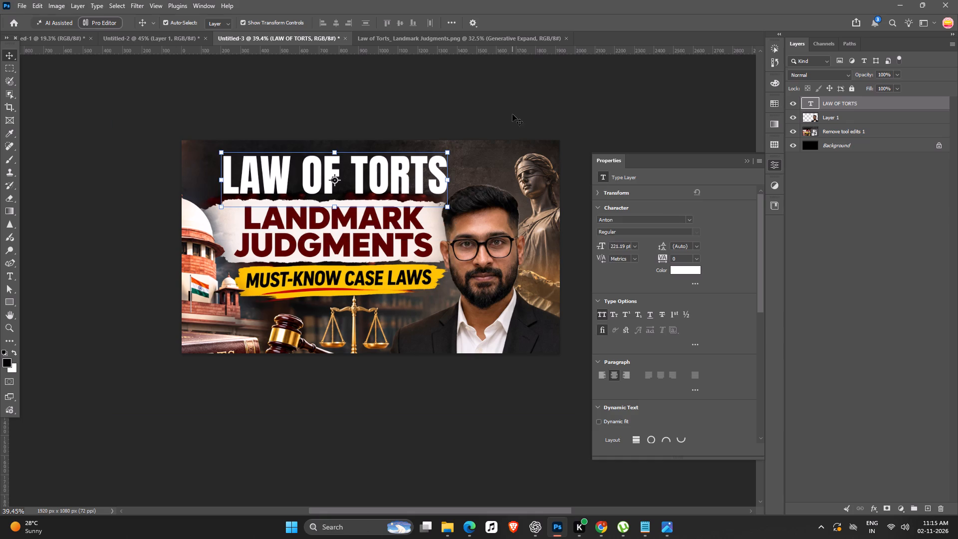
click(512, 114)
Scale the man's cutout up to about 1158 x 1355 px and place it at about X 960, Y 125 px.
key(space)
key(space)
key(space)
drag(492, 140, 460, 149)
click(468, 221)
alt+drag(559, 194, 566, 194)
drag(517, 203, 524, 183)
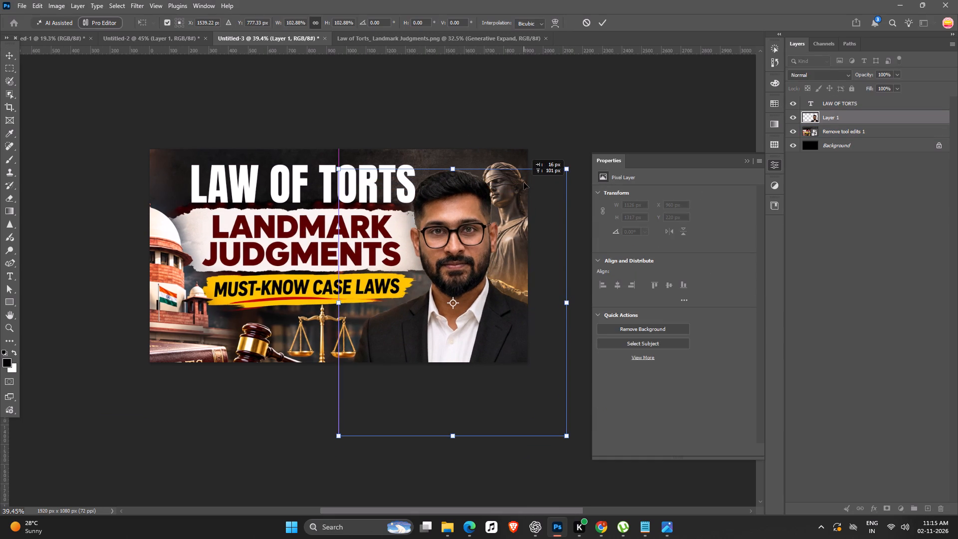
drag(524, 183, 525, 182)
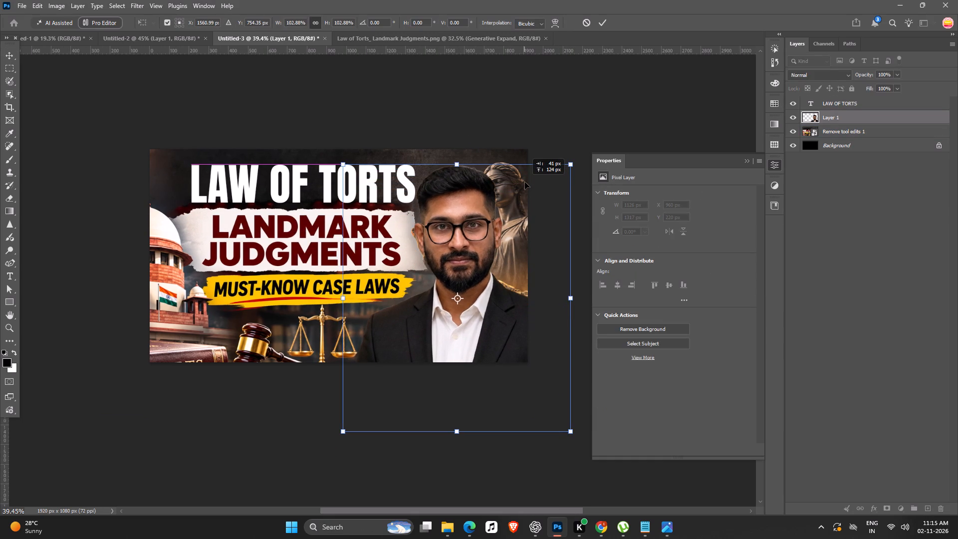
drag(525, 182, 523, 188)
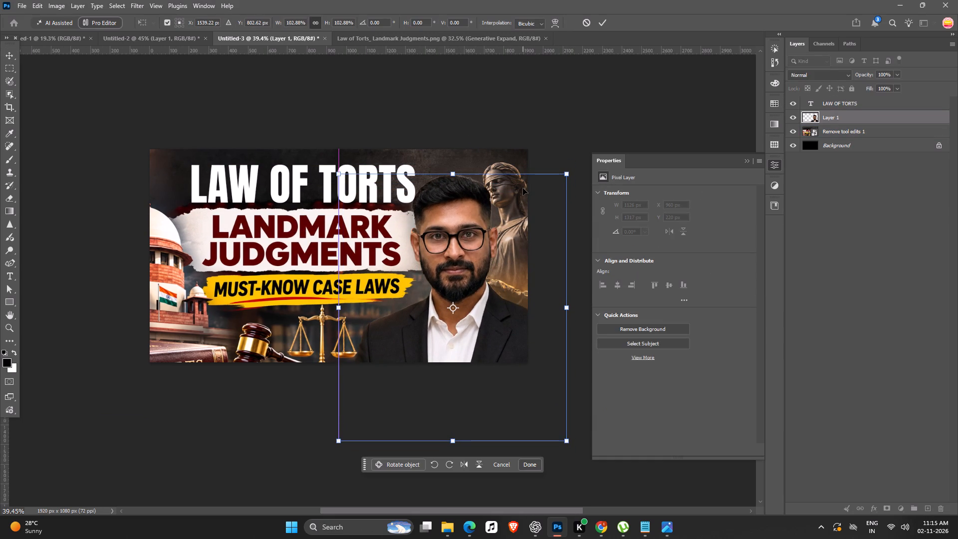
key(Return)
click(620, 95)
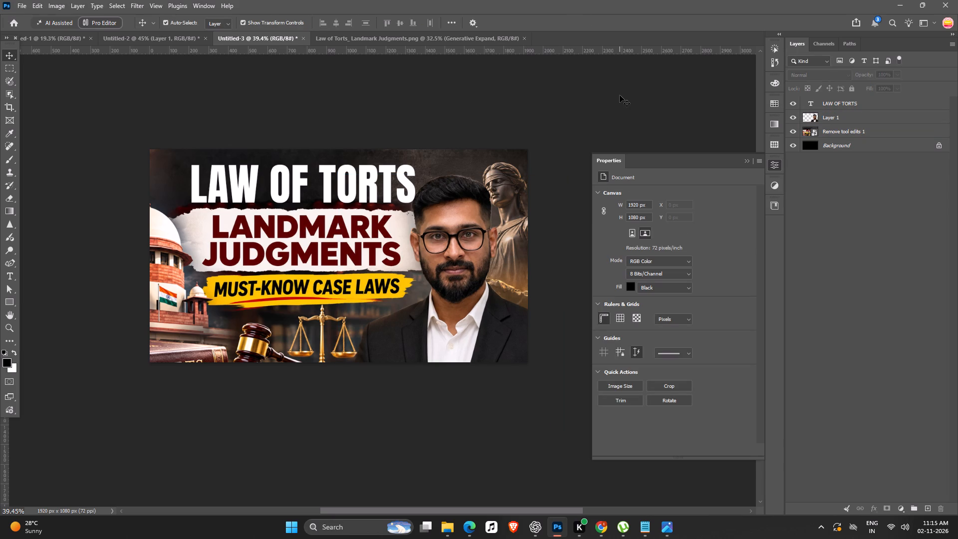
Fine-tune the man's cutout position to about X 978, Y 119 px, beside the LAW OF TORTS text.
drag(474, 263, 480, 257)
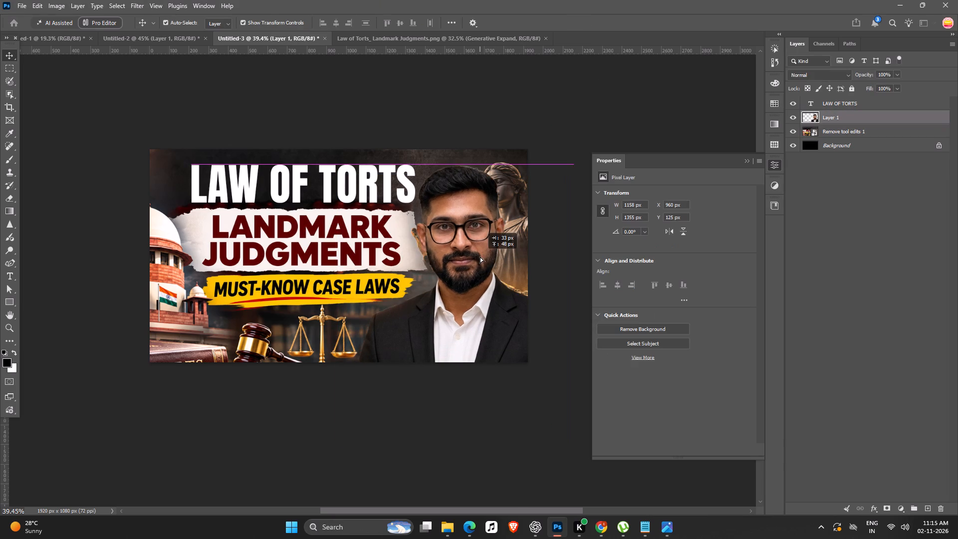
drag(480, 257, 479, 261)
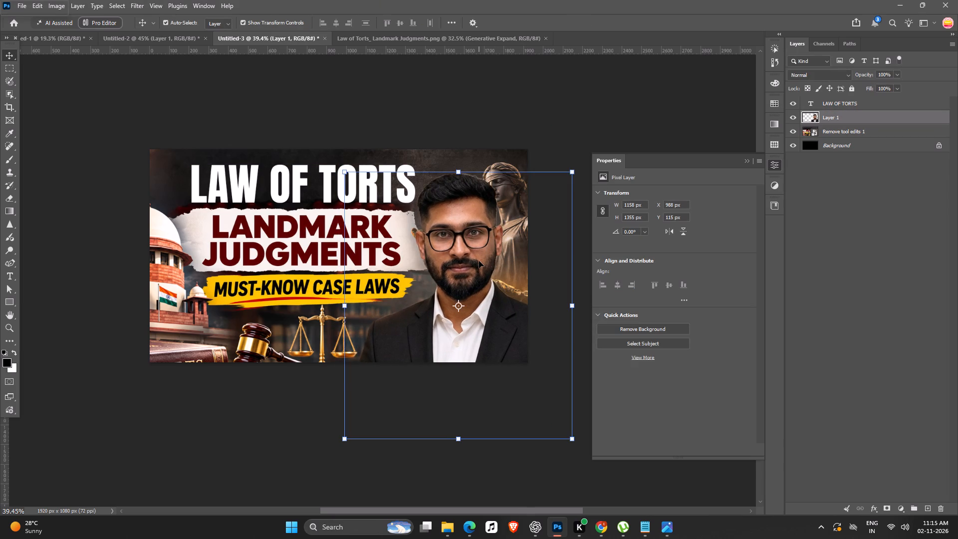
key(shift+Left)
key(Down)
key(Down)
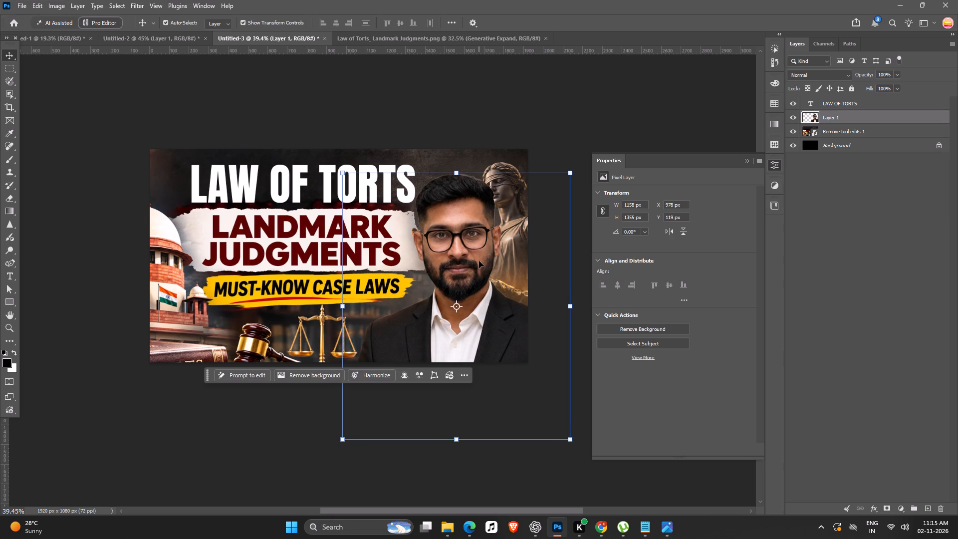
key(Return)
click(550, 107)
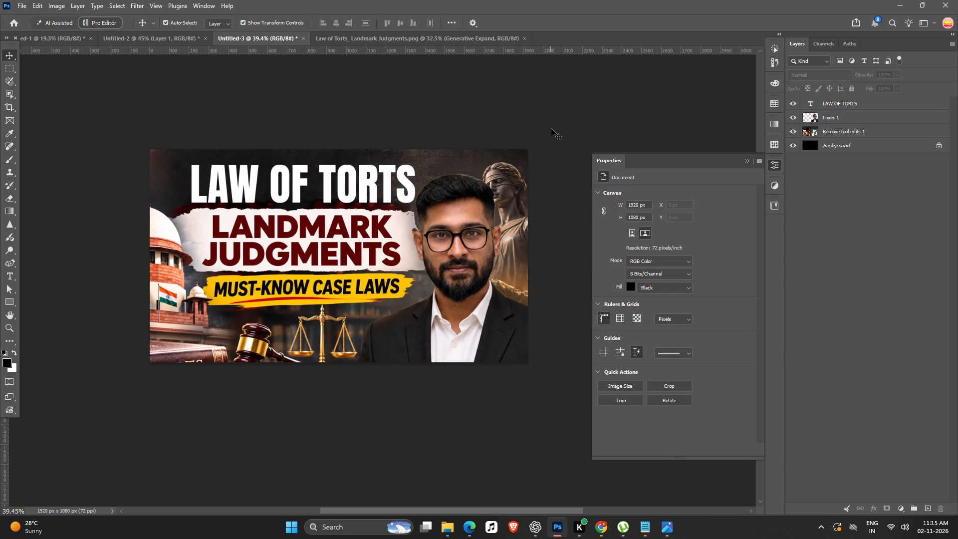
Hide the man's cutout and use the Remove tool on the artwork where the statue's fingertips meet the torn-paper banner's edge.
ctrl+scroll(410, 248, up, 6)
click(391, 237)
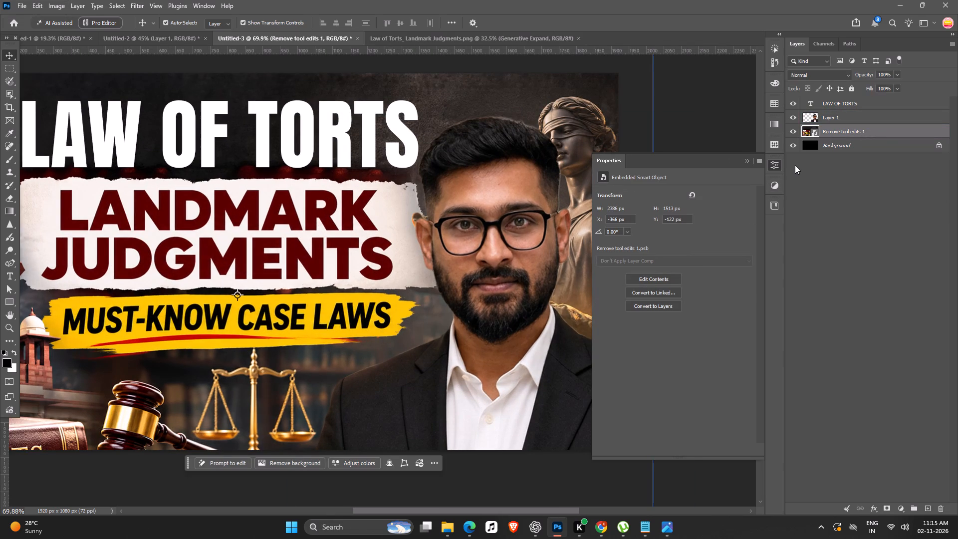
click(791, 117)
click(9, 77)
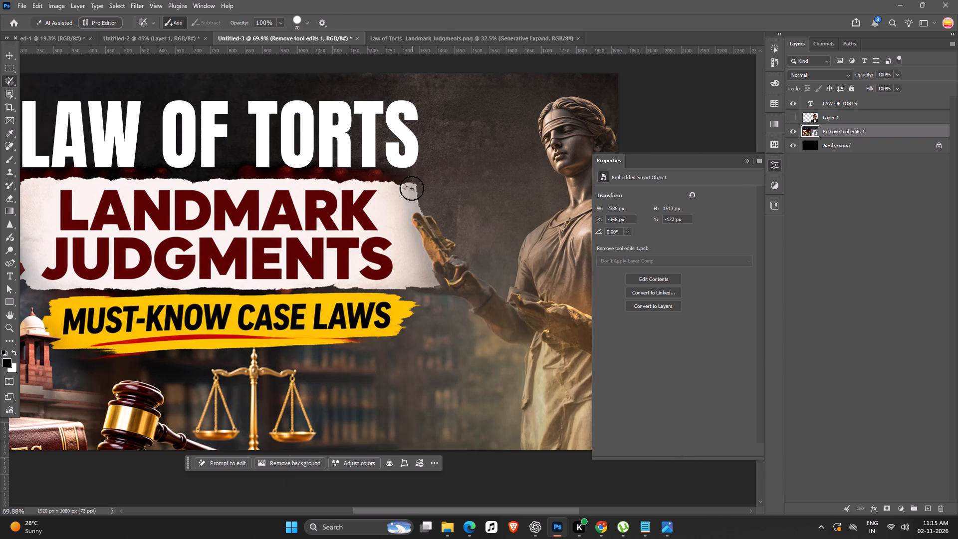
drag(407, 191, 420, 234)
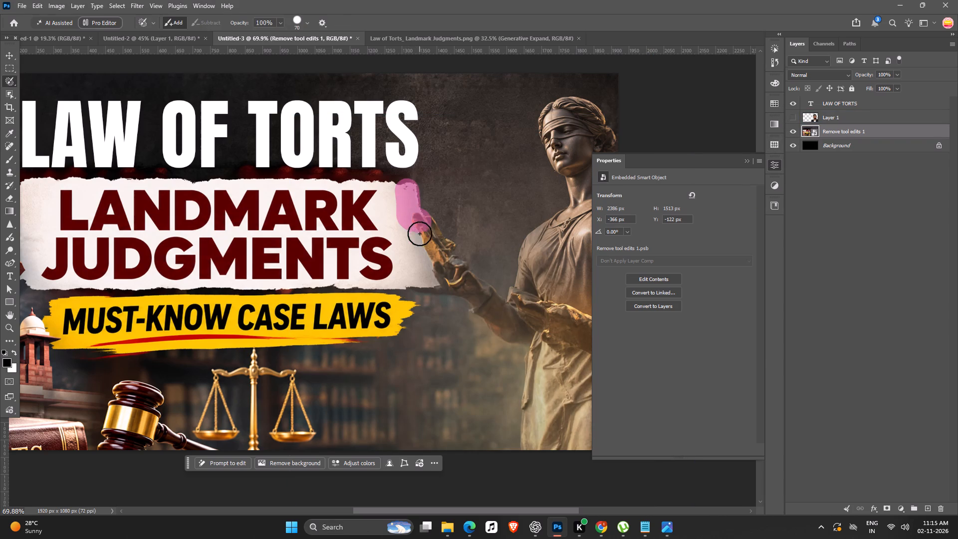
drag(420, 234, 419, 190)
click(413, 305)
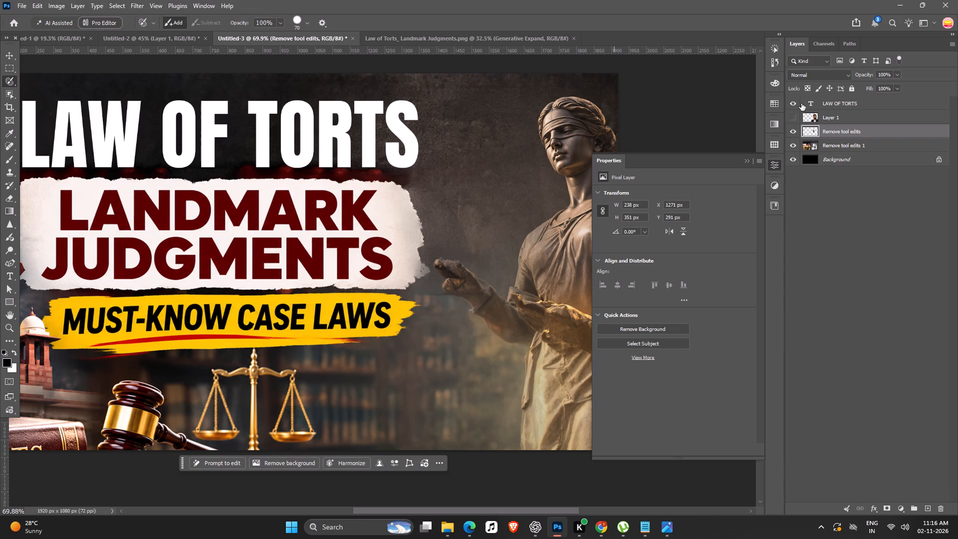
Show the man's cutout layer again.
click(790, 120)
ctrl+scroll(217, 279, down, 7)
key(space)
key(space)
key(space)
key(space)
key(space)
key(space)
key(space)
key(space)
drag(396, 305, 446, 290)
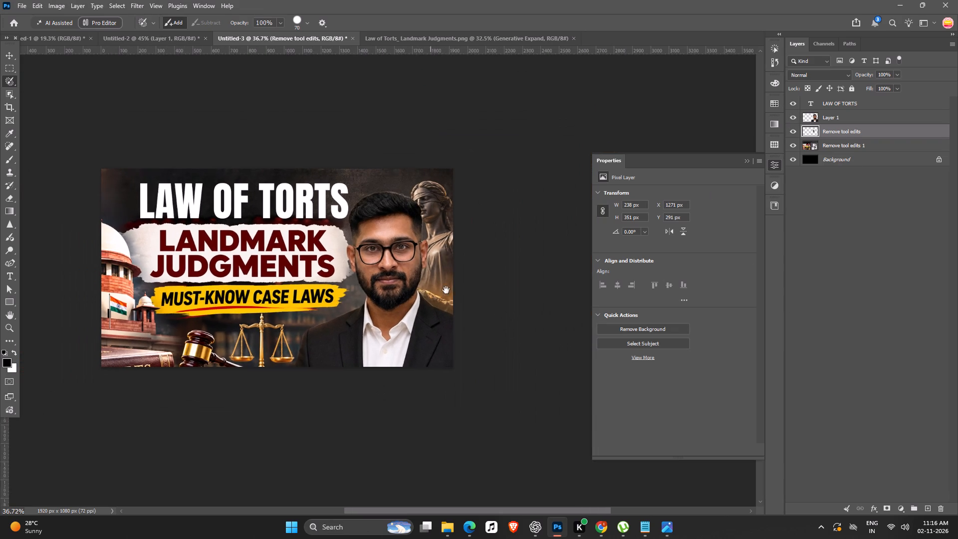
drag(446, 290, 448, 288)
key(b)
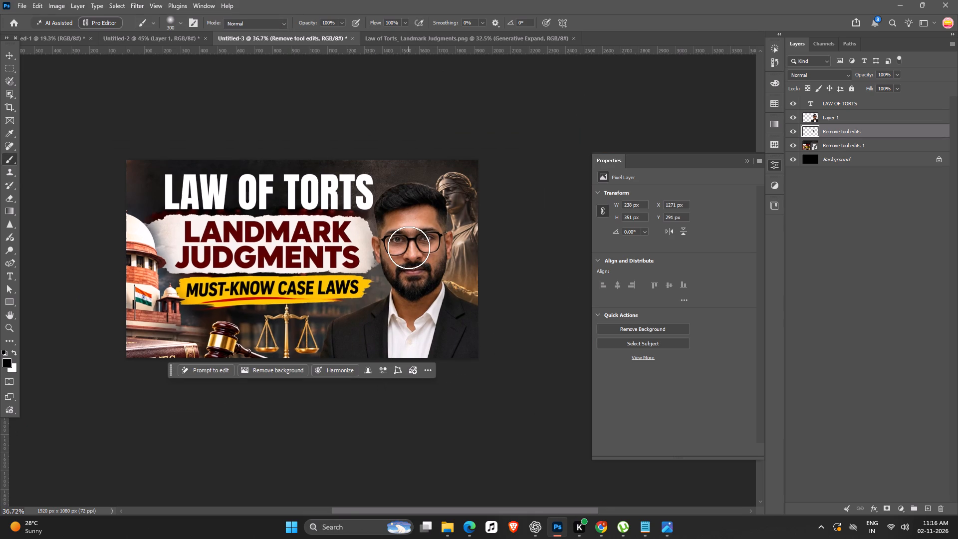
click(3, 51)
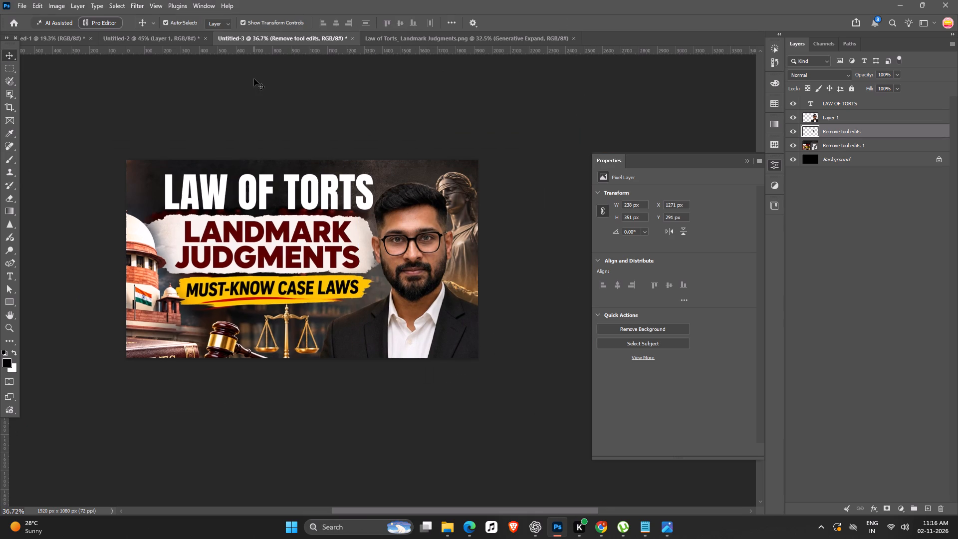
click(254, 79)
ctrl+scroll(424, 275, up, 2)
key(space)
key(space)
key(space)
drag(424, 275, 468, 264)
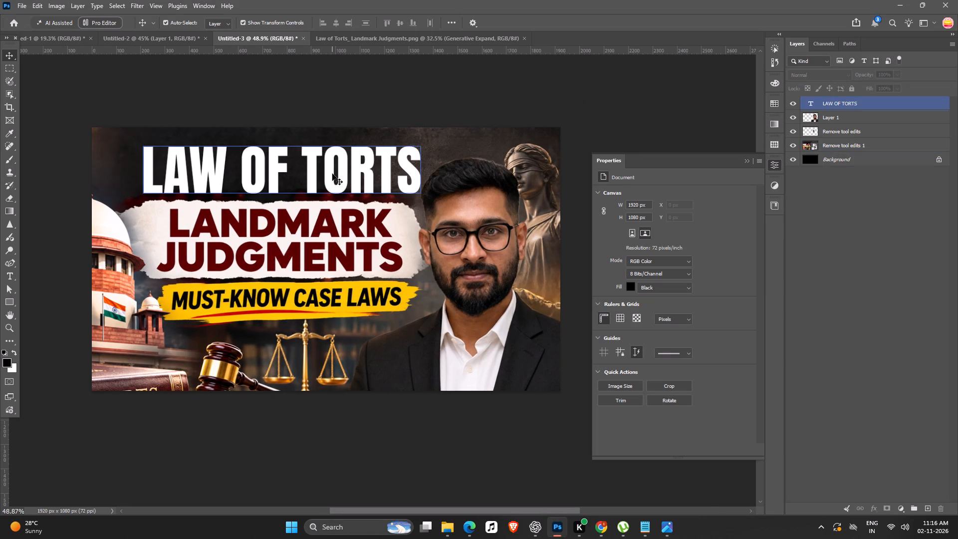
click(332, 174)
double_click(895, 104)
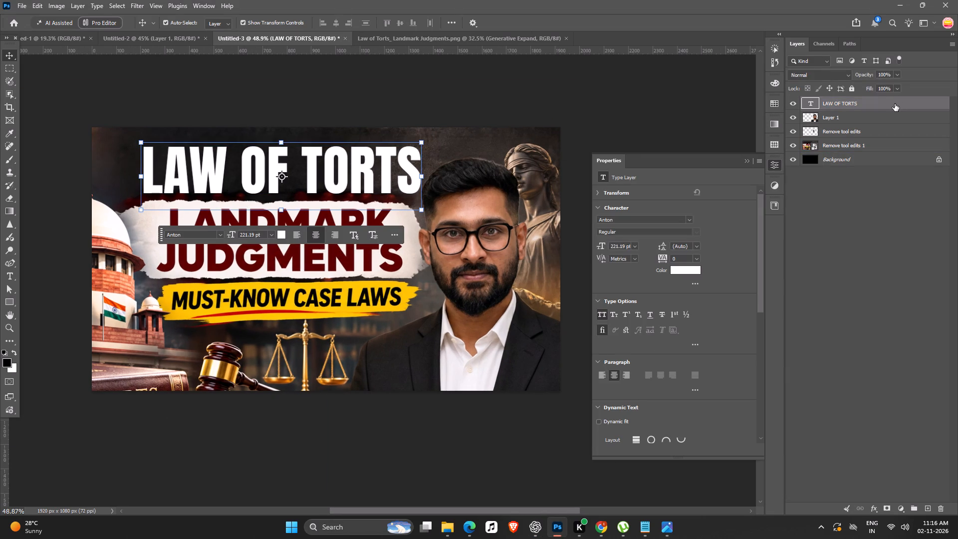
scroll(604, 325, down, 7)
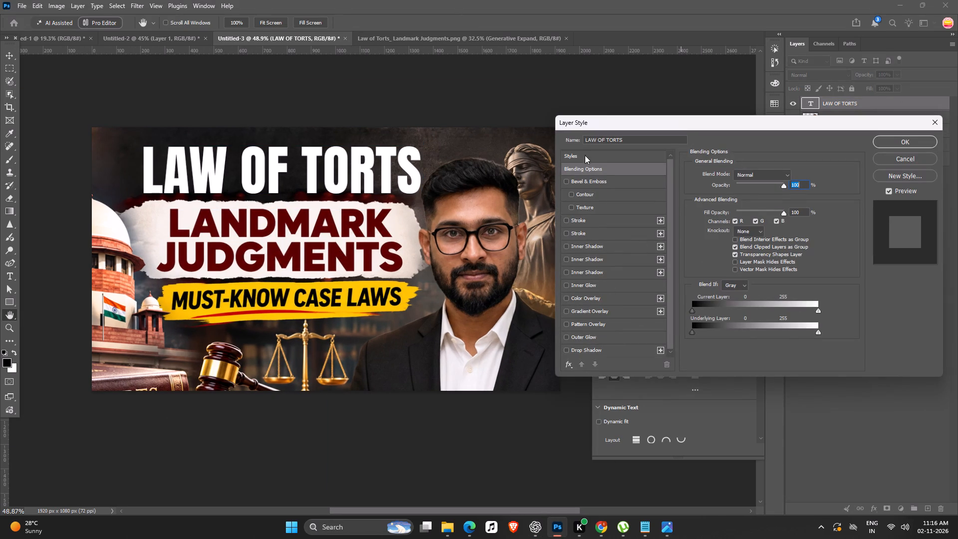
click(591, 184)
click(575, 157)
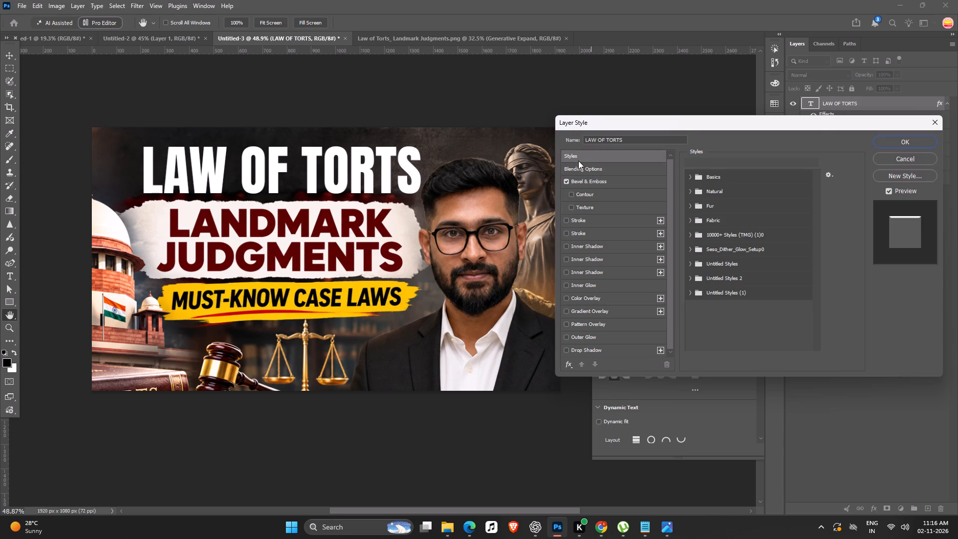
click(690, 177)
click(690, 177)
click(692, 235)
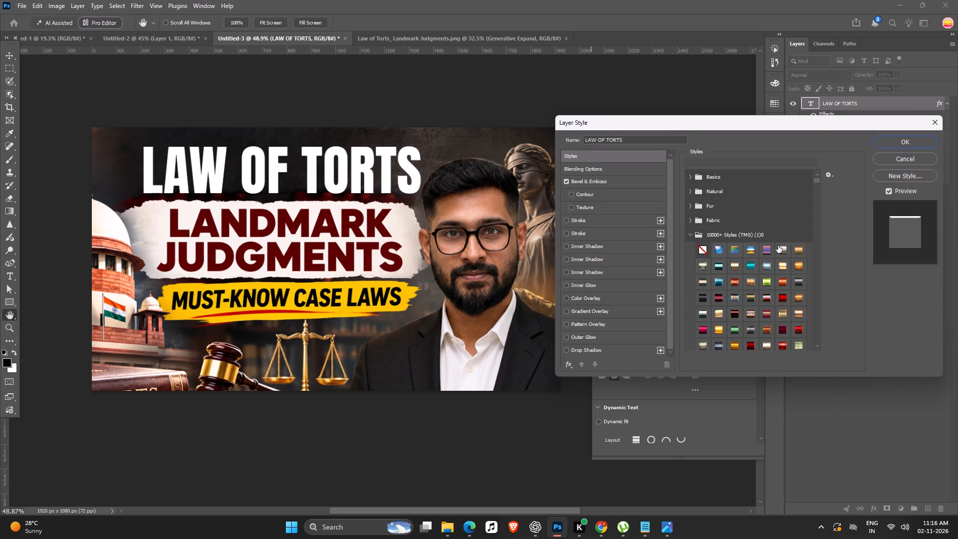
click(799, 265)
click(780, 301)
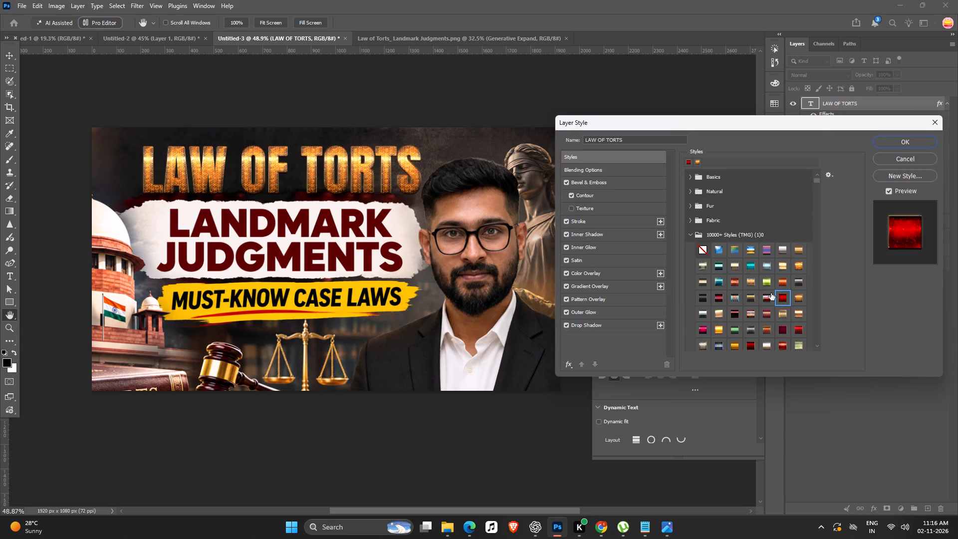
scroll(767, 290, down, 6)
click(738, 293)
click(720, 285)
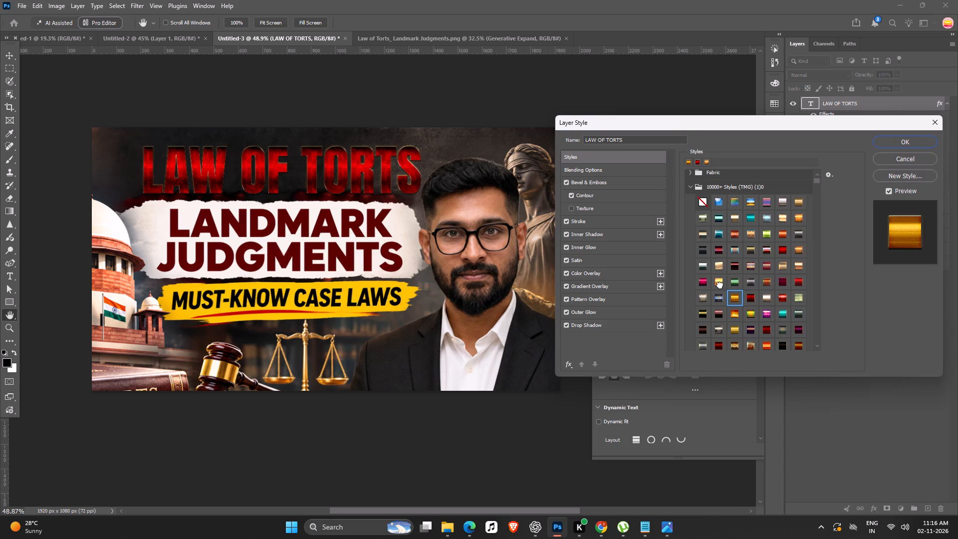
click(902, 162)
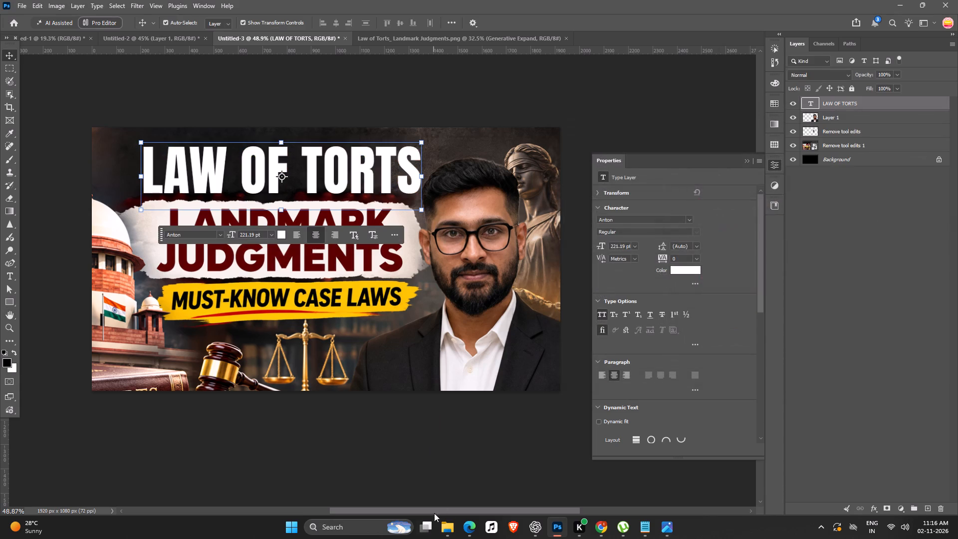
Place Law of Torts_ Landmark Judgments.png from Downloads as a colour reference and move it below the JUDGMENTS line, about X 124, Y 663 px.
click(451, 524)
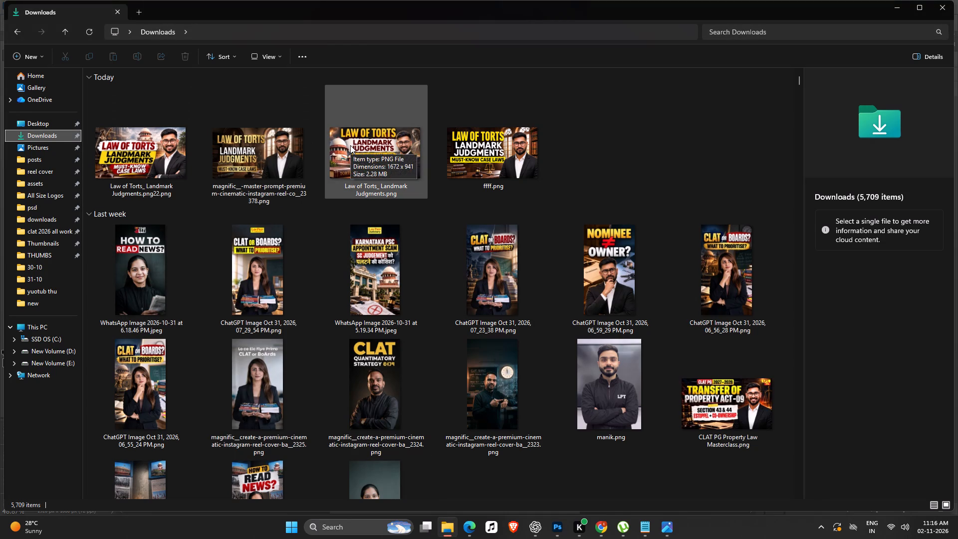
key(alt+Tab)
key(alt+Tab)
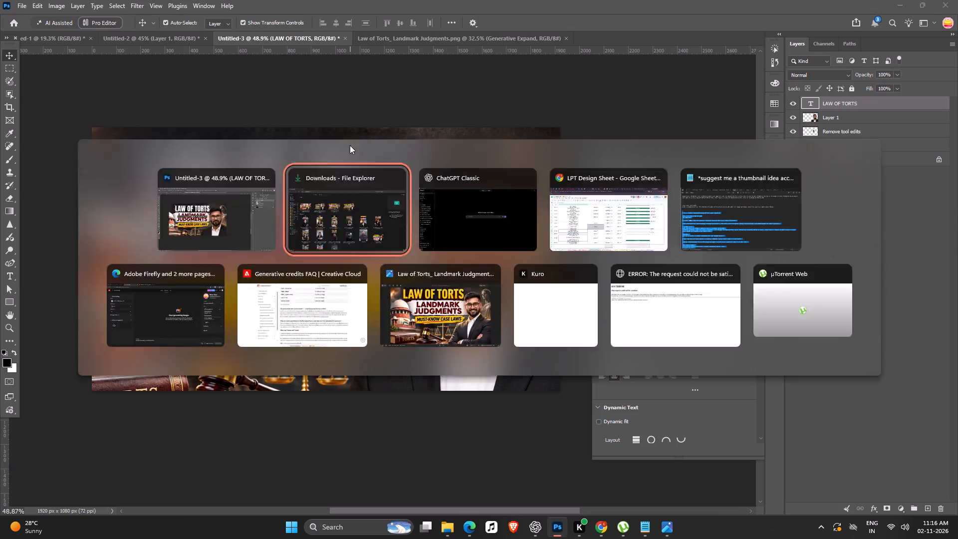
drag(346, 142, 407, 298)
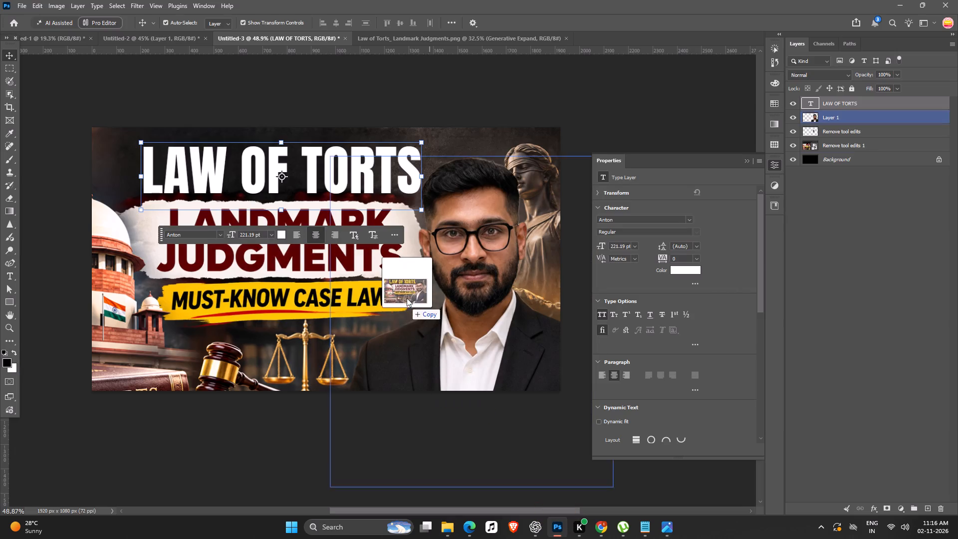
drag(407, 298, 406, 297)
key(Return)
drag(448, 277, 448, 424)
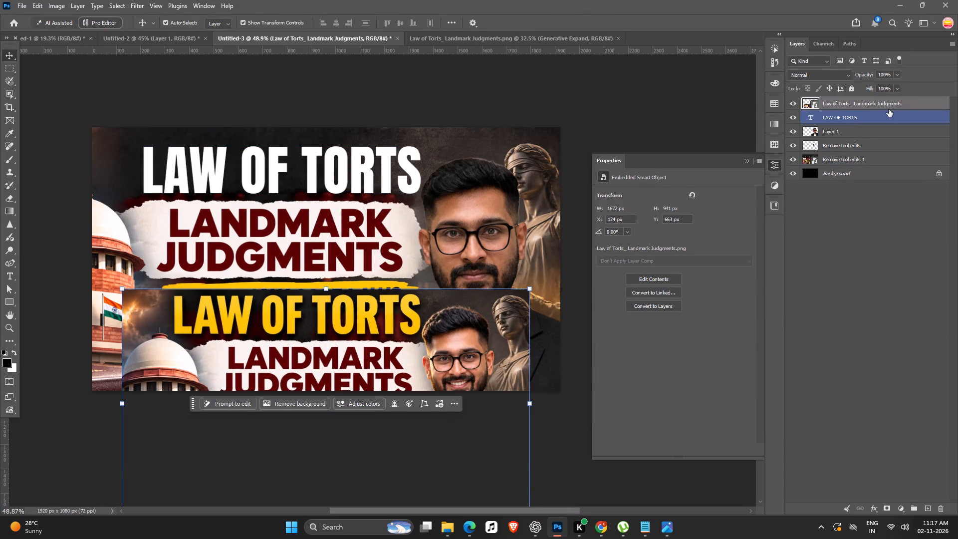
Give the LAW OF TORTS text a linear Gradient Overlay from #fecc26 to #fec002, sampled from the reference image's yellow title.
click(870, 119)
double_click(891, 118)
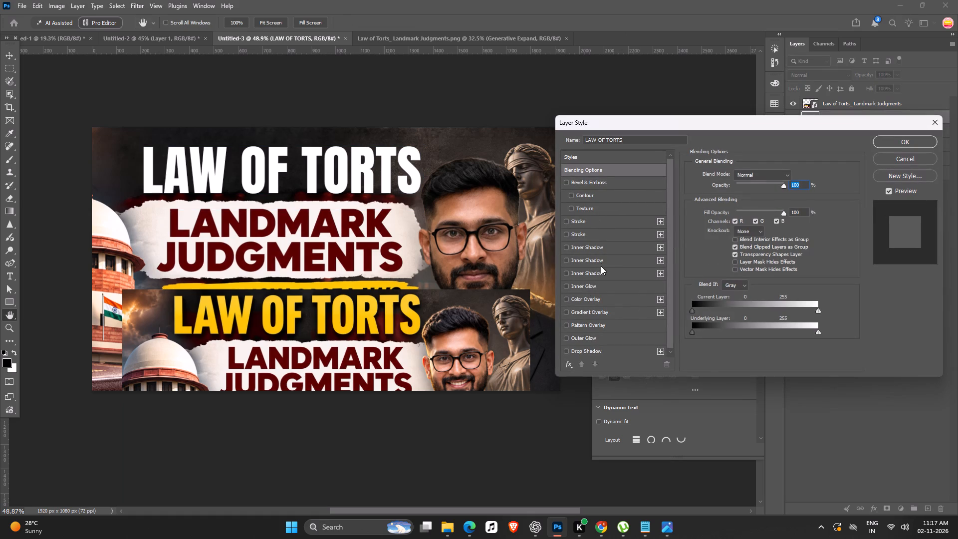
click(600, 308)
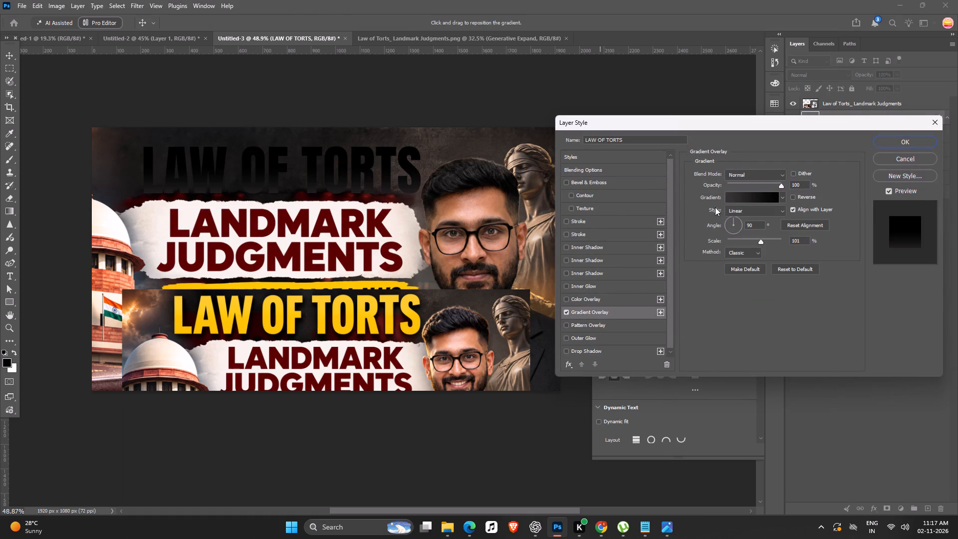
click(733, 199)
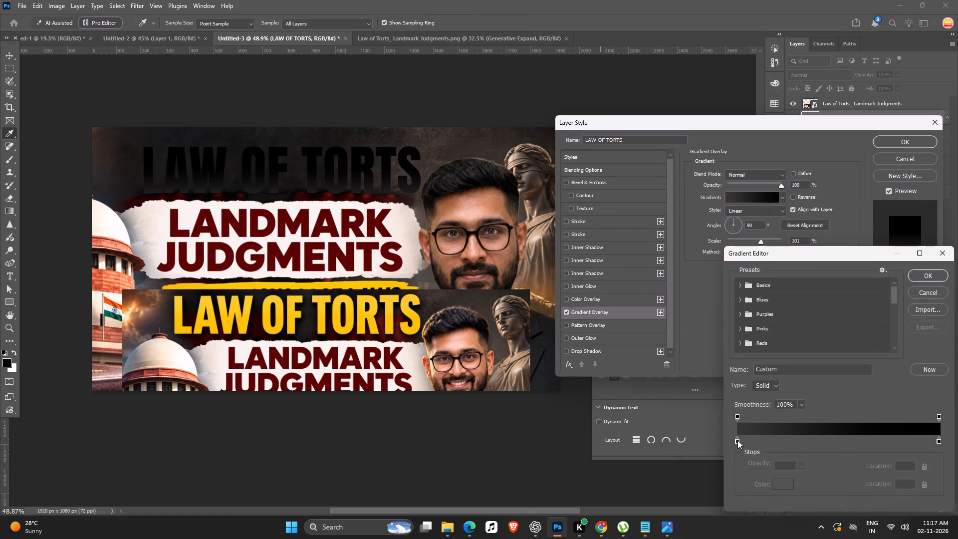
double_click(737, 440)
click(208, 303)
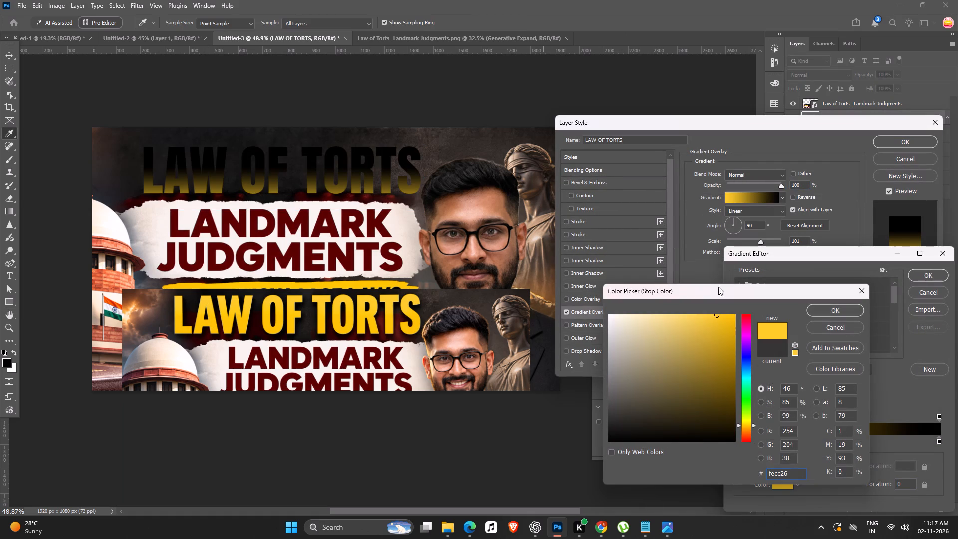
click(829, 312)
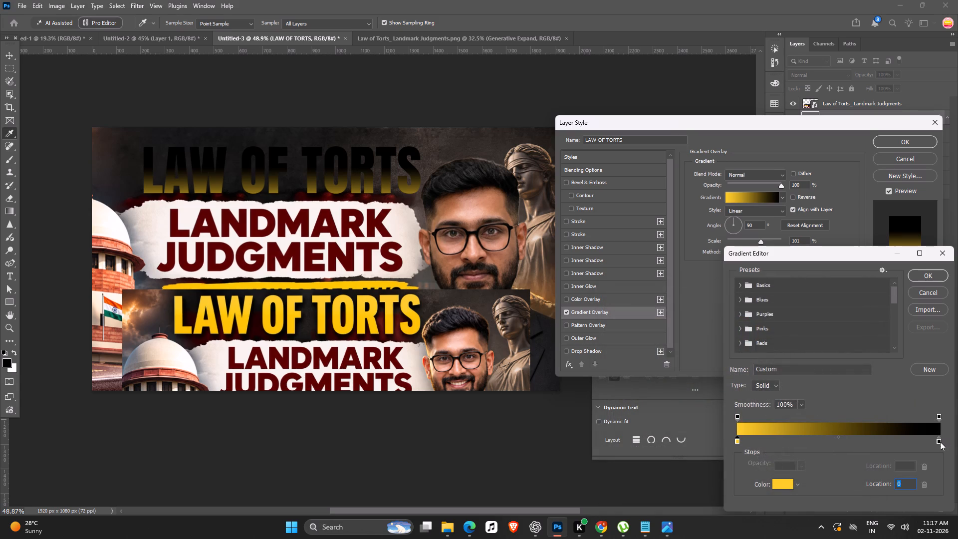
double_click(940, 442)
click(341, 329)
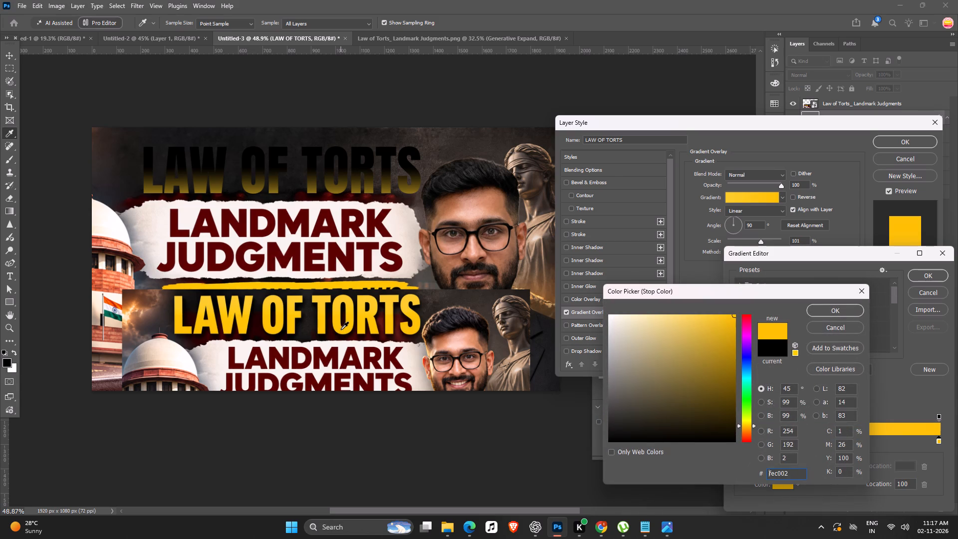
click(822, 310)
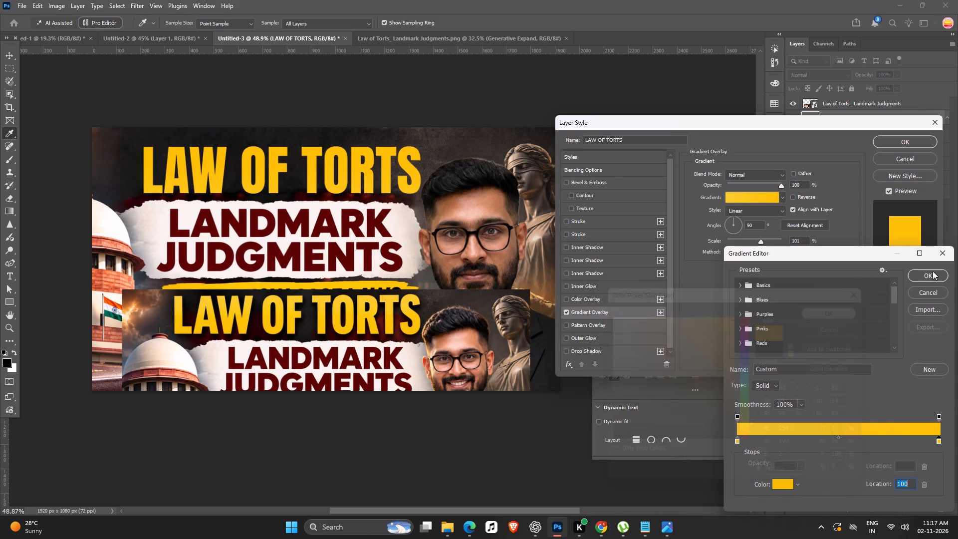
click(933, 271)
click(912, 140)
click(468, 94)
Delete the placed Law of Torts_ Landmark Judgments reference image from the composition.
ctrl+scroll(435, 128, down, 8)
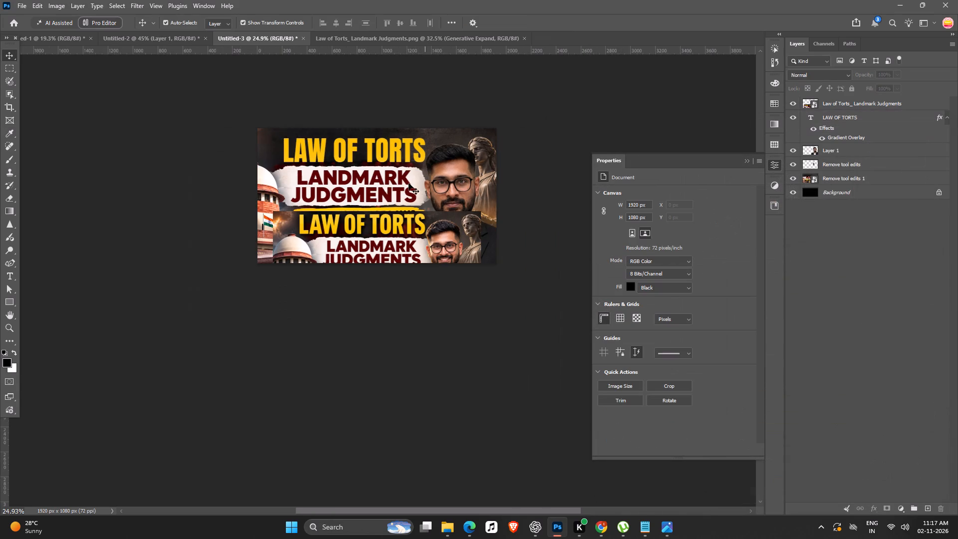
key(space)
drag(391, 187, 373, 202)
scroll(356, 293, up, 3)
drag(366, 259, 368, 280)
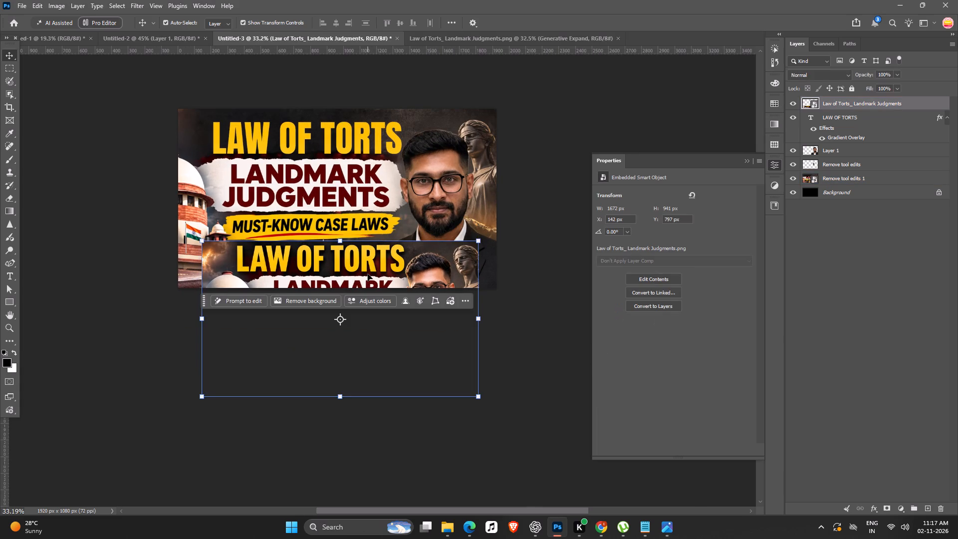
key(Delete)
click(559, 121)
Draw a rectangle of about 1198 x 231 px over the LAW OF TORTS text and fill it with black.
key(space)
key(space)
key(space)
drag(435, 261, 435, 346)
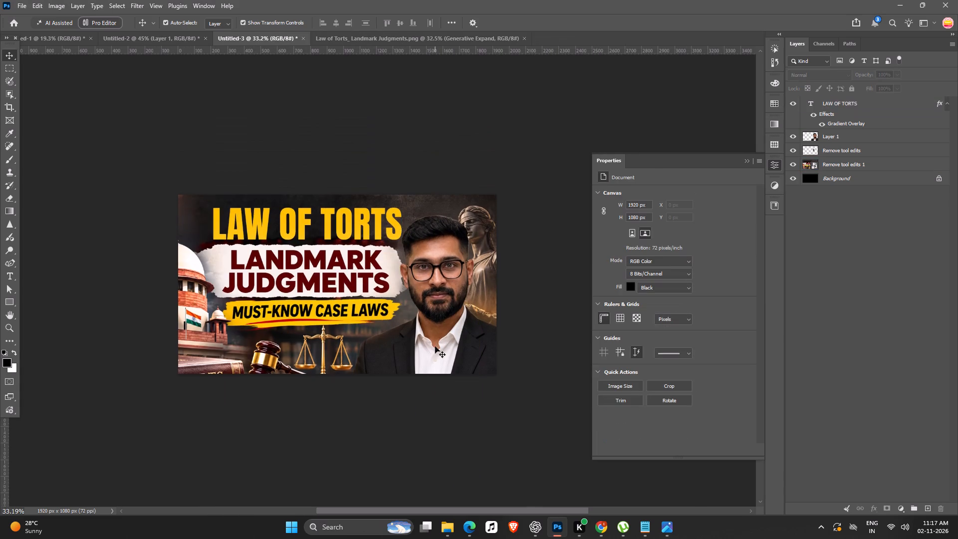
ctrl+scroll(339, 297, up, 4)
click(332, 173)
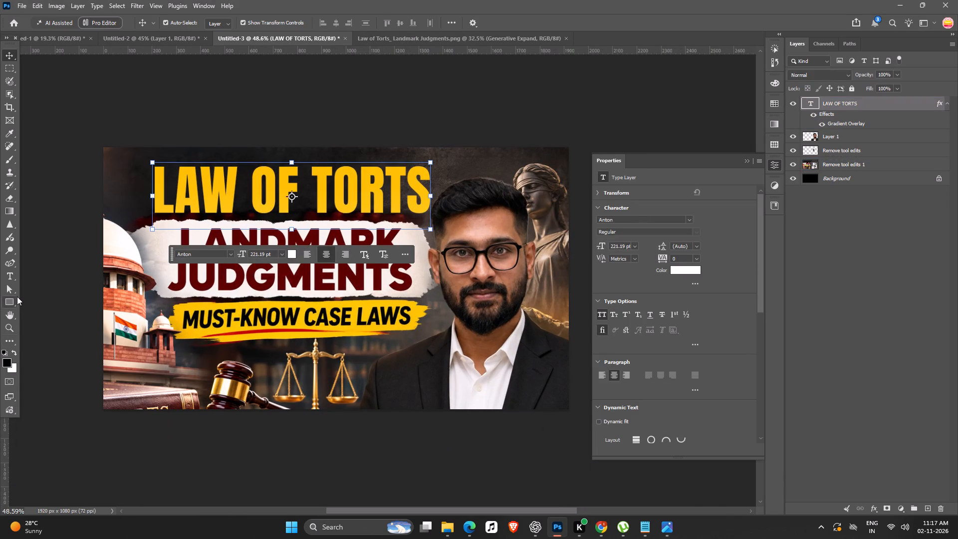
click(7, 300)
drag(144, 163, 423, 208)
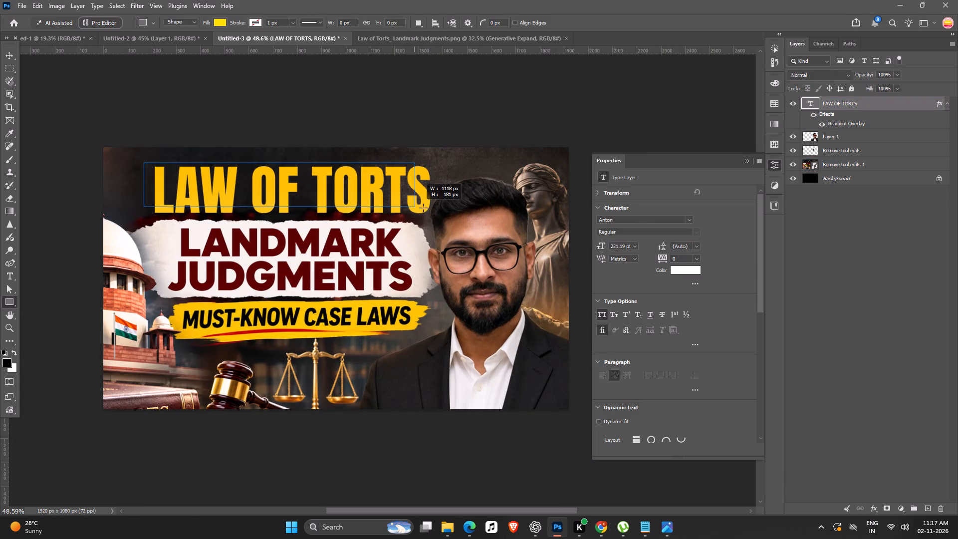
drag(423, 208, 434, 219)
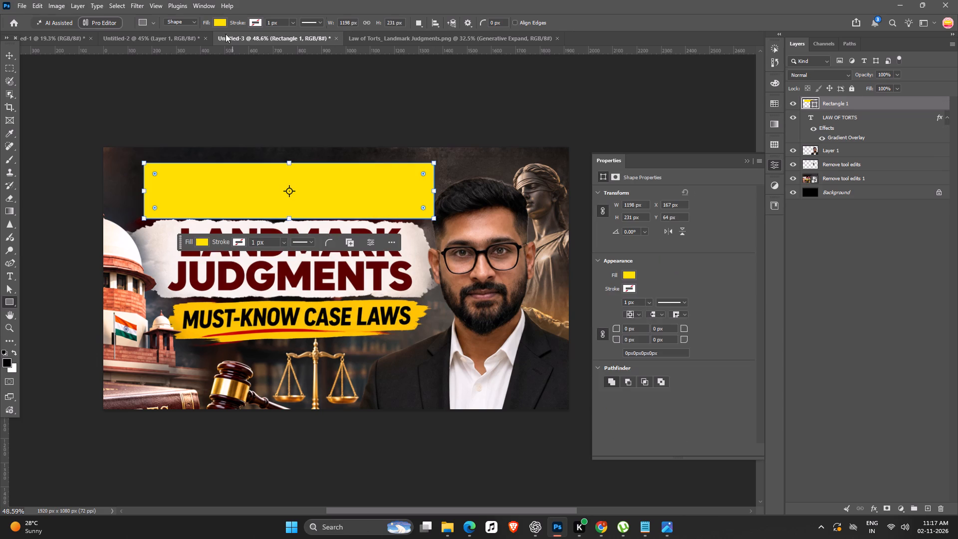
click(217, 27)
click(195, 73)
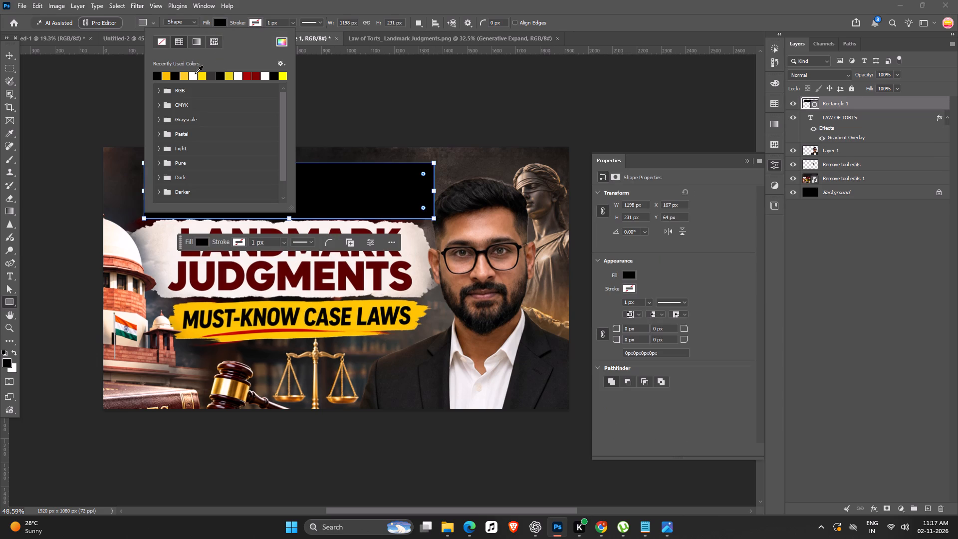
Convert the black rectangle to a smart object and apply a wide, soft Gaussian Blur to it.
click(6, 50)
drag(135, 5, 137, 10)
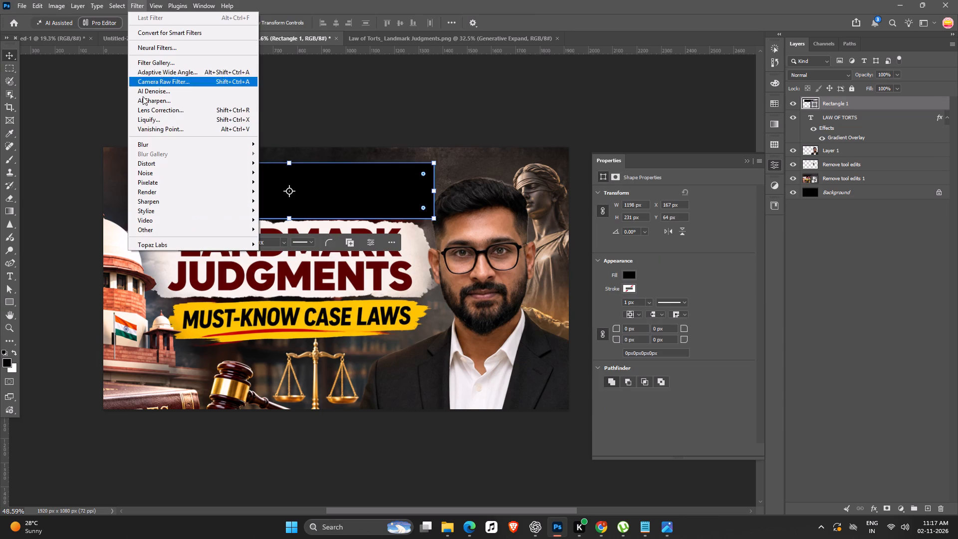
click(147, 139)
click(288, 185)
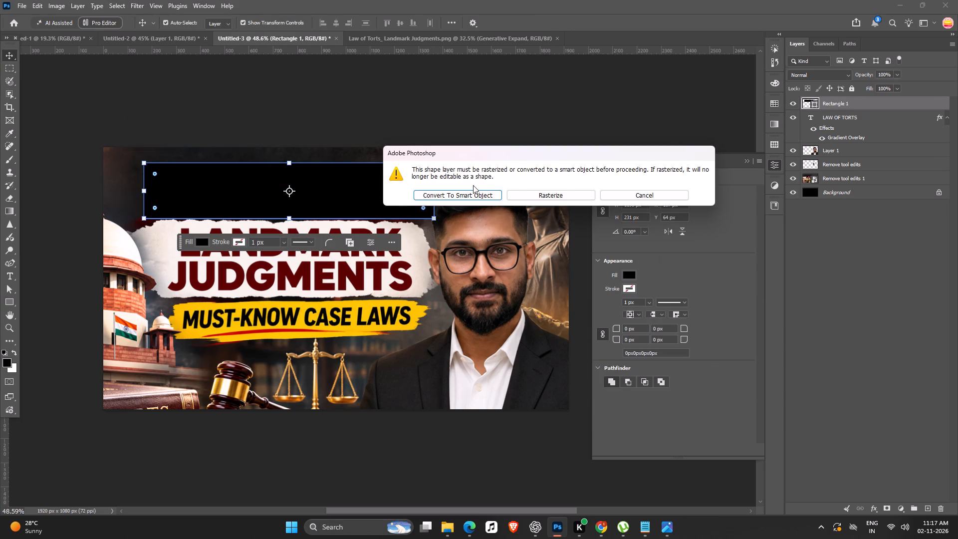
click(477, 191)
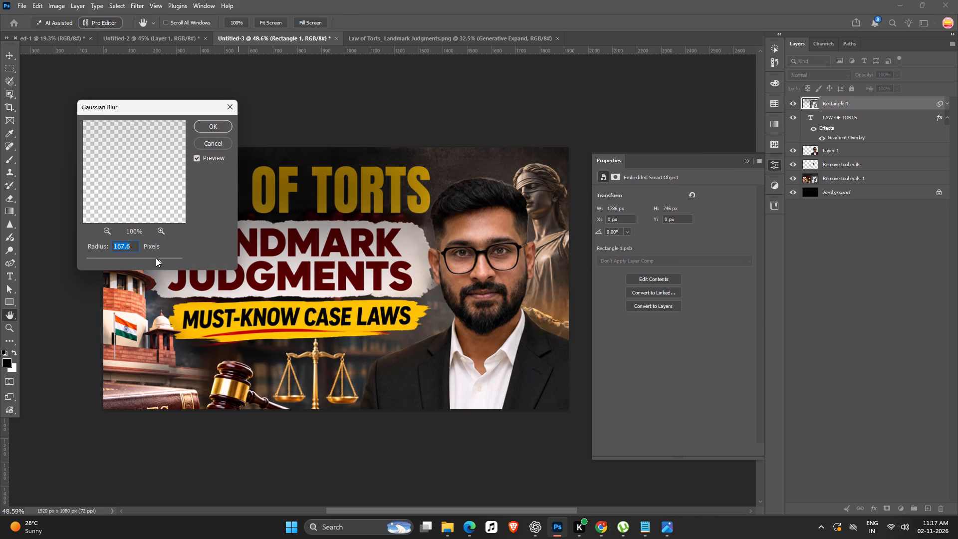
drag(156, 258, 149, 260)
click(220, 127)
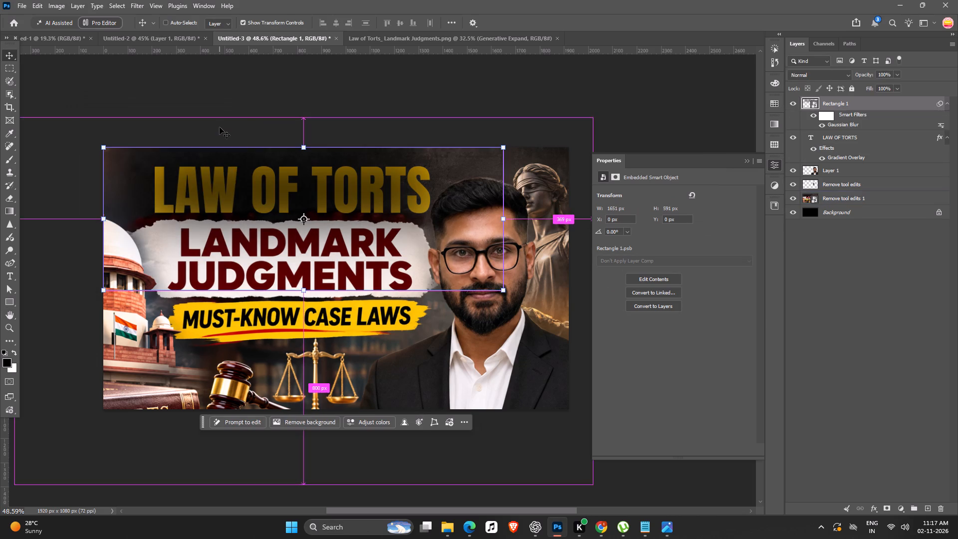
Move the blurred black rectangle one level down, directly beneath the LAW OF TORTS text layer.
key(ctrl+bracketleft)
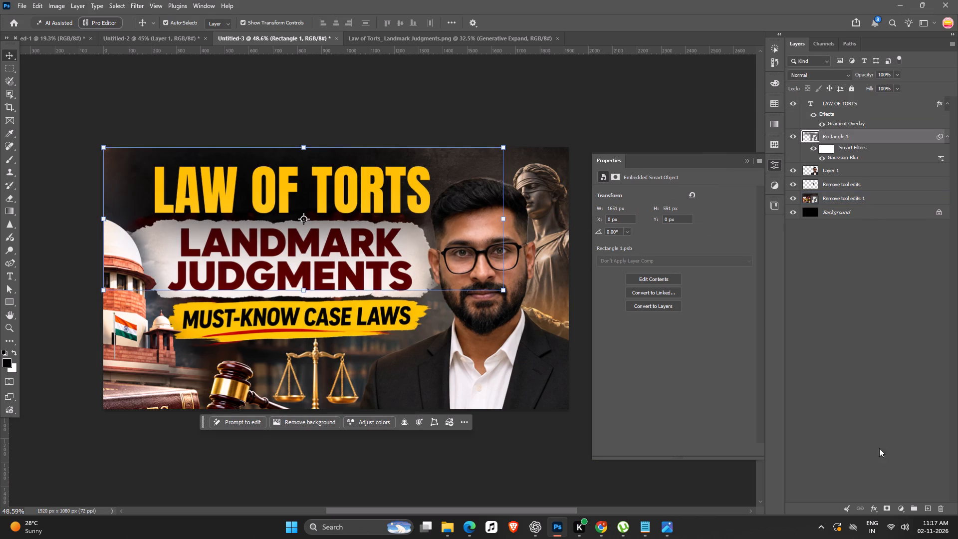
Add a layer mask to the blurred rectangle and brush away its shadow over the LANDMARK JUDGMENTS banner, the man and the upper edge.
click(887, 506)
key(b)
drag(170, 261, 405, 262)
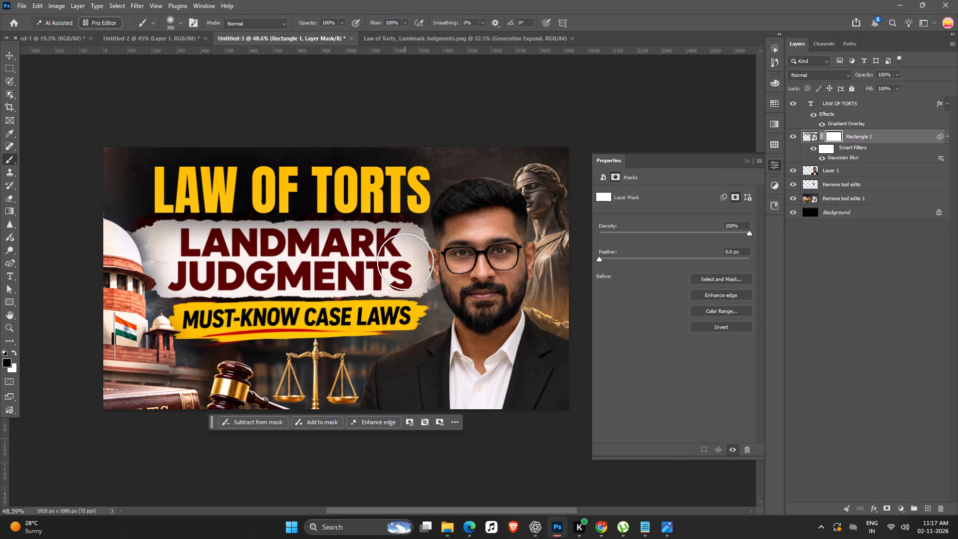
drag(405, 262, 468, 287)
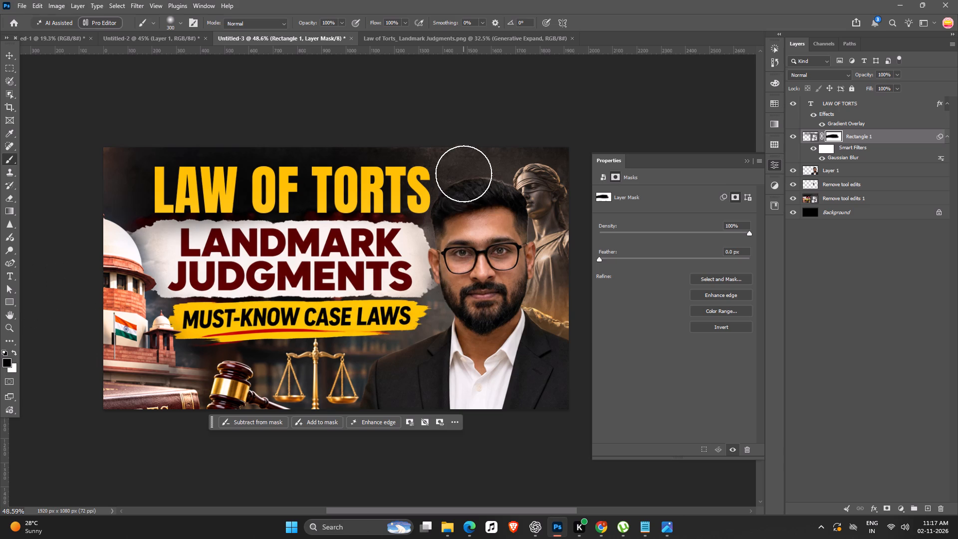
drag(462, 173, 26, 131)
ctrl+scroll(289, 249, down, 7)
ctrl+scroll(289, 249, up, 1)
drag(195, 247, 486, 290)
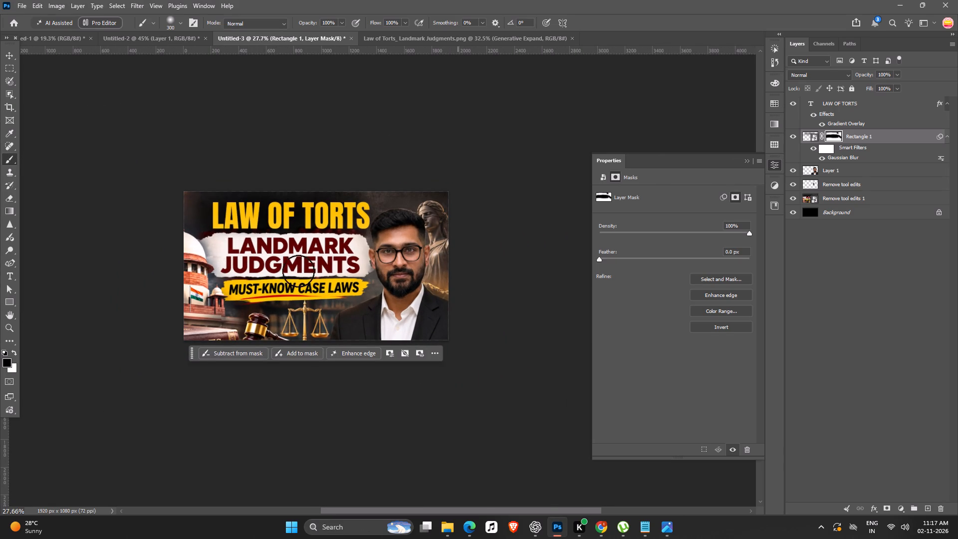
click(4, 58)
click(201, 175)
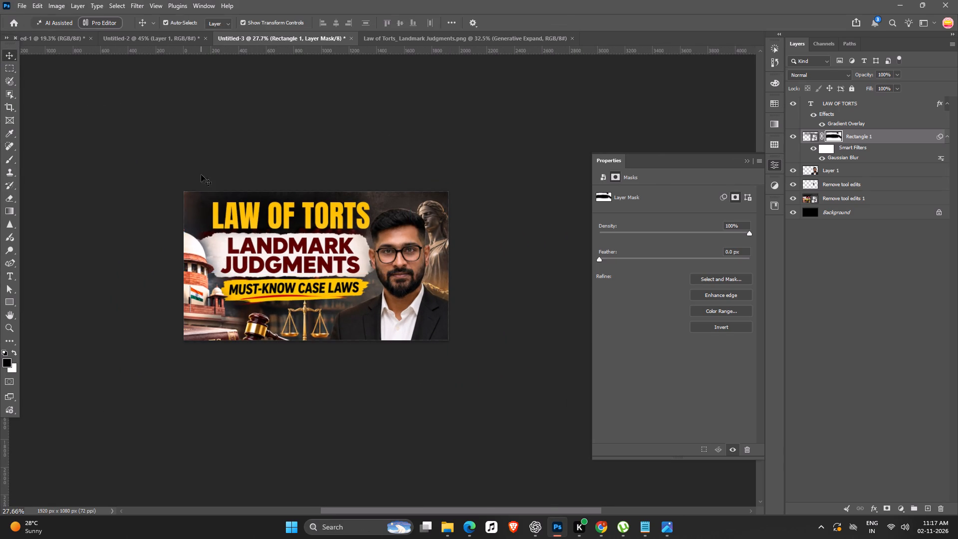
Scale the LAW OF TORTS title down to about 97.5% and nudge it slightly up above the LANDMARK JUDGMENTS banner.
ctrl+scroll(444, 261, up, 5)
key(space)
key(space)
key(space)
drag(252, 210, 387, 243)
click(401, 227)
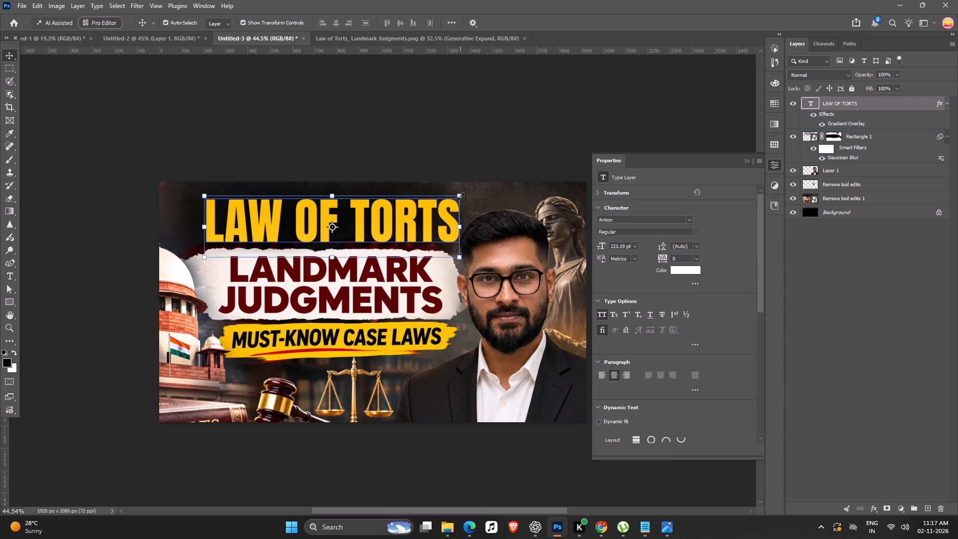
alt+drag(461, 196, 451, 197)
click(419, 206)
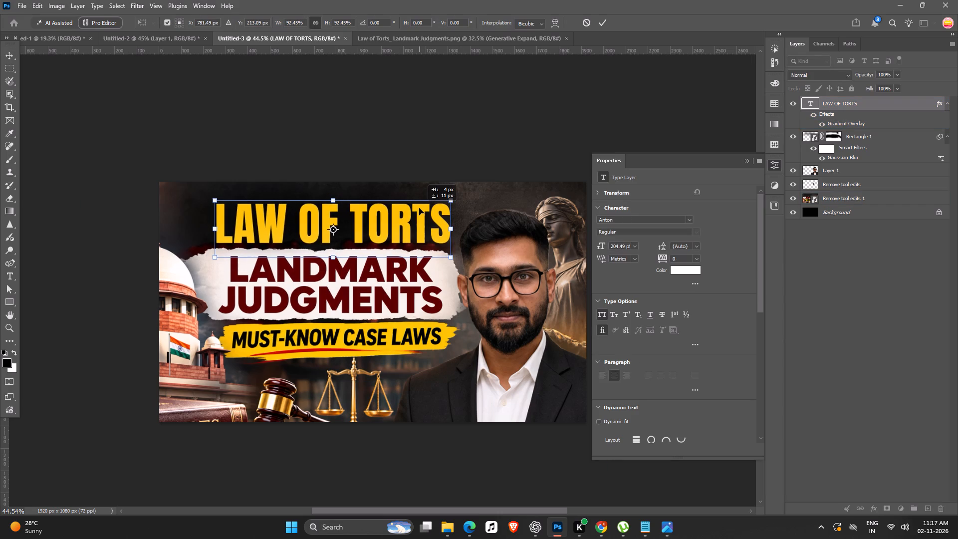
alt+drag(454, 199, 461, 198)
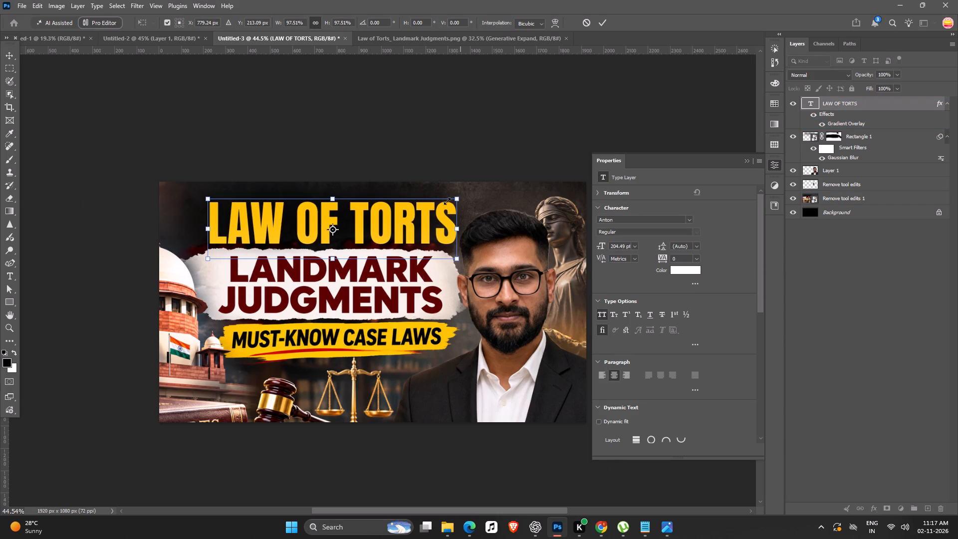
key(shift+Up)
key(Down)
key(Down)
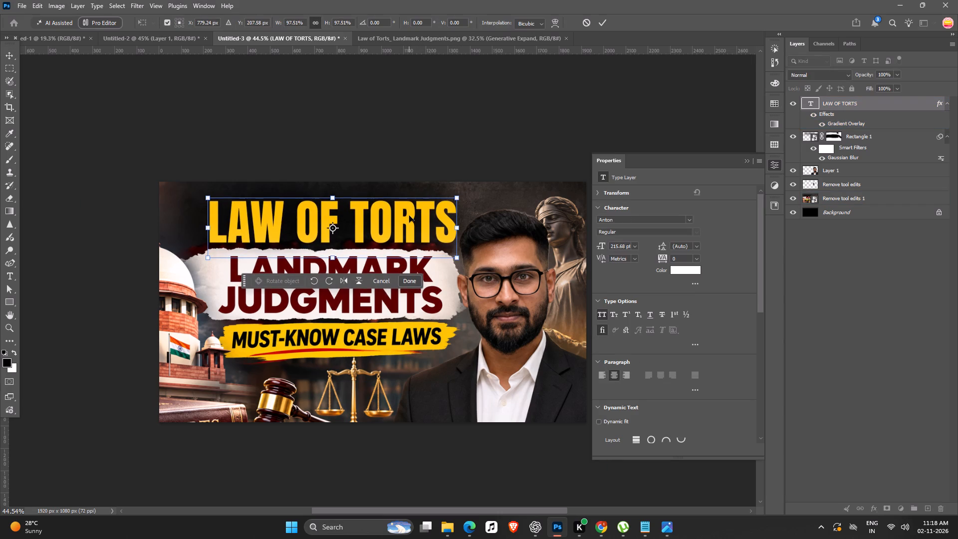
key(Down)
key(Down)
key(Return)
click(407, 423)
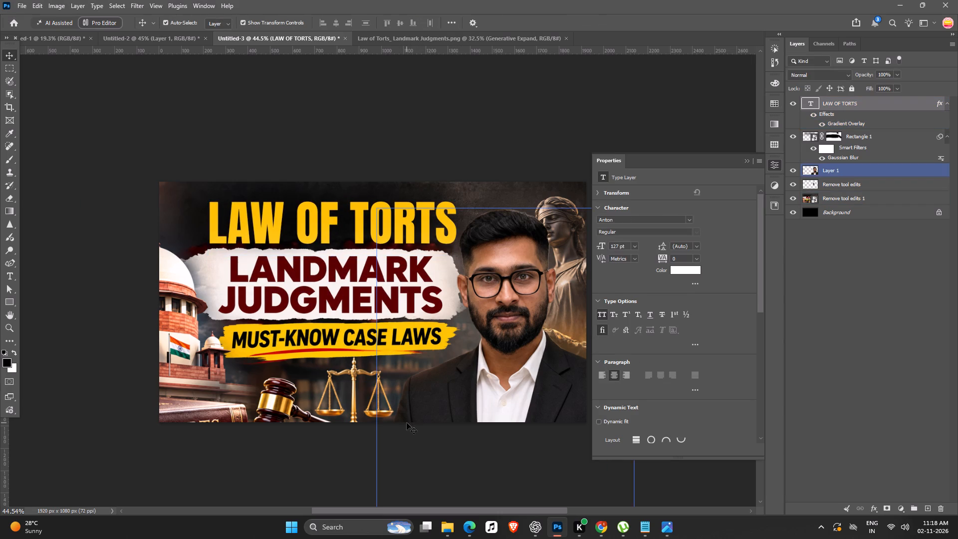
Place LPT PG thumbnail.png from the All Size Logos folder into the thumbnail document as the top layer.
key(space)
key(space)
key(space)
key(space)
key(space)
key(space)
key(space)
drag(386, 432, 304, 399)
click(443, 536)
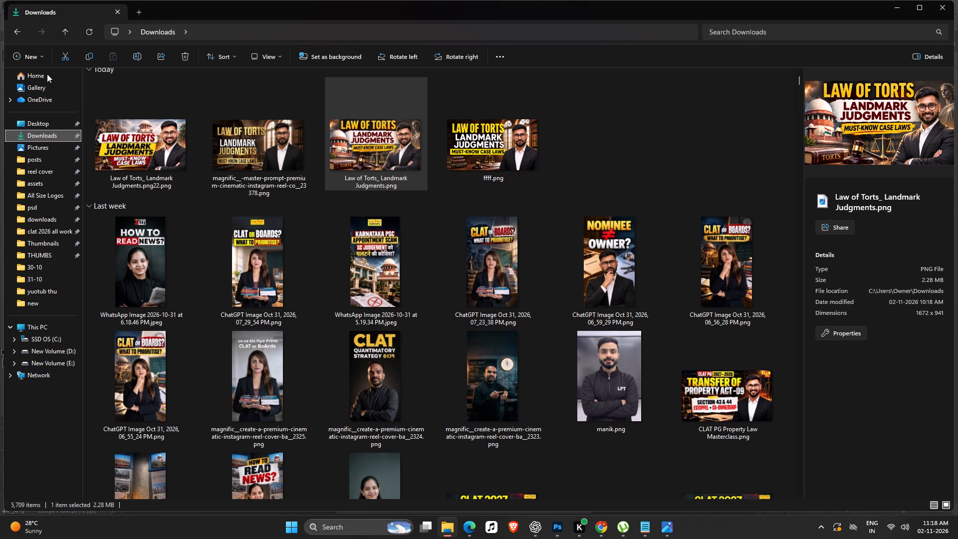
double_click(50, 196)
scroll(385, 331, down, 11)
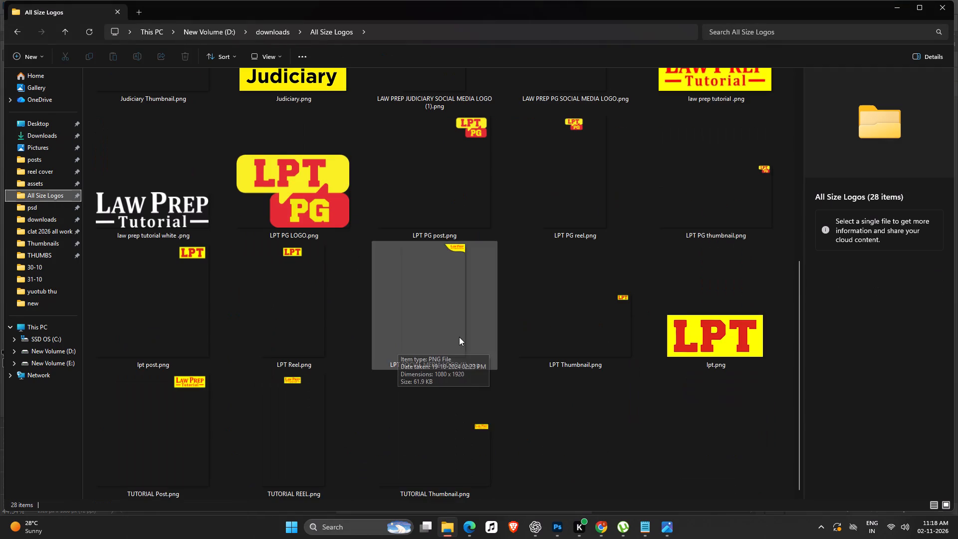
scroll(459, 337, down, 7)
drag(676, 173, 665, 255)
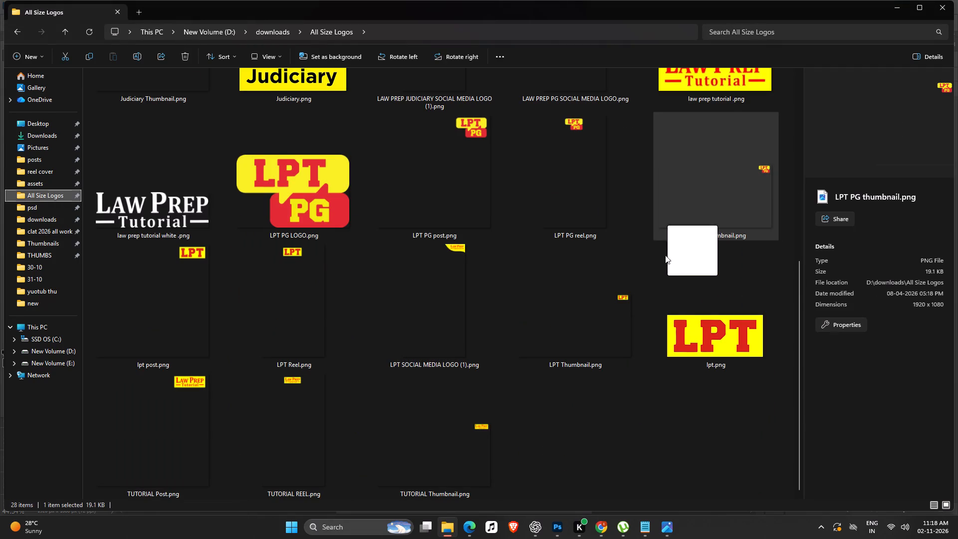
drag(665, 255, 551, 532)
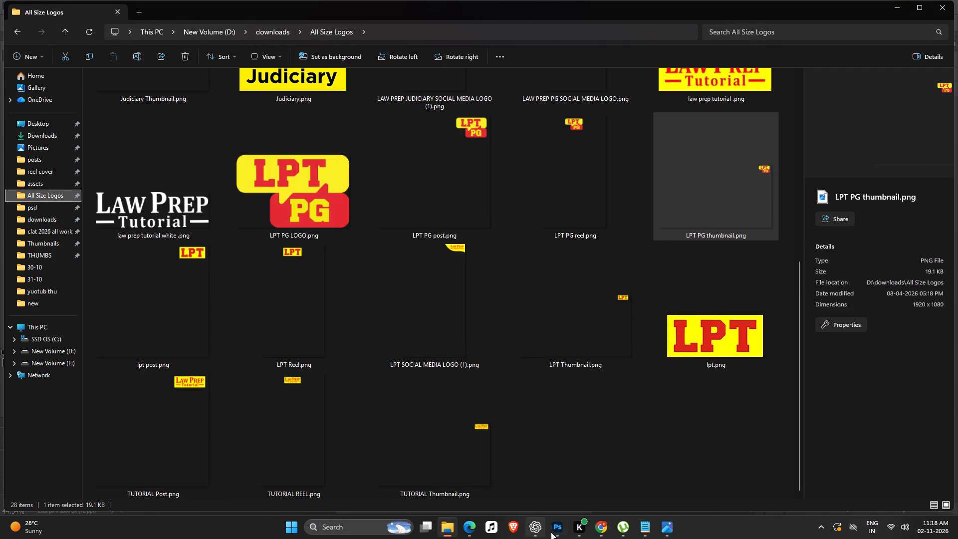
drag(551, 532, 357, 308)
key(Return)
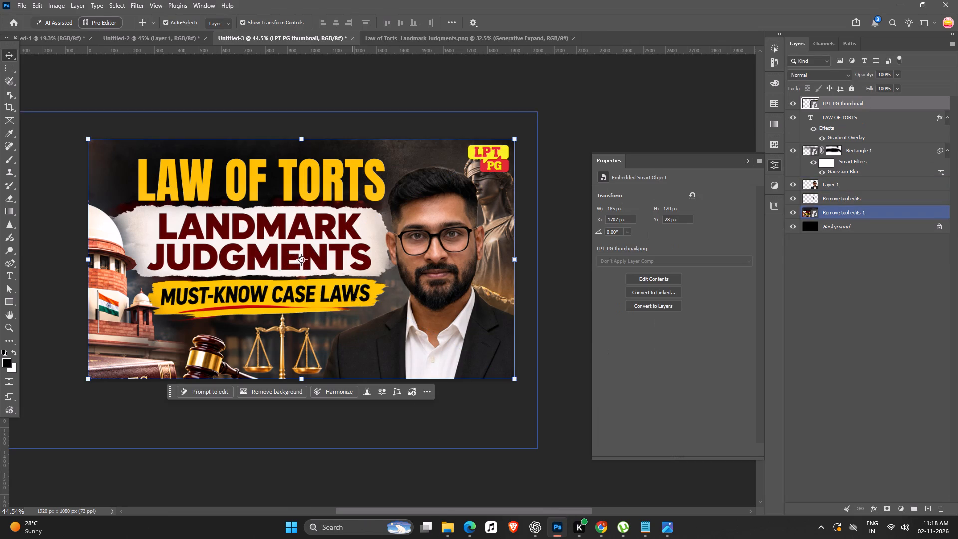
Add a linear black-to-transparent gradient fill darkening the artwork from its upper edge downward, at 90° and 81% scale.
click(2, 215)
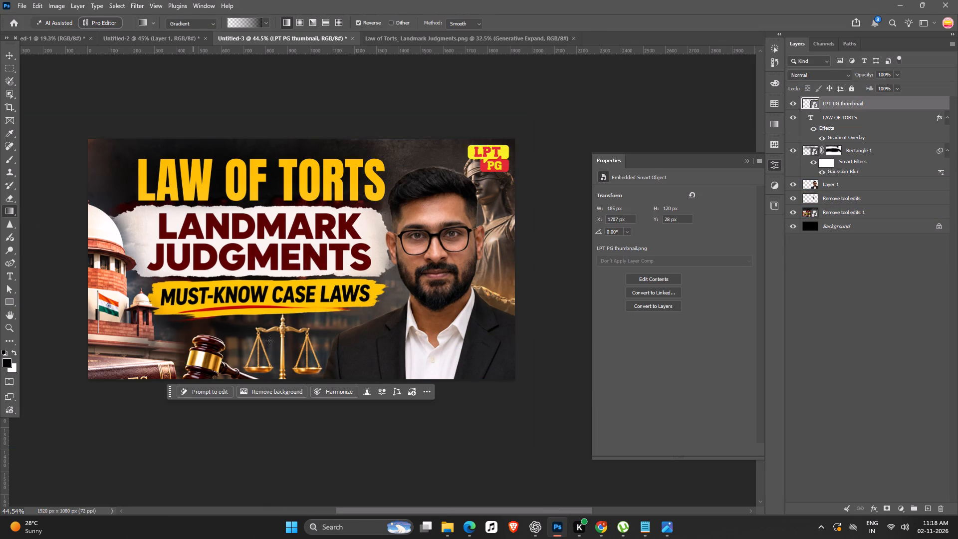
drag(294, 342, 313, 149)
key(Return)
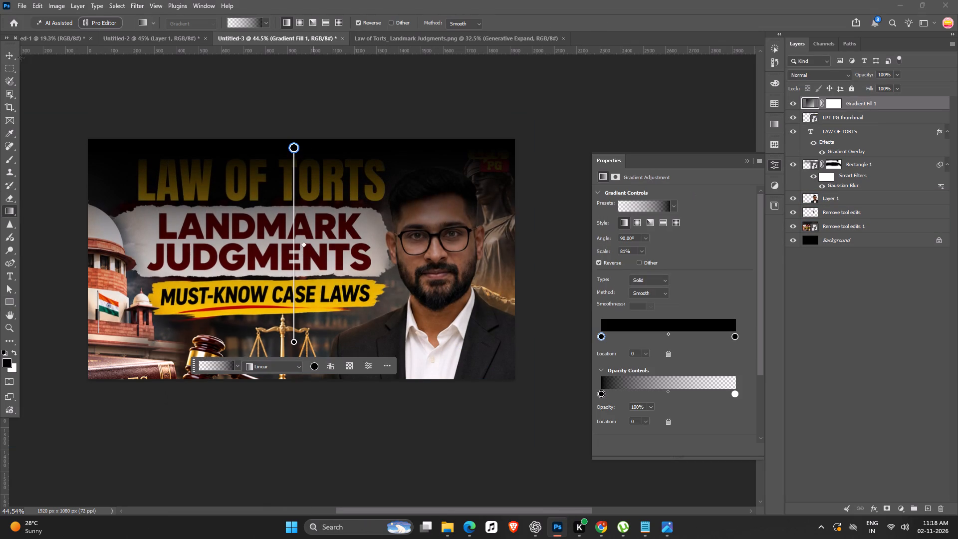
Move the gradient fill down the layer stack to directly beneath the man's cutout layer.
click(11, 59)
click(11, 59)
key(ctrl+bracketleft)
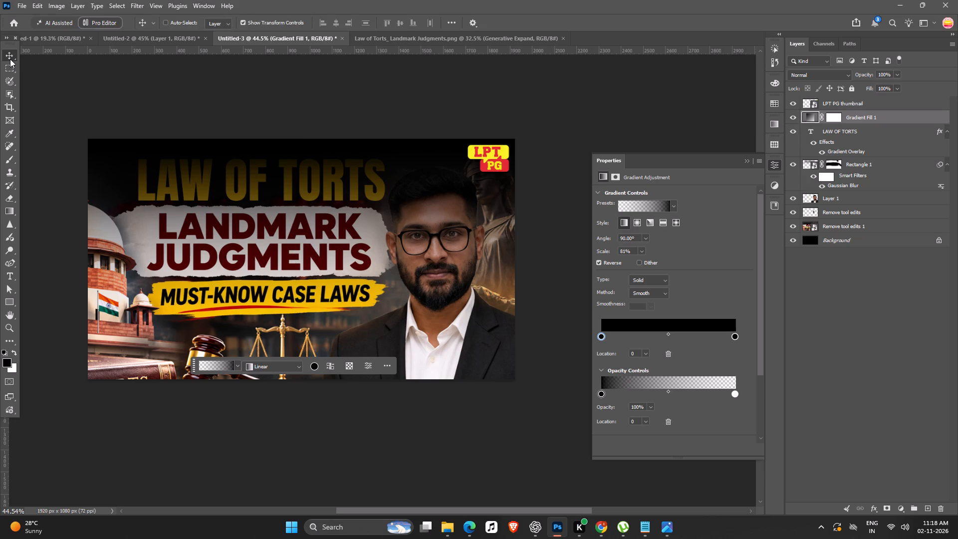
key(ctrl+bracketleft)
key(ctrl+bracketleft)
key(ctrl+bracketleft)
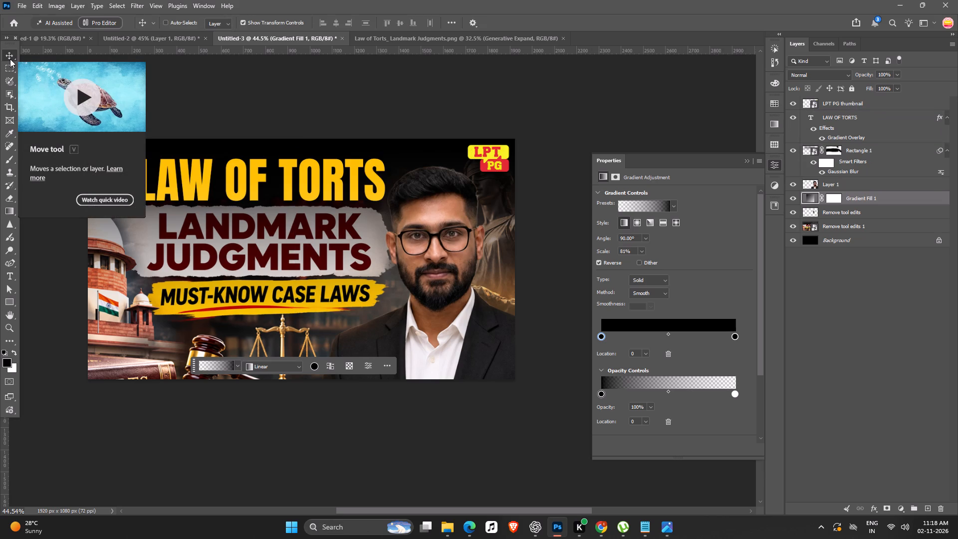
key(ctrl+bracketleft)
key(ctrl+bracketright)
Brush black on the gradient fill's mask to clear the darkening from the banners, court dome, statue and lower artwork.
click(833, 197)
key(b)
drag(154, 264, 164, 262)
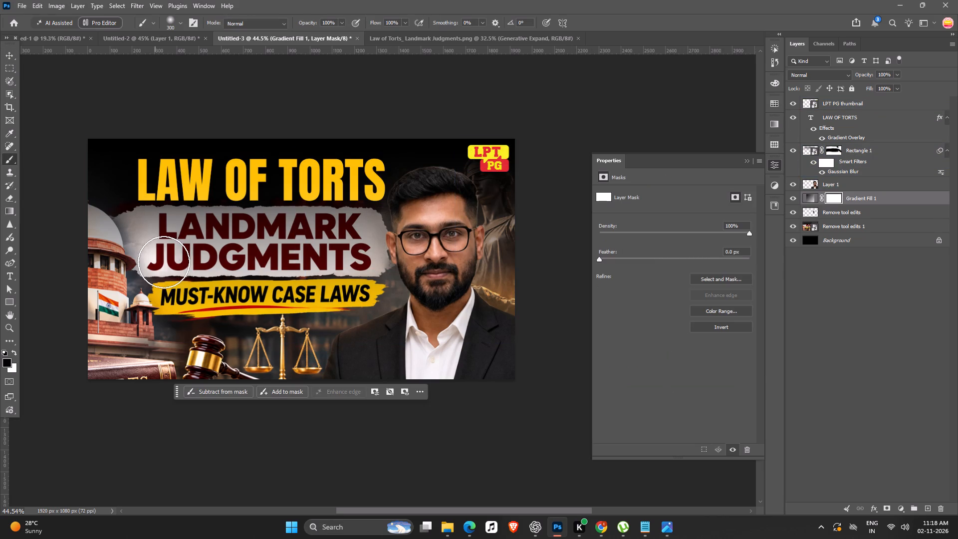
drag(164, 262, 107, 203)
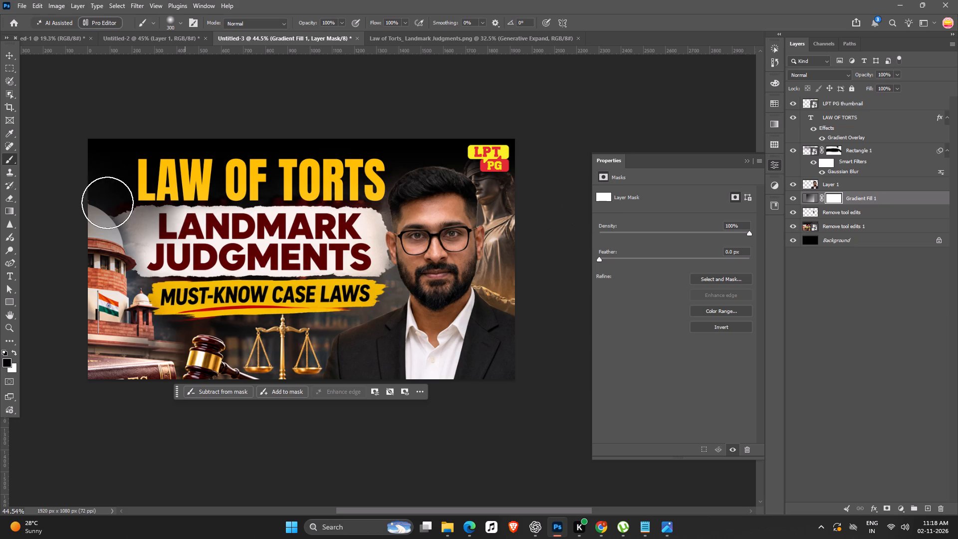
drag(107, 203, 348, 362)
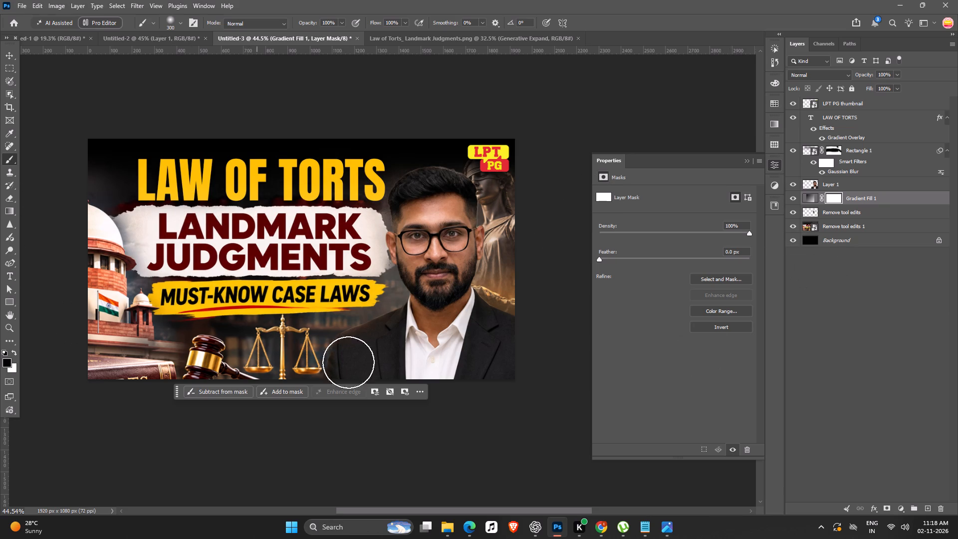
drag(348, 362, 94, 367)
Scale the LAW OF TORTS title down to about 96.2%, giving 207.47 pt text, and nudge it slightly up.
key(space)
key(space)
key(space)
drag(199, 323, 229, 321)
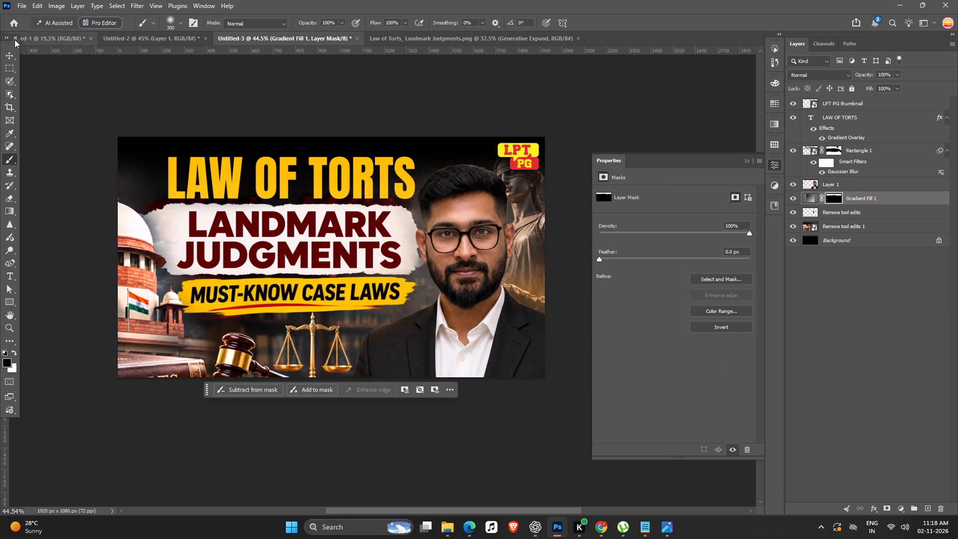
click(3, 56)
click(379, 174)
alt+drag(413, 153, 406, 149)
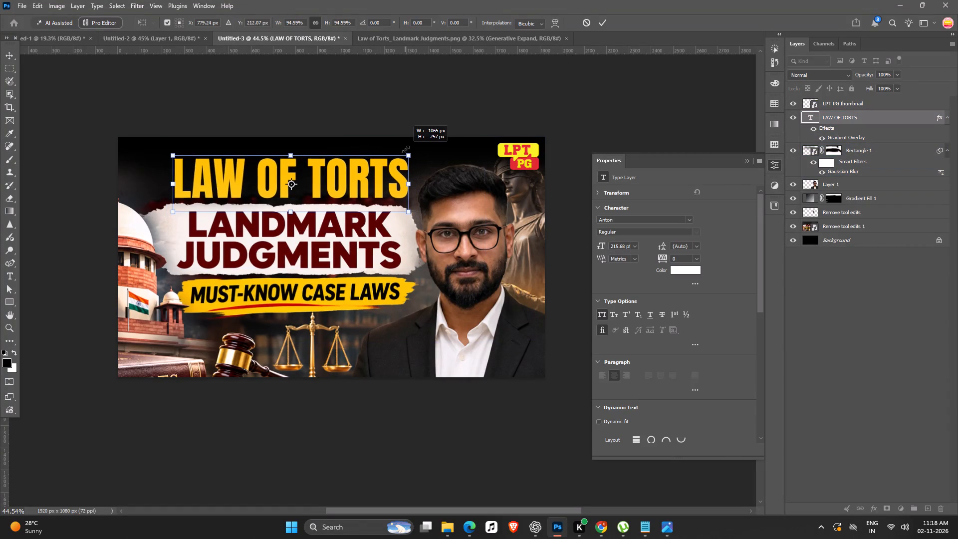
alt+drag(406, 149, 407, 149)
key(Up)
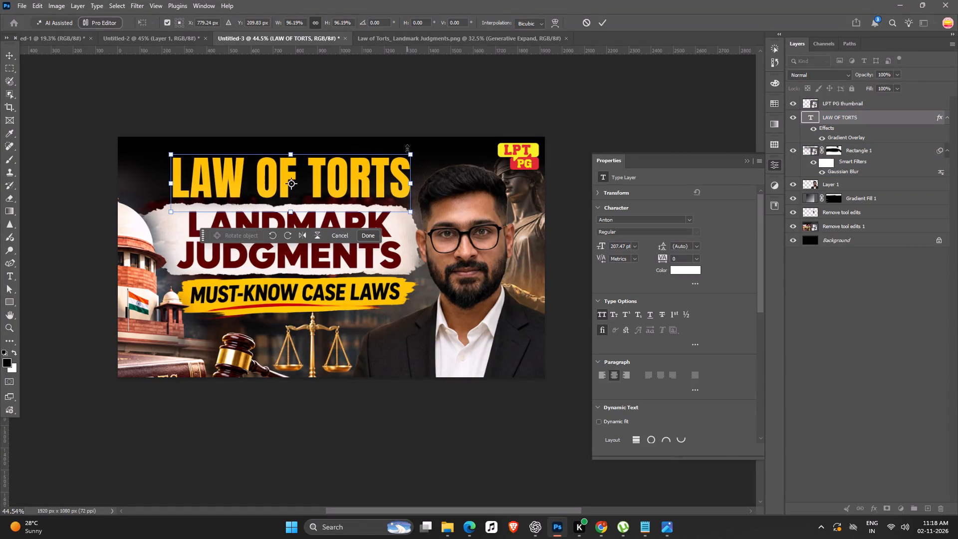
key(Return)
Duplicate the LAW OF TORTS text layer and offset the copy slightly downward.
key(ctrl+j)
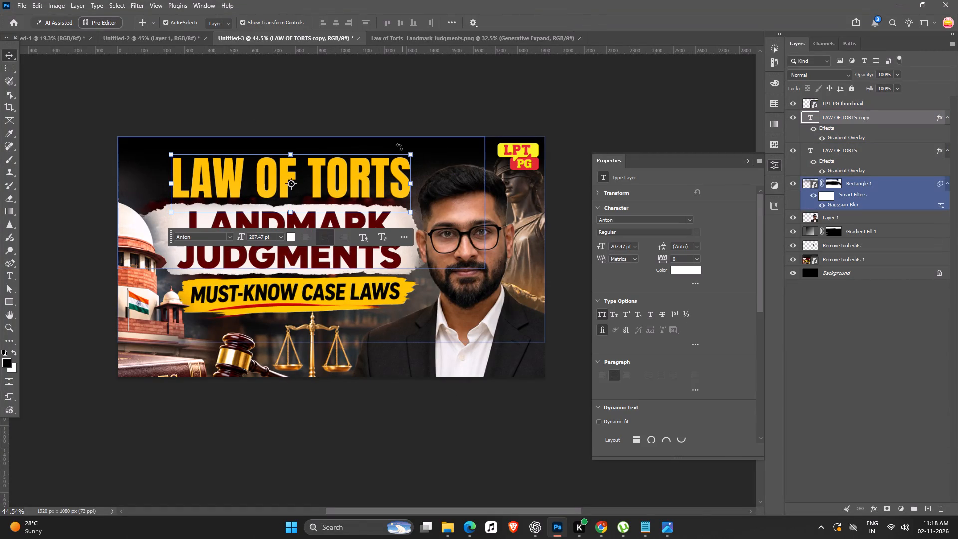
key(shift+Down)
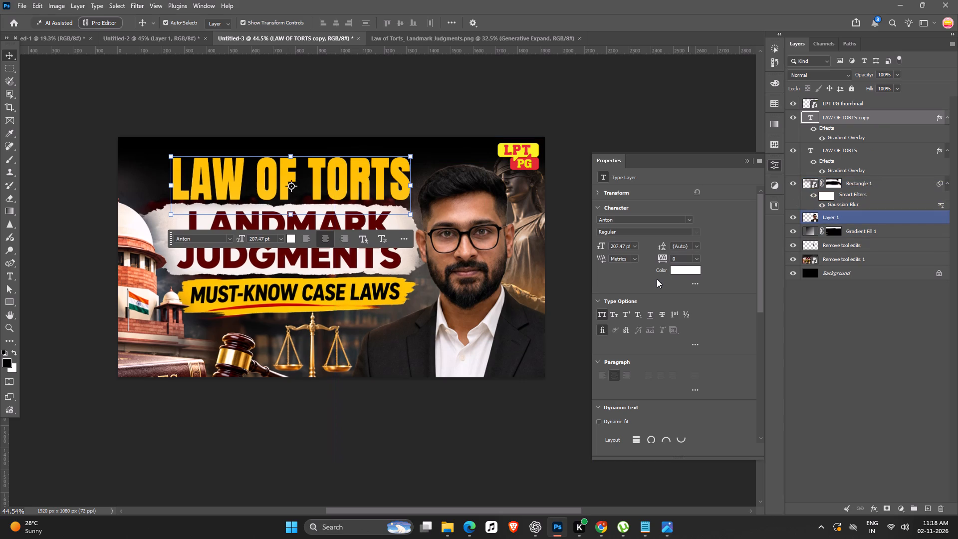
Hide the title copy's layer effects and set its text colour to black, 000000.
click(678, 265)
click(680, 269)
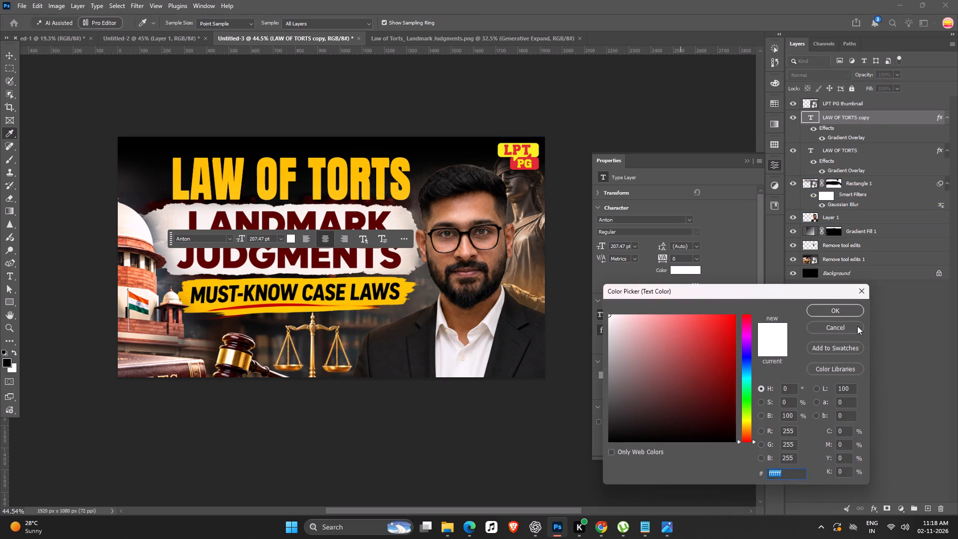
click(857, 327)
click(811, 129)
click(689, 269)
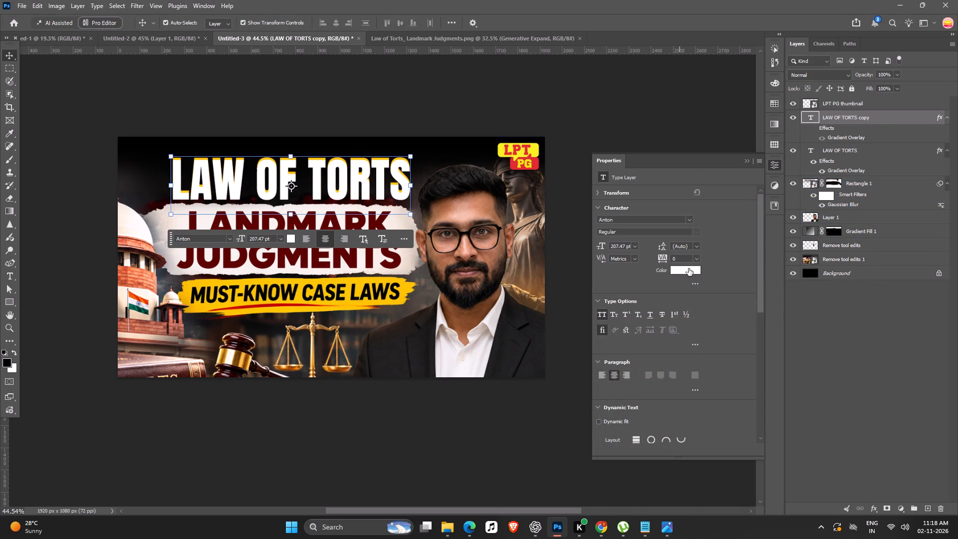
drag(644, 371, 492, 535)
click(827, 311)
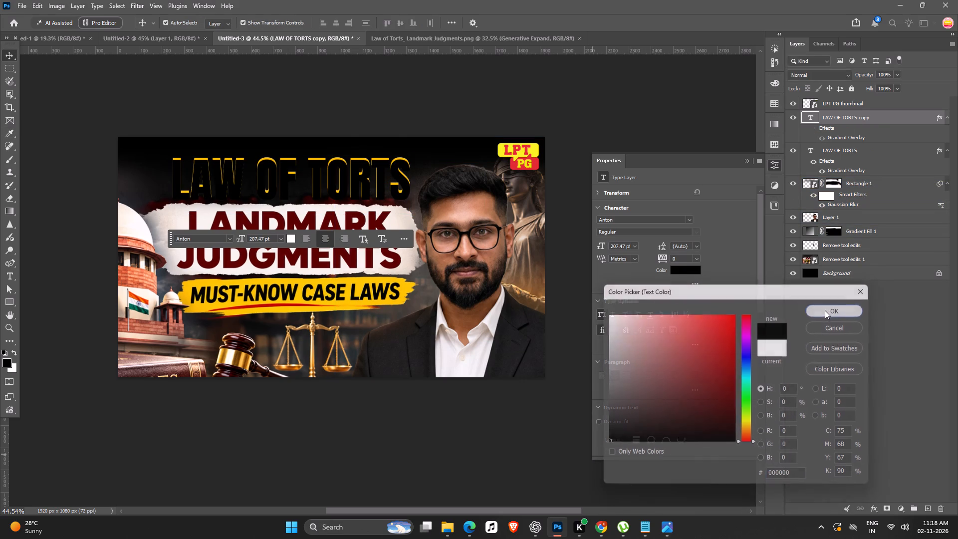
Move the black title copy beneath the gold LAW OF TORTS layer and nudge it up for a thin drop shadow.
key(ctrl+bracketleft)
key(Up)
key(Up)
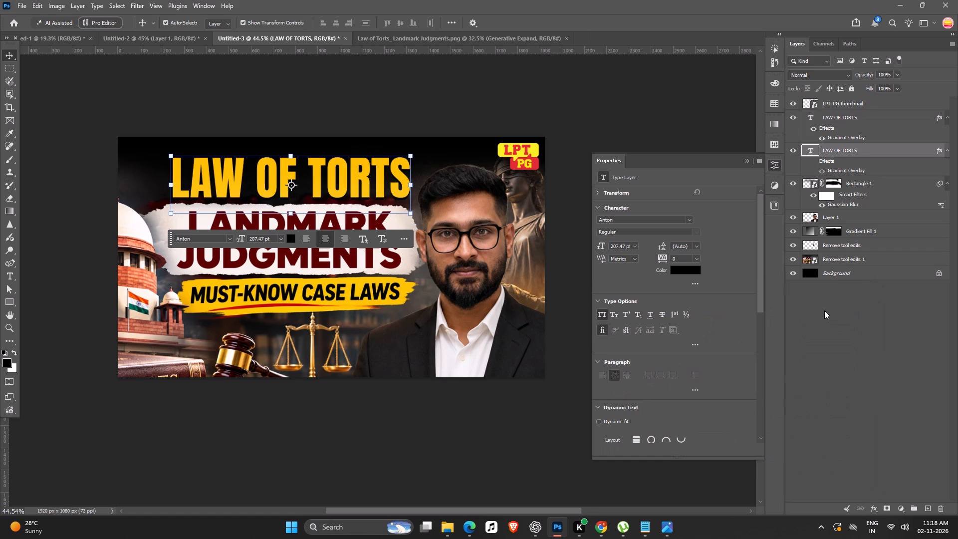
key(Up)
key(Down)
click(637, 87)
Add a second linear black-to-transparent gradient fill darkening the artwork from its lower edge upward, at -90° and 71% scale.
key(space)
key(space)
key(space)
key(space)
key(space)
key(space)
key(space)
drag(539, 165, 505, 167)
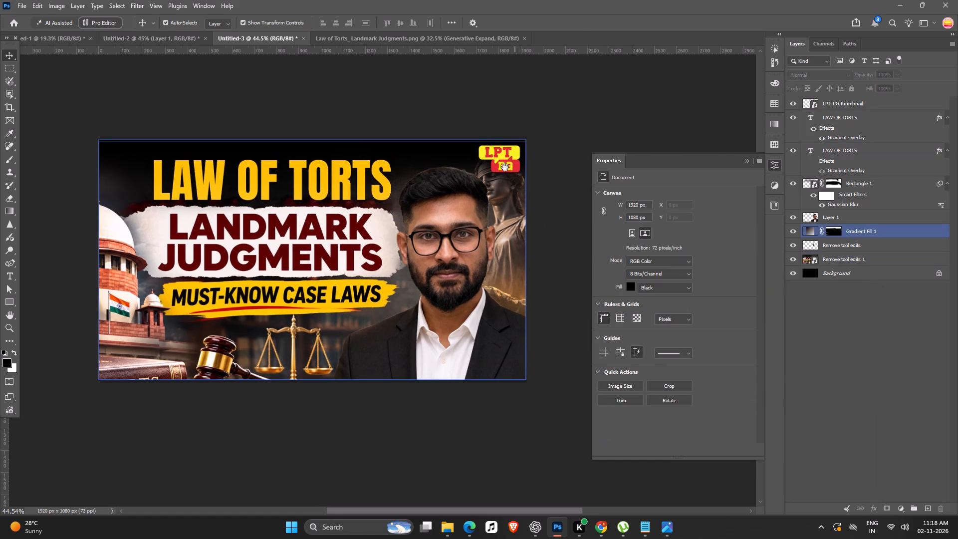
drag(505, 167, 500, 167)
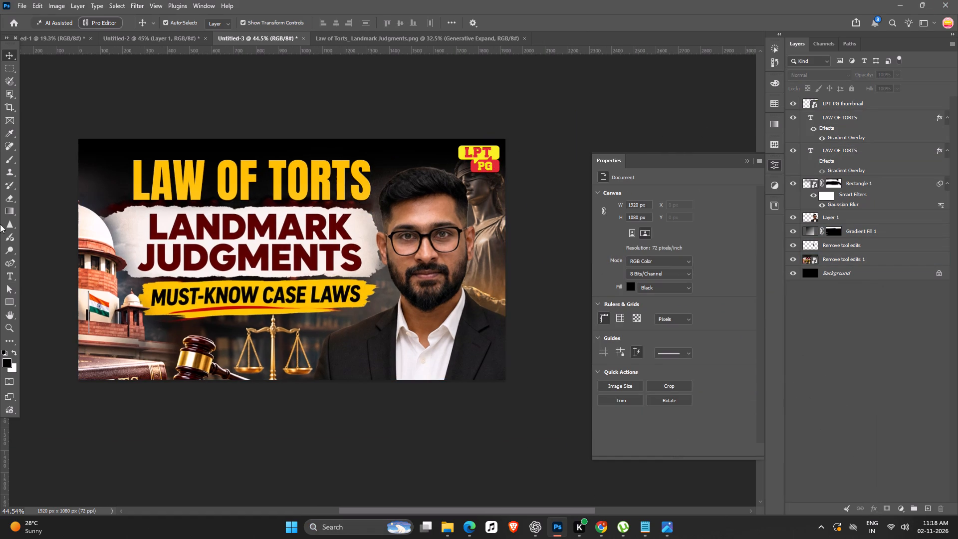
click(10, 213)
drag(297, 206, 308, 369)
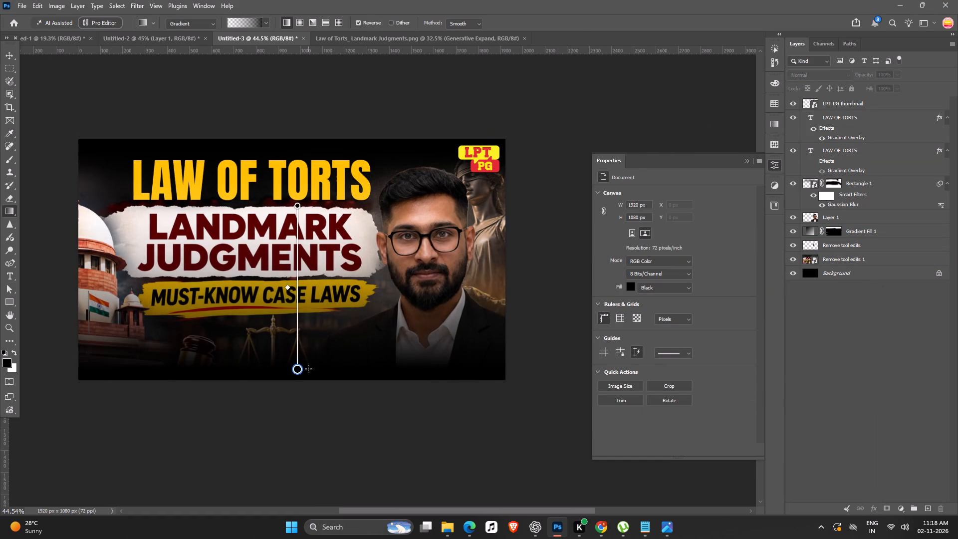
drag(308, 369, 308, 377)
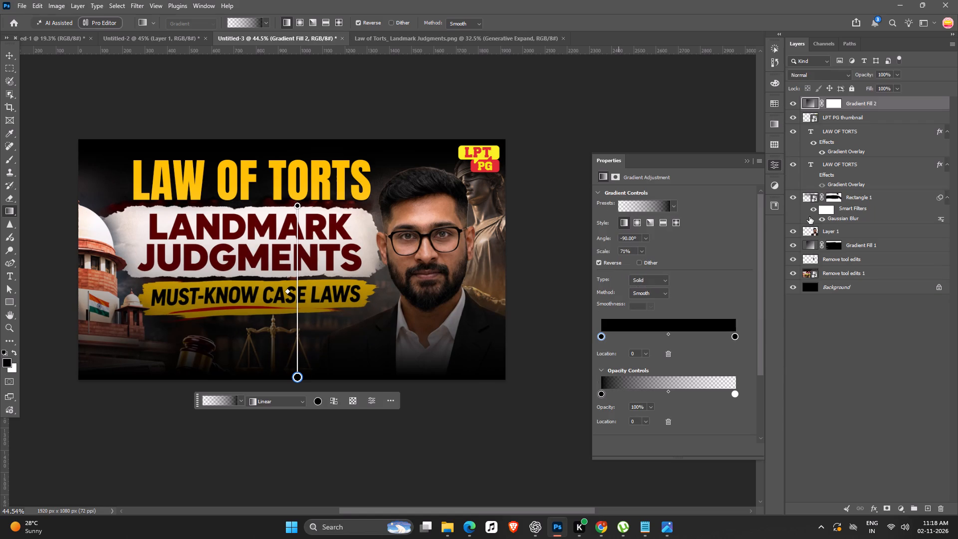
Brush black on the second gradient's mask to clear its darkening from the banners, court building and the man's upper body.
click(835, 105)
key(b)
drag(42, 269, 325, 290)
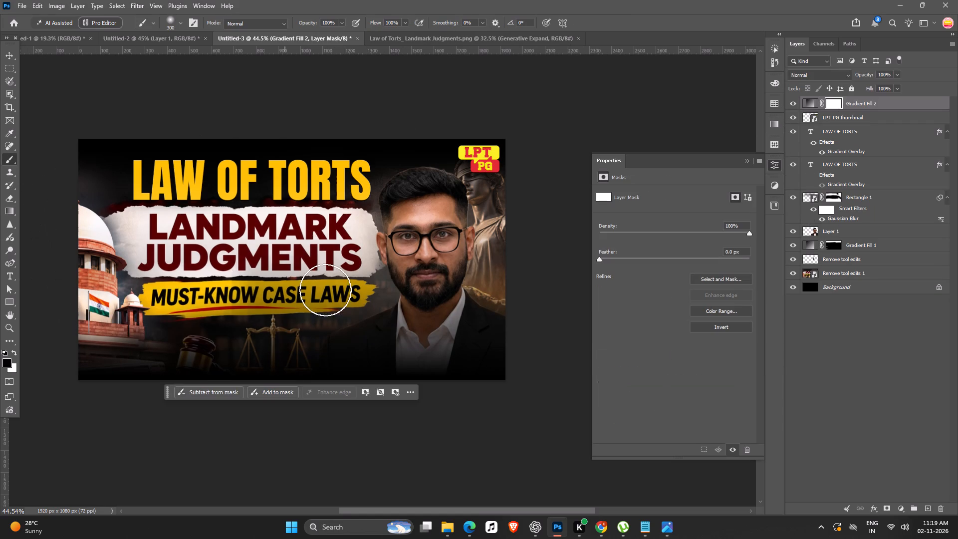
drag(325, 290, 531, 225)
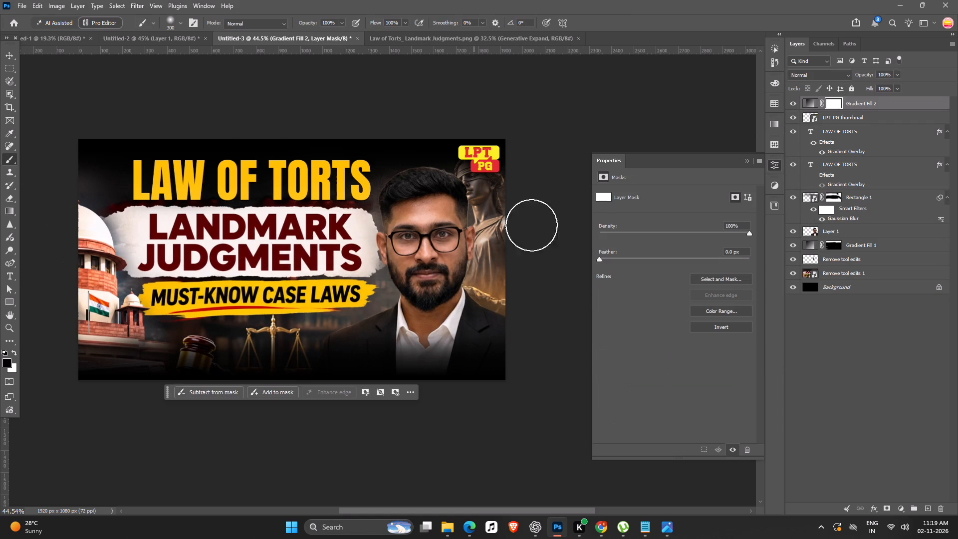
drag(531, 225, 576, 225)
Bring the man's cutout layer to the very top of the layer stack.
click(8, 59)
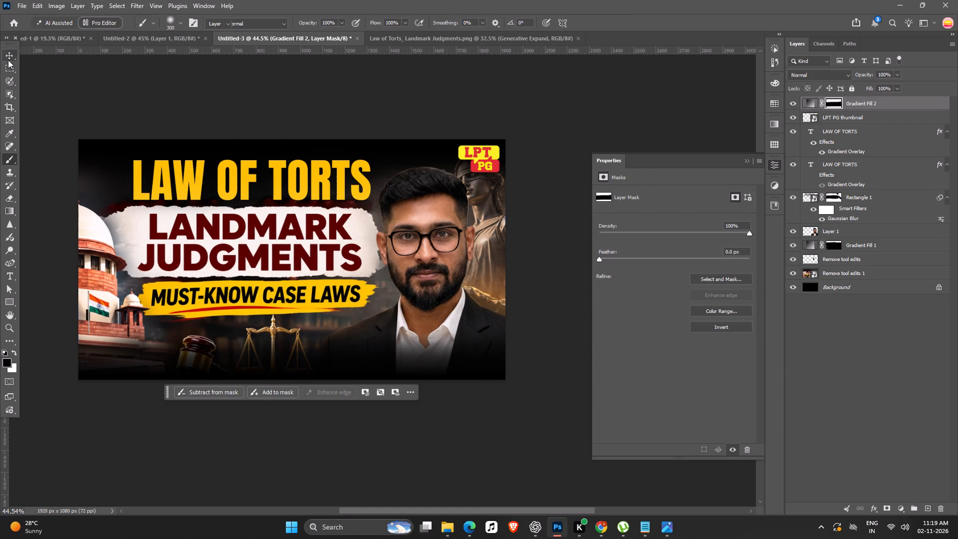
click(435, 224)
key(ctrl+shift+bracketright)
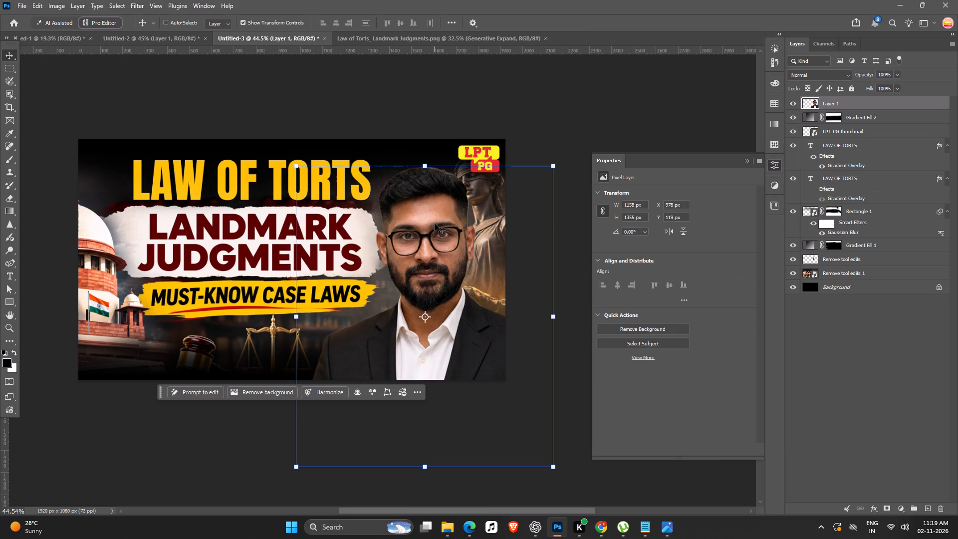
Move the man's cutout slightly rightward in the artwork to X 994 px, Y 121 px.
click(435, 224)
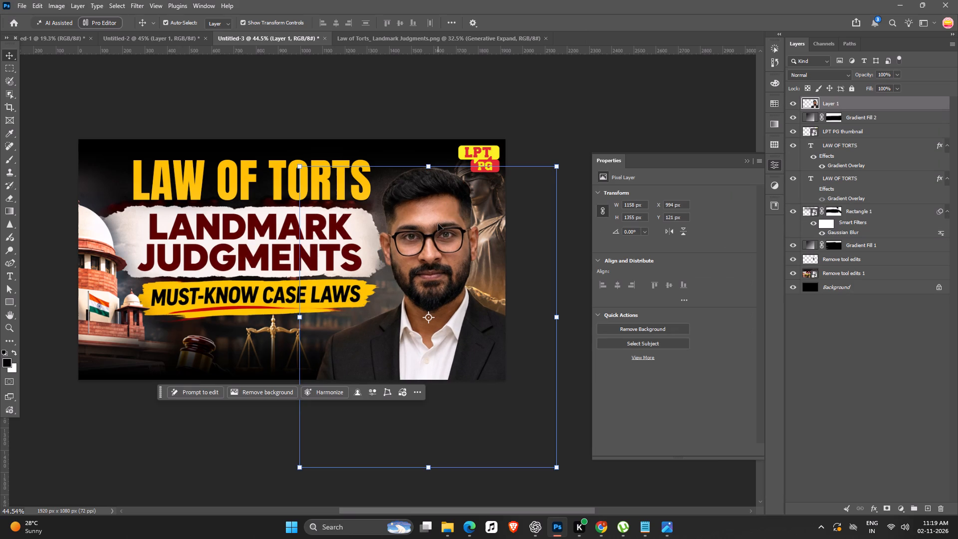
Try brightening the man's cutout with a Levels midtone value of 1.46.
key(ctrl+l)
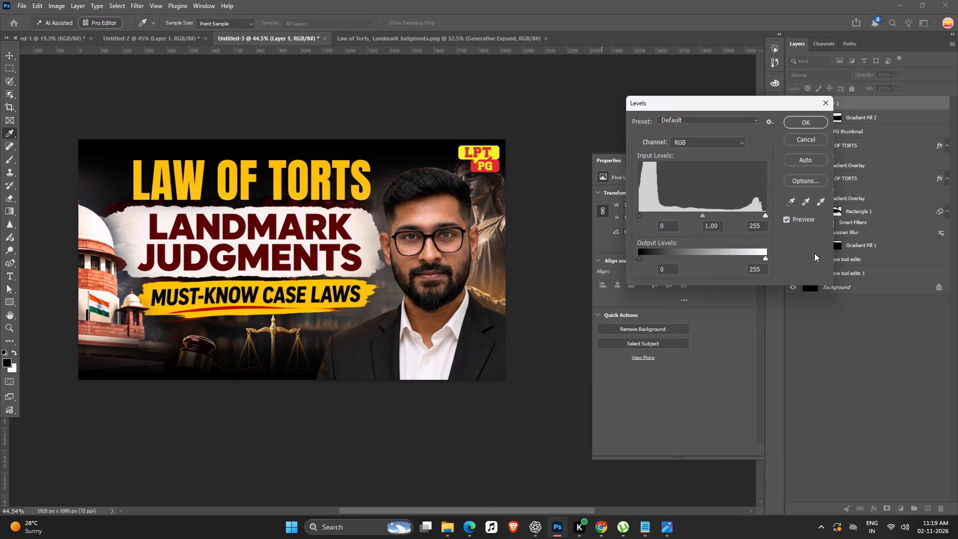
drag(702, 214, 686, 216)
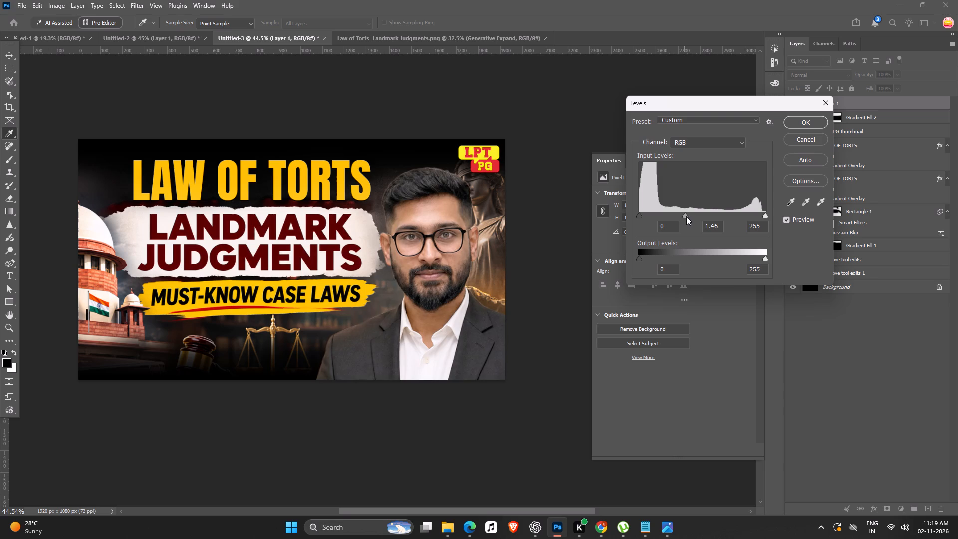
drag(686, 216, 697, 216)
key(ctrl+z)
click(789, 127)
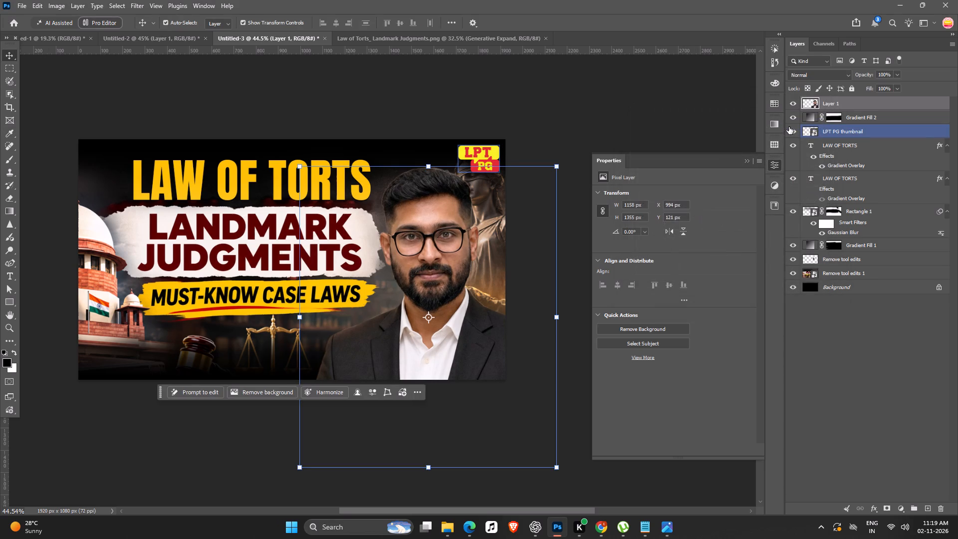
Apply the Camera Raw filter to the man's cutout with Clarity +33 and Contrast +1.
key(ctrl+shift+a)
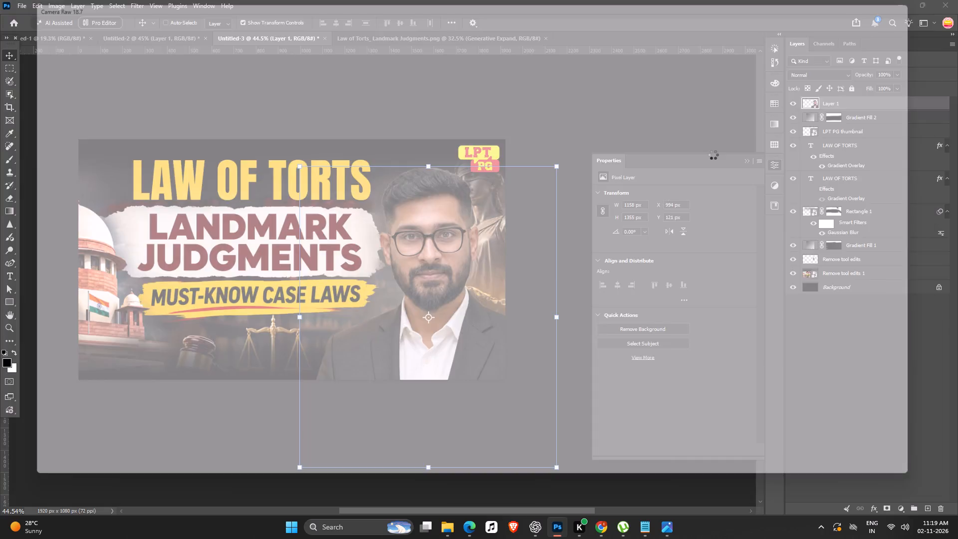
drag(846, 420, 874, 409)
key(ctrl+z)
drag(850, 403, 882, 401)
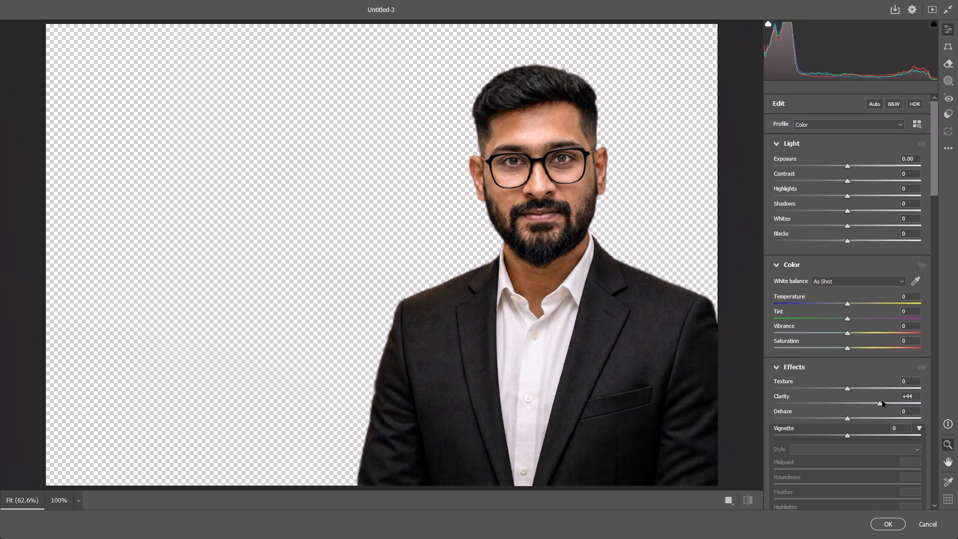
drag(882, 401, 874, 399)
click(847, 180)
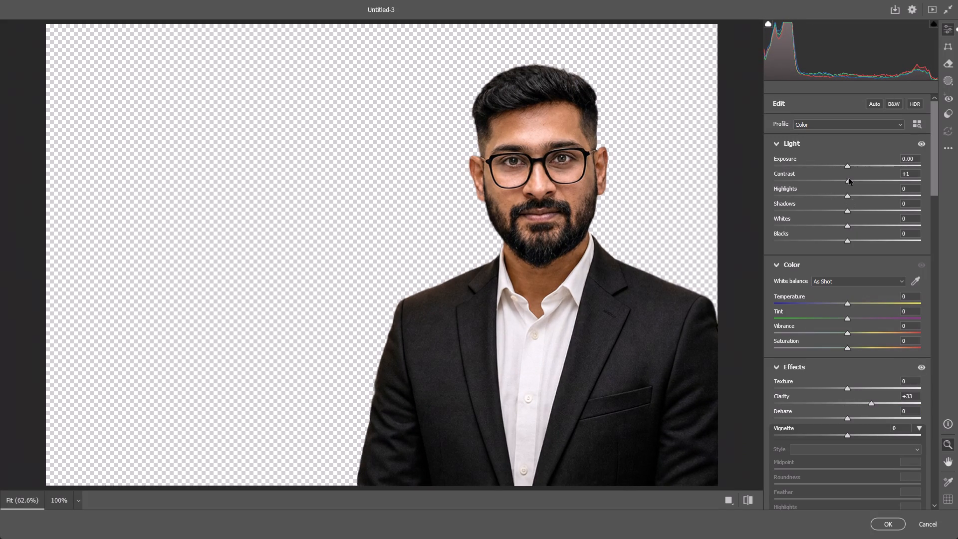
key(Return)
Stamp all visible layers into a new merged layer at the top of the stack.
key(space)
key(space)
key(space)
key(space)
drag(389, 305, 369, 328)
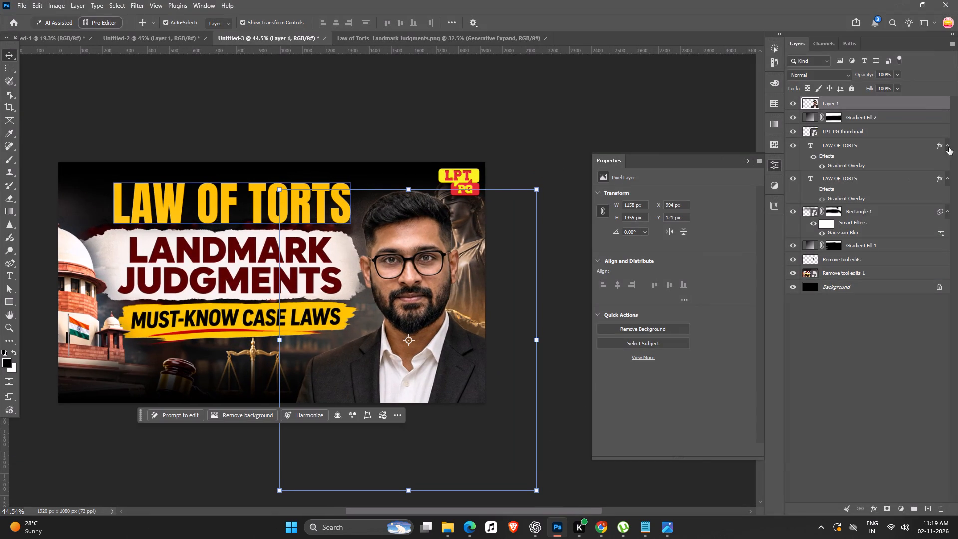
key(ctrl+alt+shift+e)
Open the merged layer in the Camera Raw filter and set Vignette -10 and Clarity +29.
key(ctrl+shift+a)
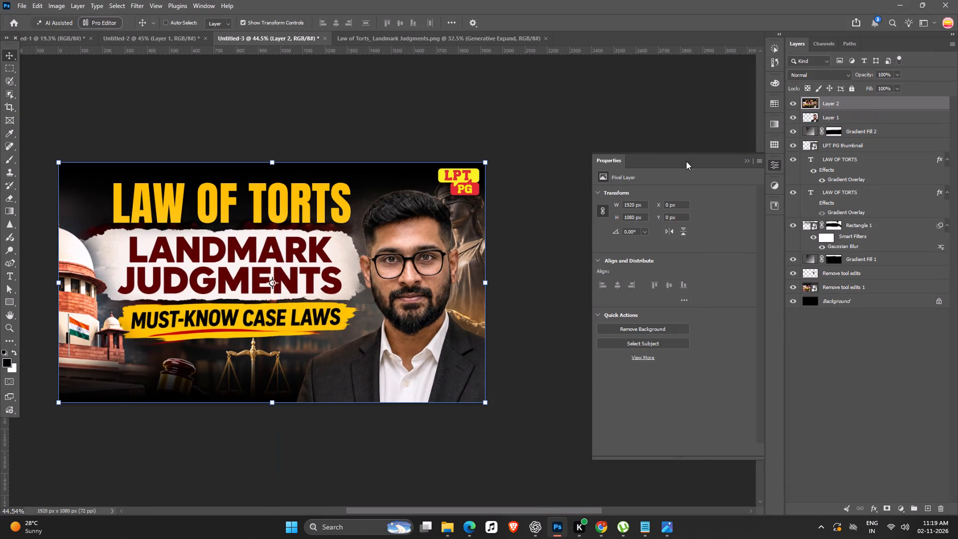
ctrl+scroll(485, 253, down, 14)
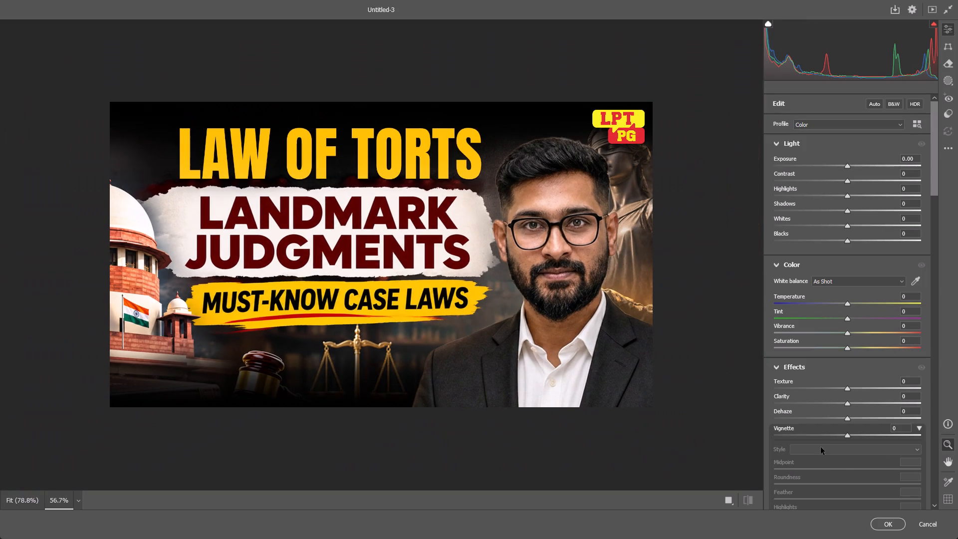
drag(847, 435, 825, 426)
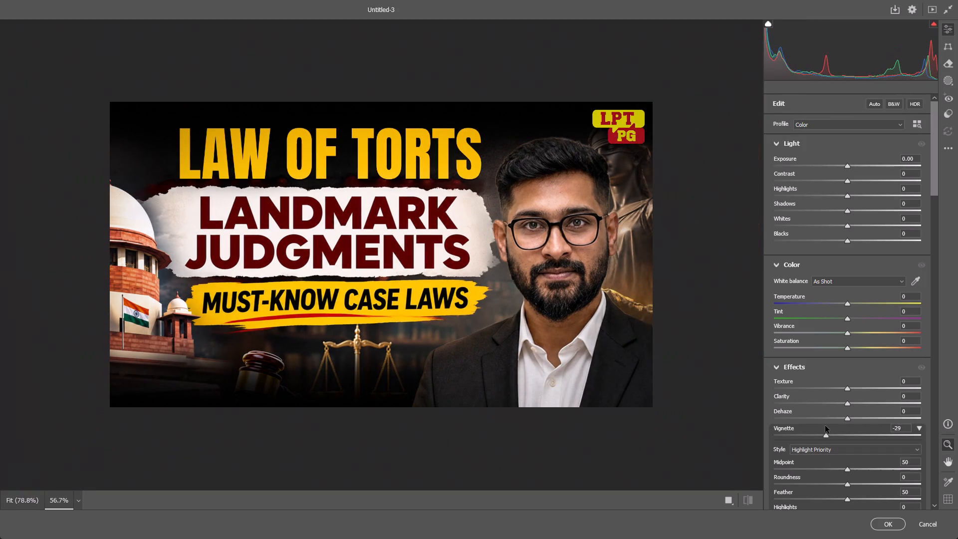
drag(825, 426, 840, 422)
drag(845, 401, 875, 399)
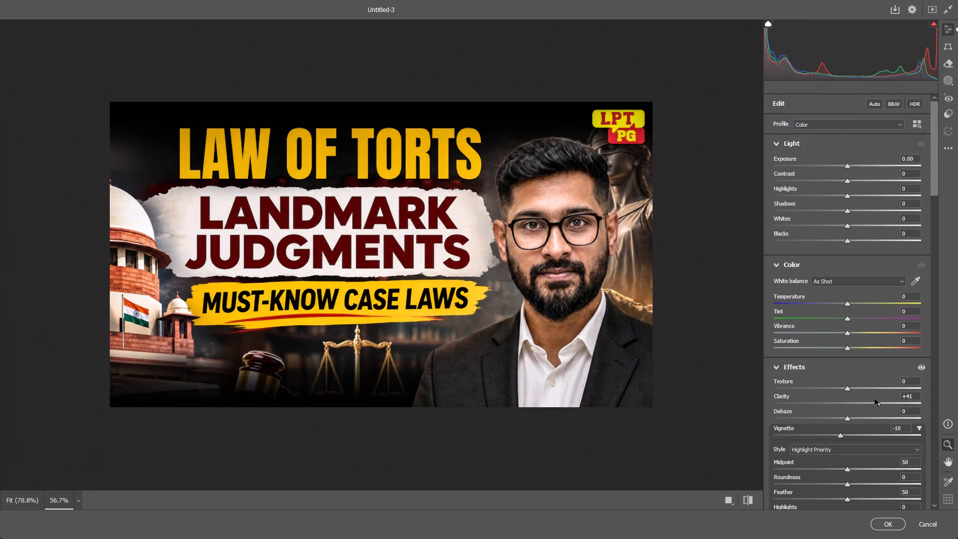
drag(875, 399, 866, 398)
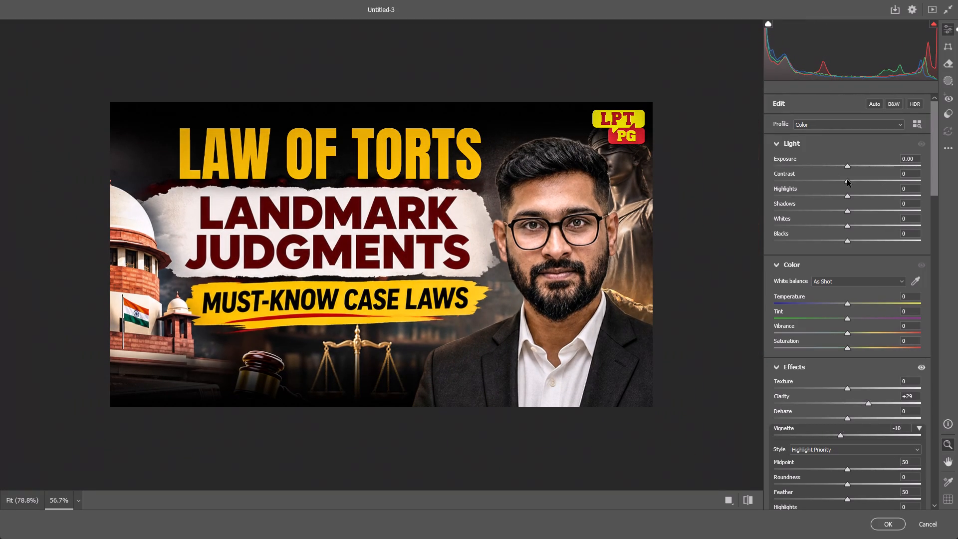
Set the merged layer's Camera Raw light values to Contrast +24, Shadows +29 and Blacks +16, leaving Highlights at 0.
drag(847, 180, 865, 178)
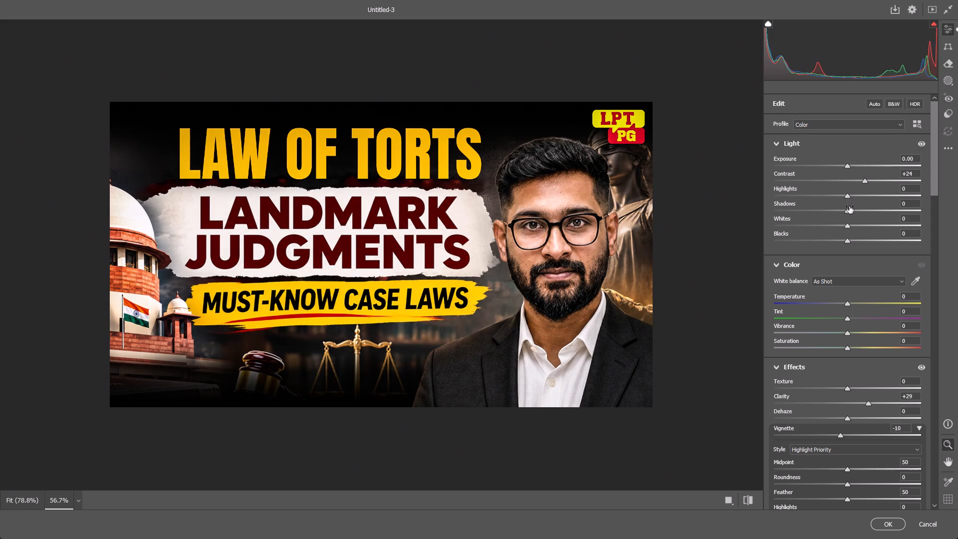
drag(847, 193, 864, 193)
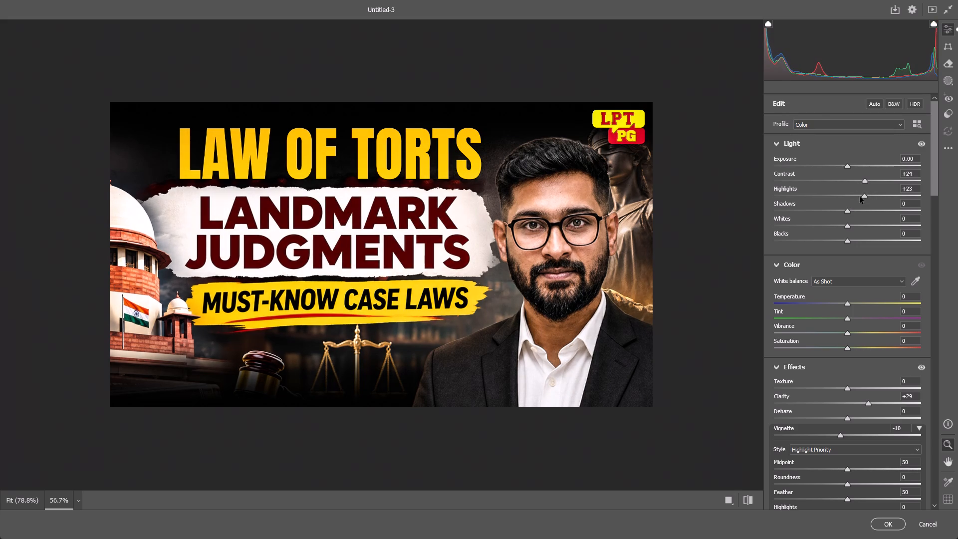
key(ctrl+z)
drag(849, 211, 870, 208)
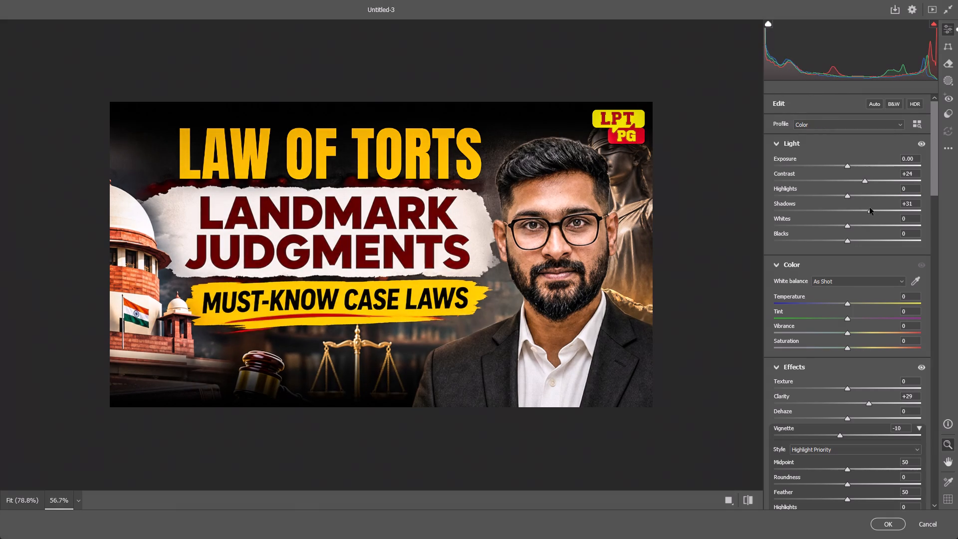
drag(870, 208, 870, 208)
drag(849, 229, 864, 228)
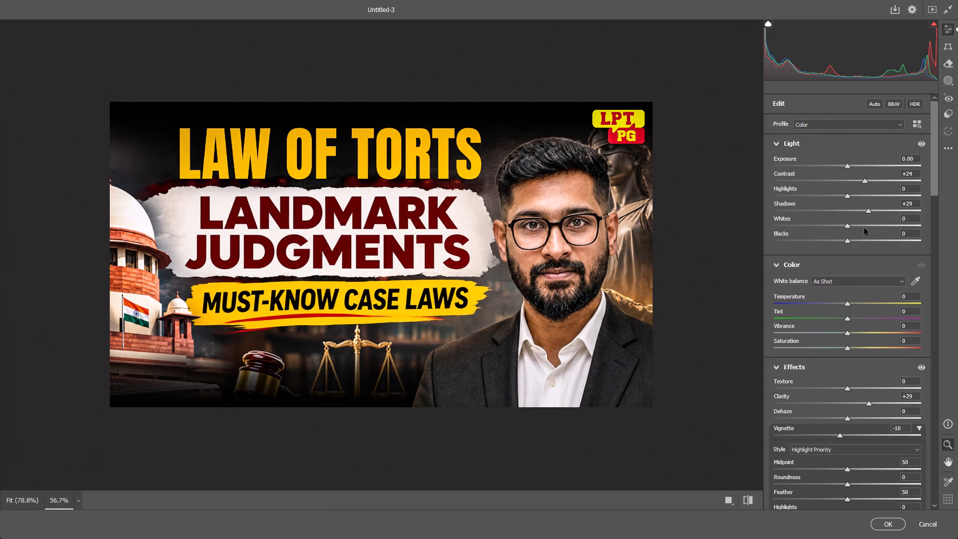
drag(864, 228, 865, 228)
drag(847, 239, 880, 235)
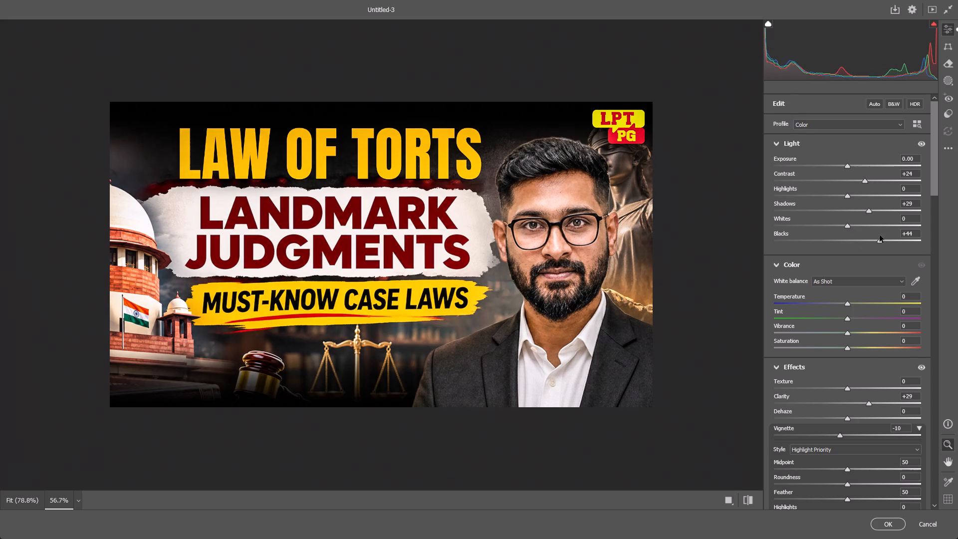
drag(880, 235, 859, 236)
drag(847, 417, 871, 409)
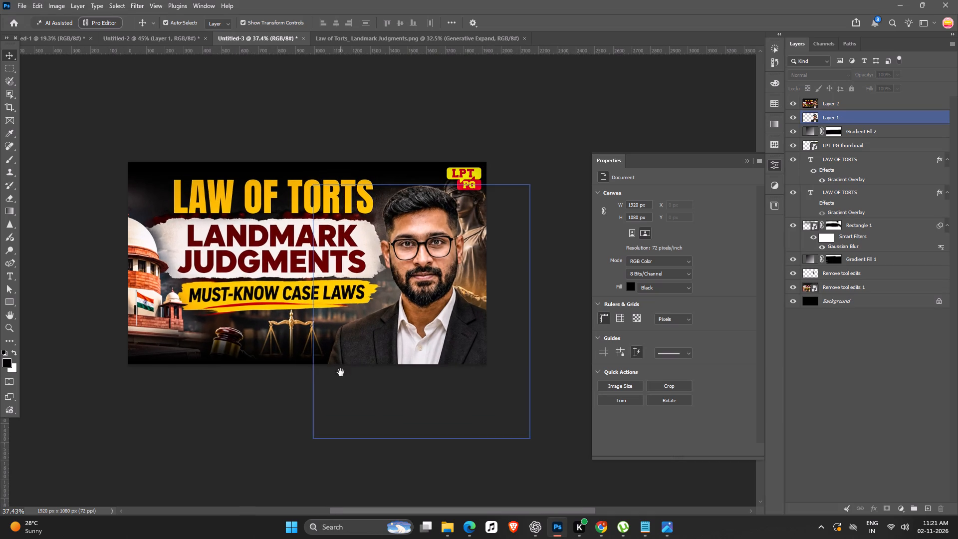
drag(353, 371, 381, 362)
ctrl+scroll(385, 303, up, 2)
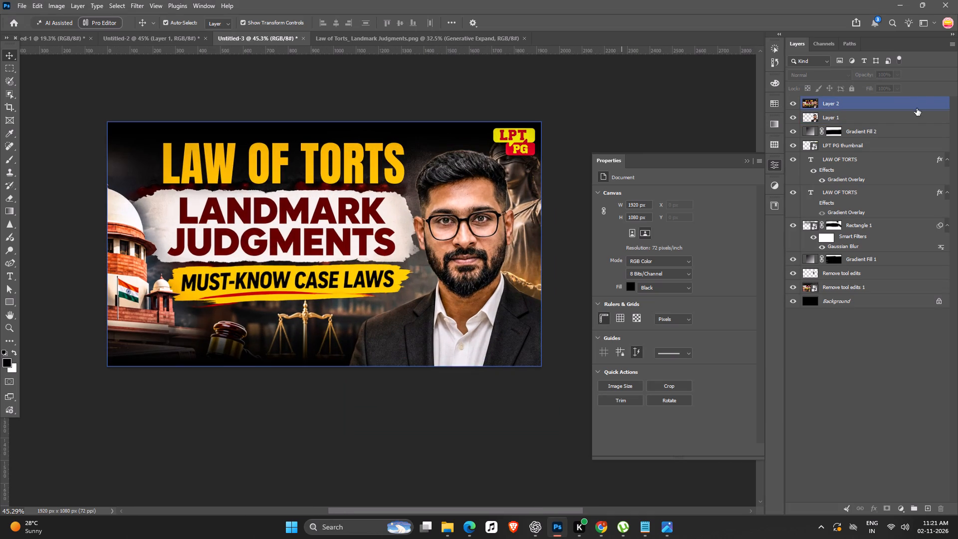
click(900, 101)
key(ctrl+a)
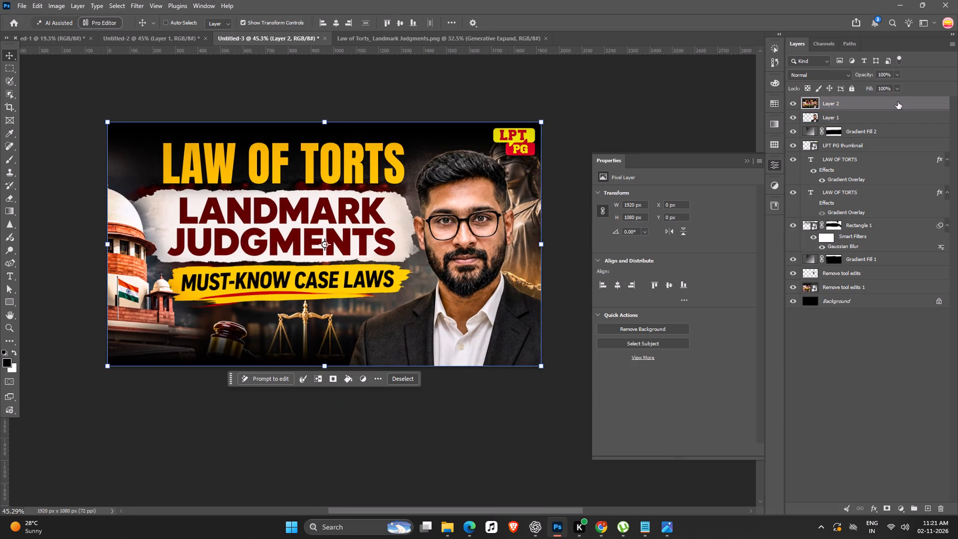
key(ctrl+shift+c)
Place ffff.pngmnn.png from the Downloads folder into the Untitled-3 document above Layer 2.
click(457, 525)
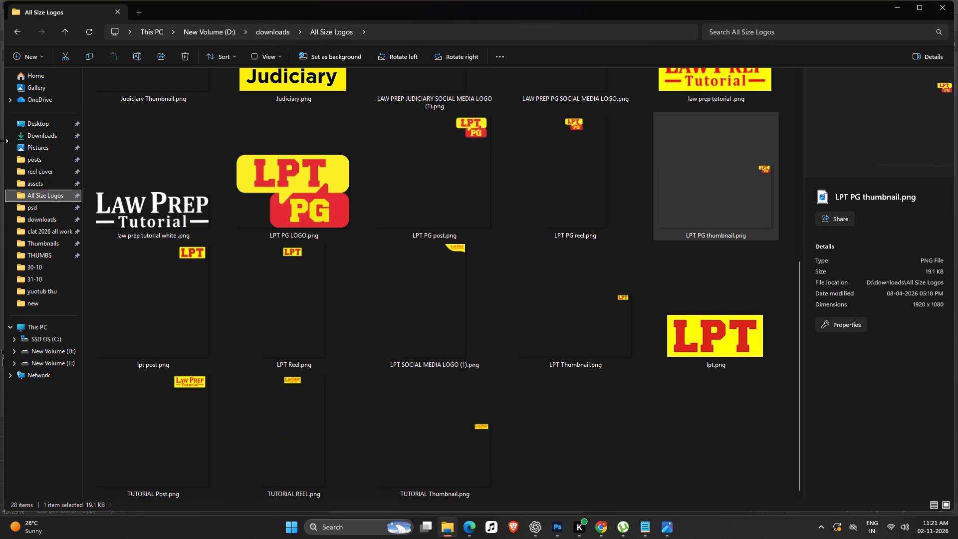
double_click(31, 136)
scroll(179, 190, up, 7)
drag(146, 147, 356, 252)
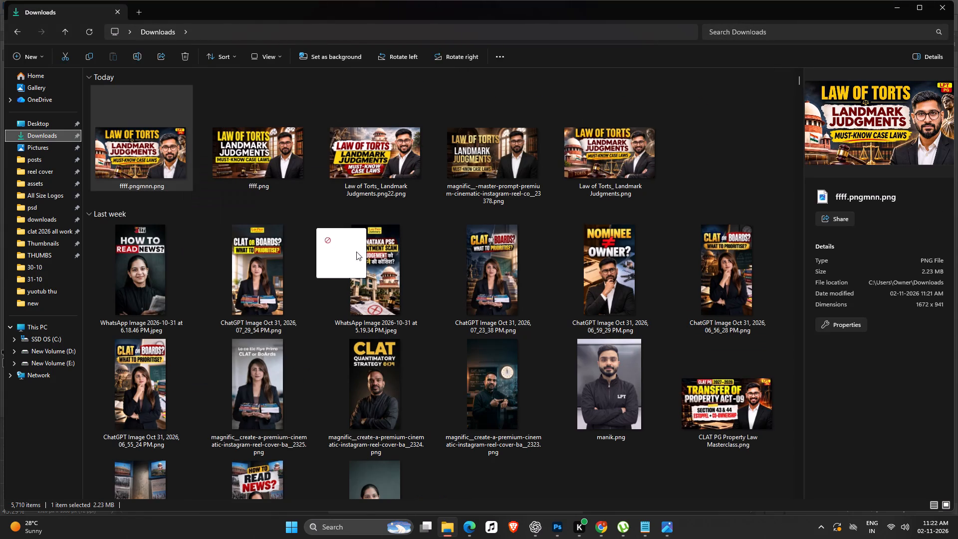
drag(356, 252, 569, 526)
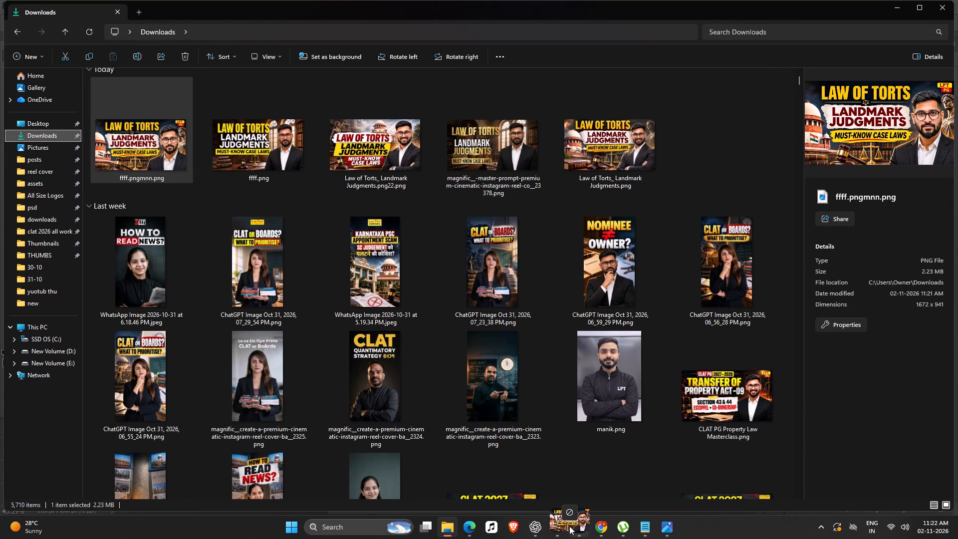
drag(569, 526, 354, 344)
key(Return)
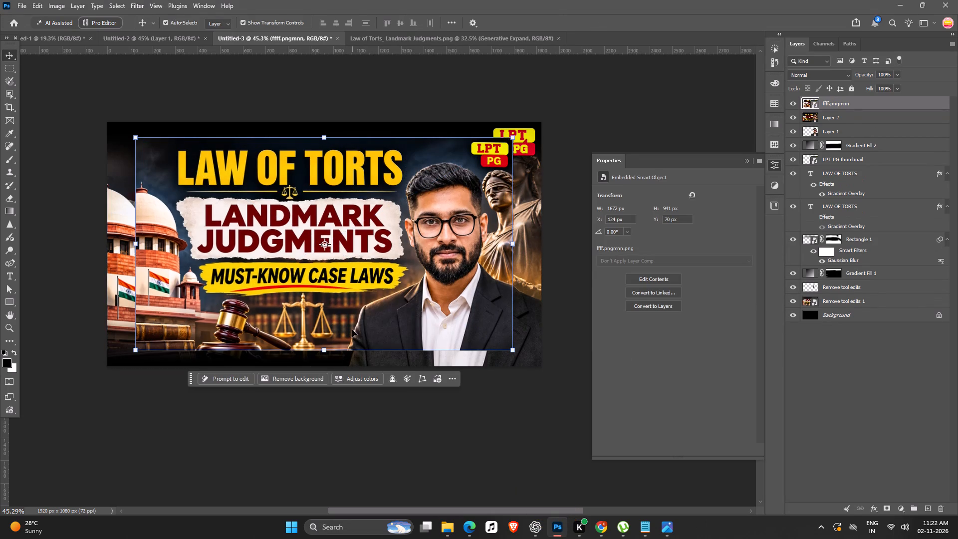
Scale the placed ChatGPT thumbnail proportionally from its centre to about 1918 x 1080 px and deselect it.
alt+drag(512, 137, 546, 135)
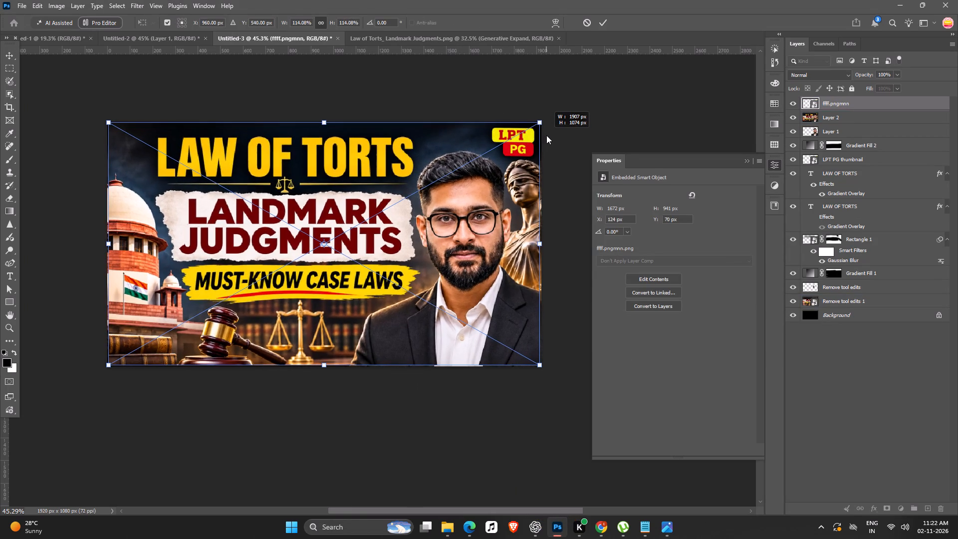
alt+drag(546, 135, 548, 135)
key(Return)
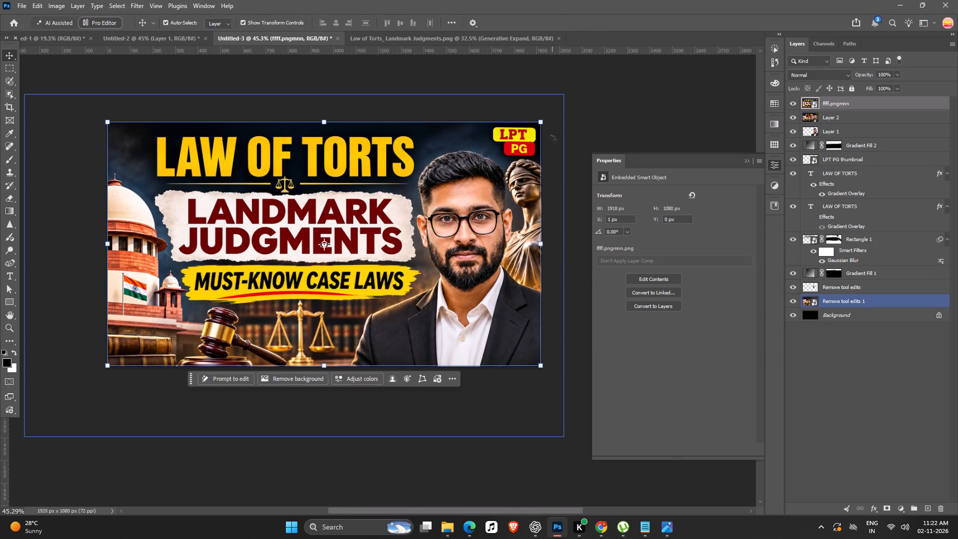
click(613, 123)
Enlarge the placed ffff.pngmnn thumbnail proportionally from its centre to about 1938 x 1090 px and deselect it.
ctrl+scroll(604, 223, down, 8)
key(space)
click(389, 400)
scroll(409, 251, up, 7)
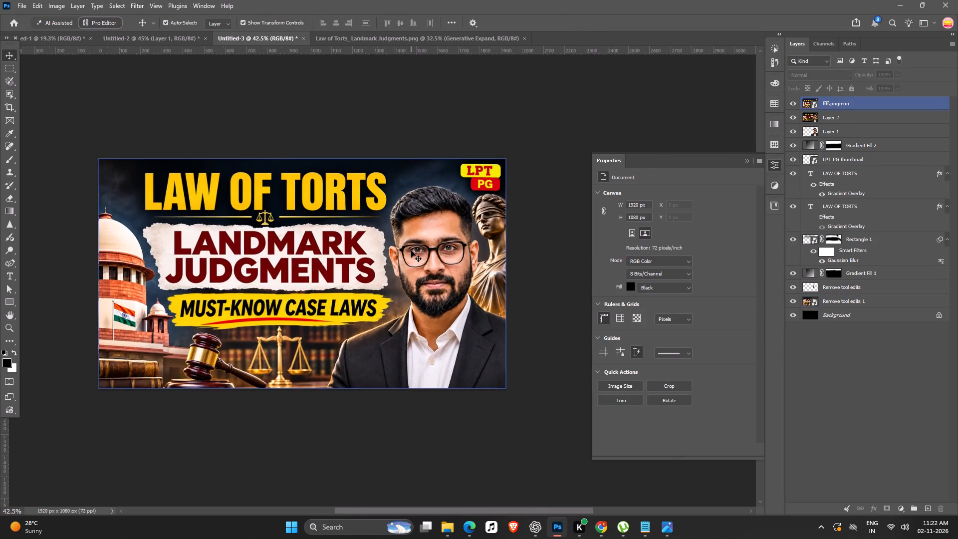
ctrl+scroll(439, 271, up, 4)
ctrl+scroll(439, 271, down, 3)
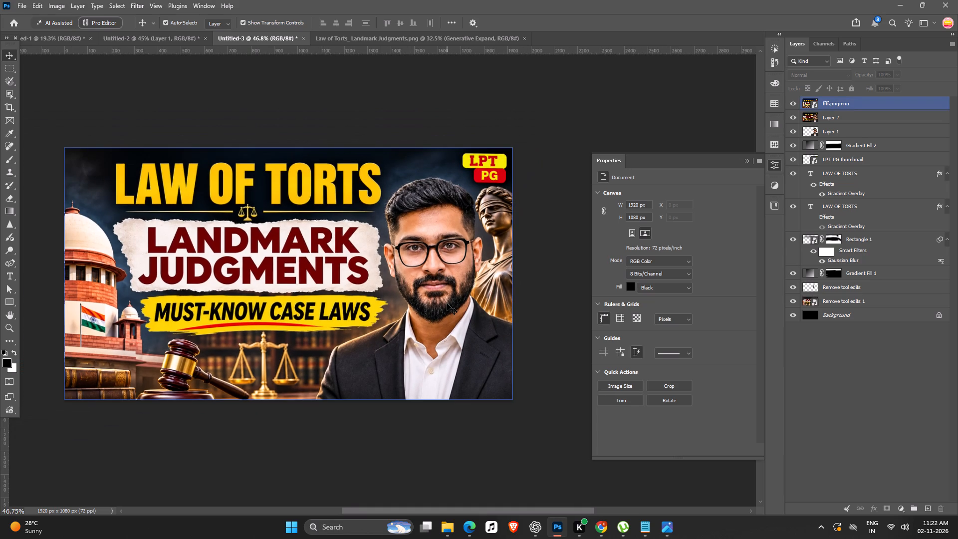
click(439, 271)
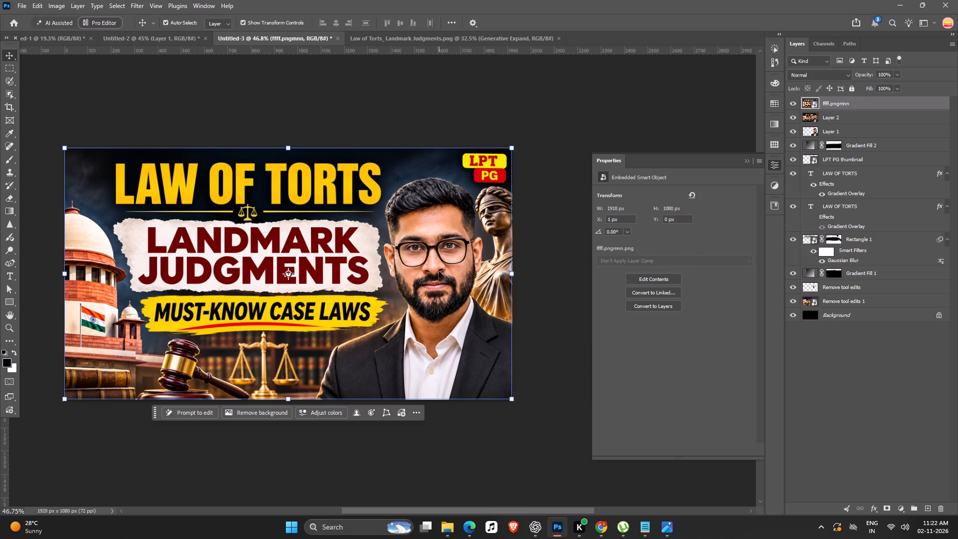
click(413, 221)
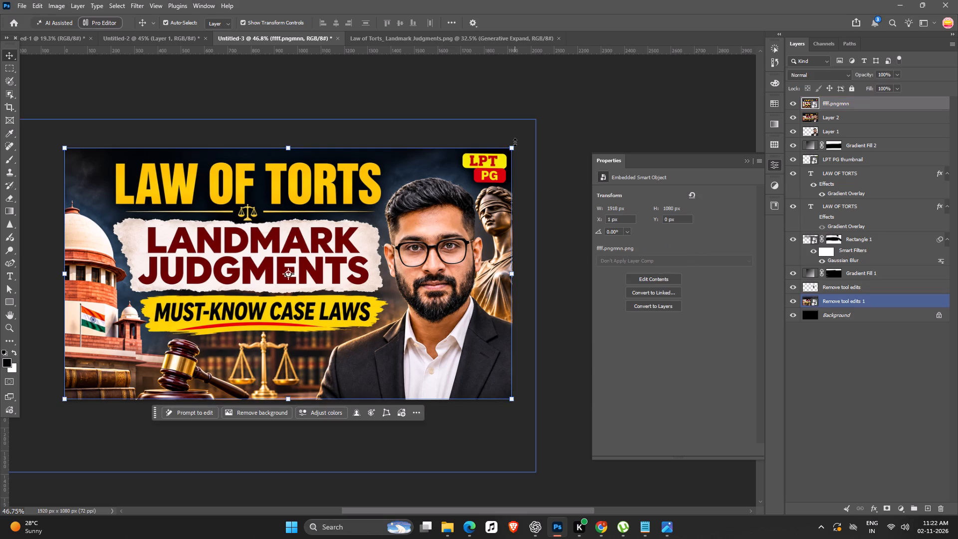
alt+click(510, 144)
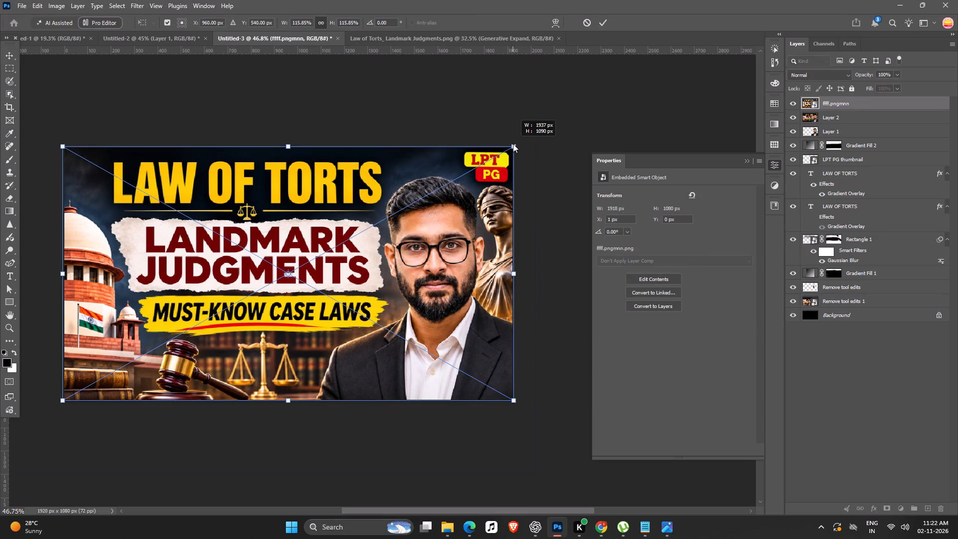
key(Return)
key(space)
key(space)
key(space)
key(space)
key(space)
key(space)
key(space)
key(space)
key(space)
key(space)
key(space)
key(space)
key(space)
key(space)
key(space)
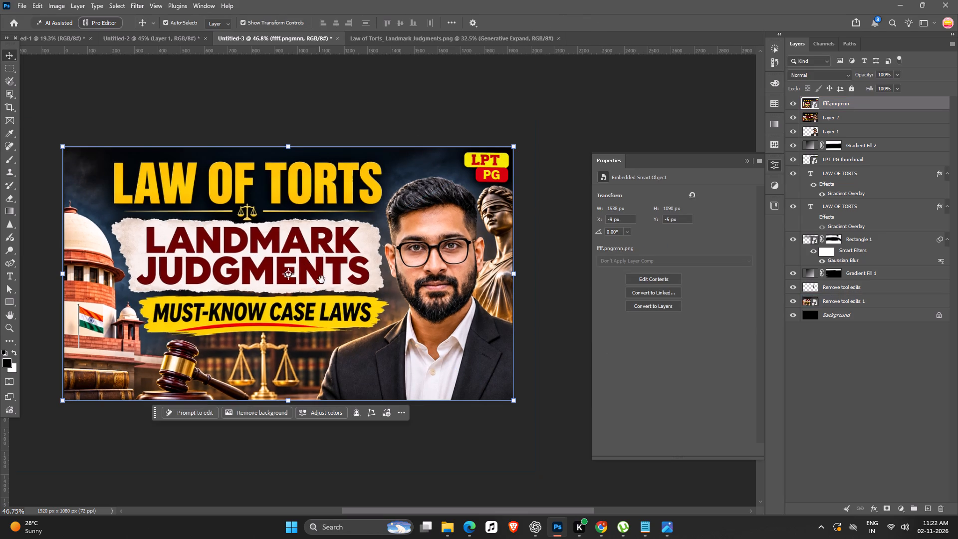
drag(332, 287, 367, 284)
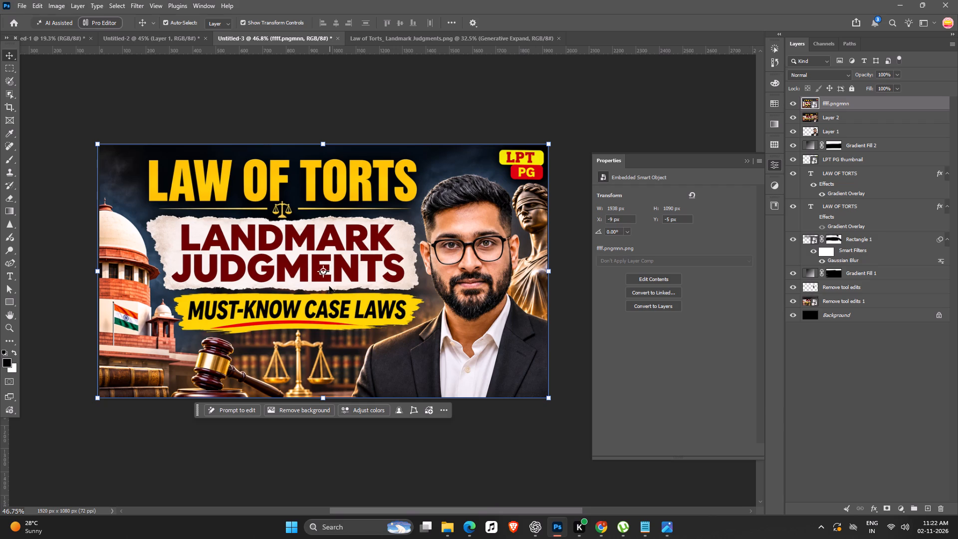
click(220, 465)
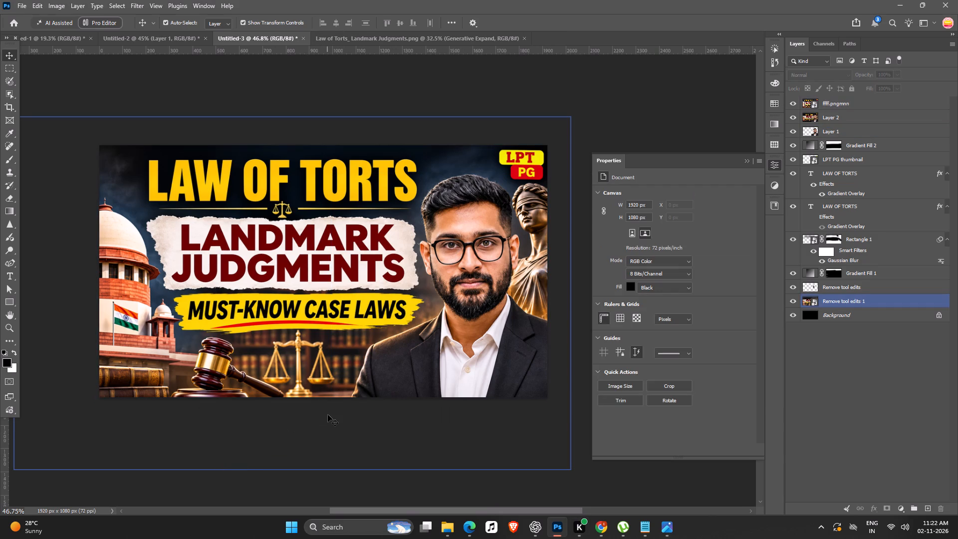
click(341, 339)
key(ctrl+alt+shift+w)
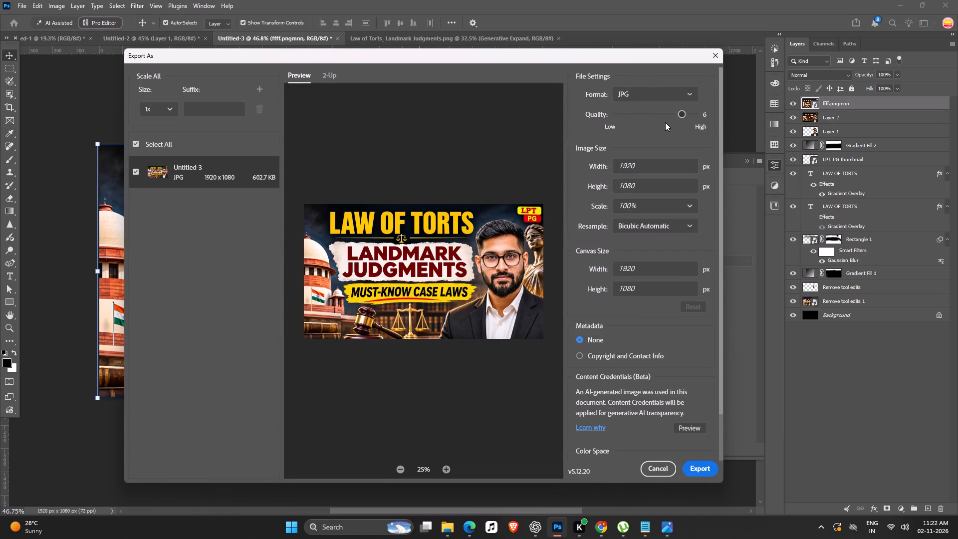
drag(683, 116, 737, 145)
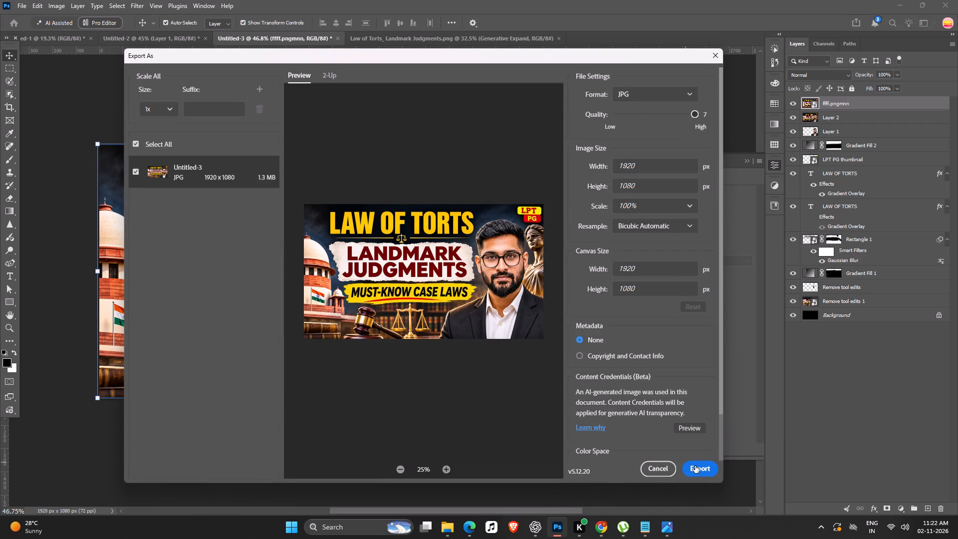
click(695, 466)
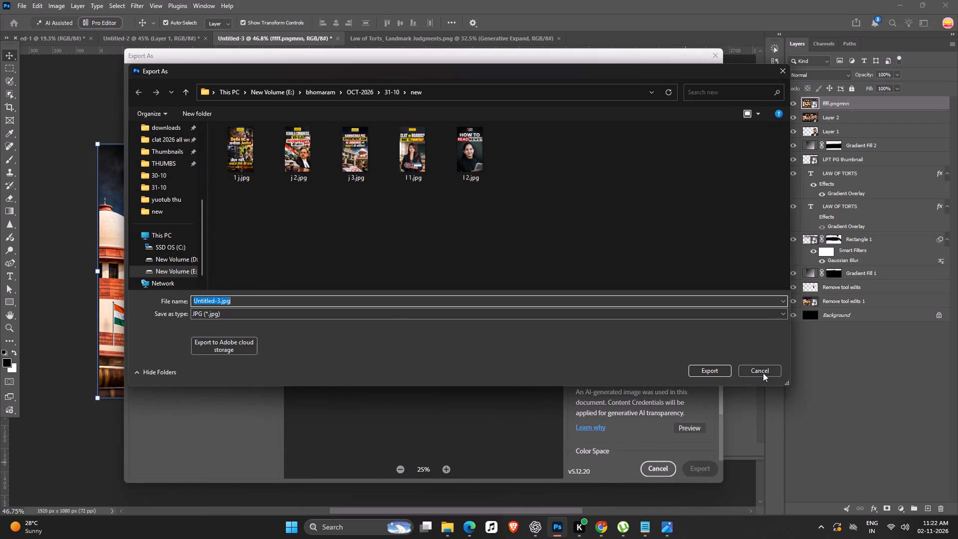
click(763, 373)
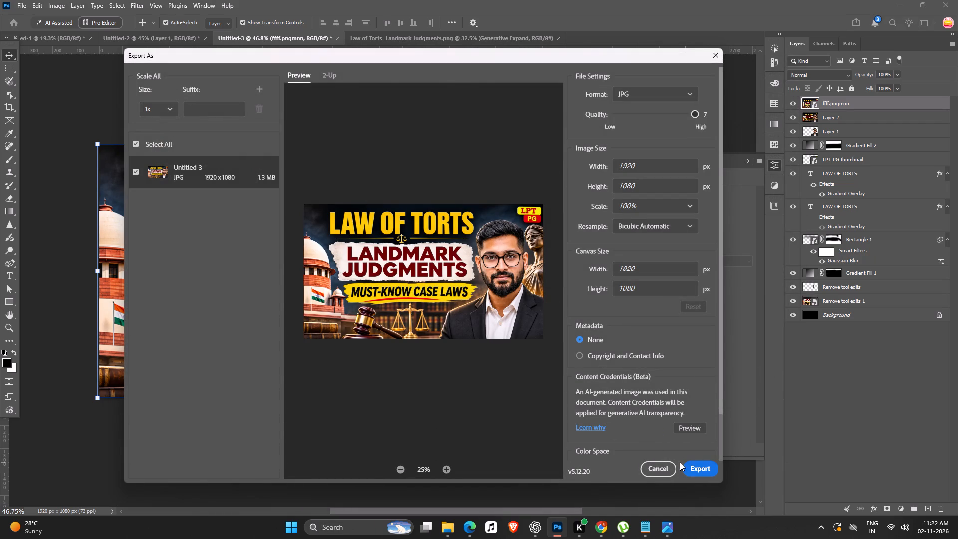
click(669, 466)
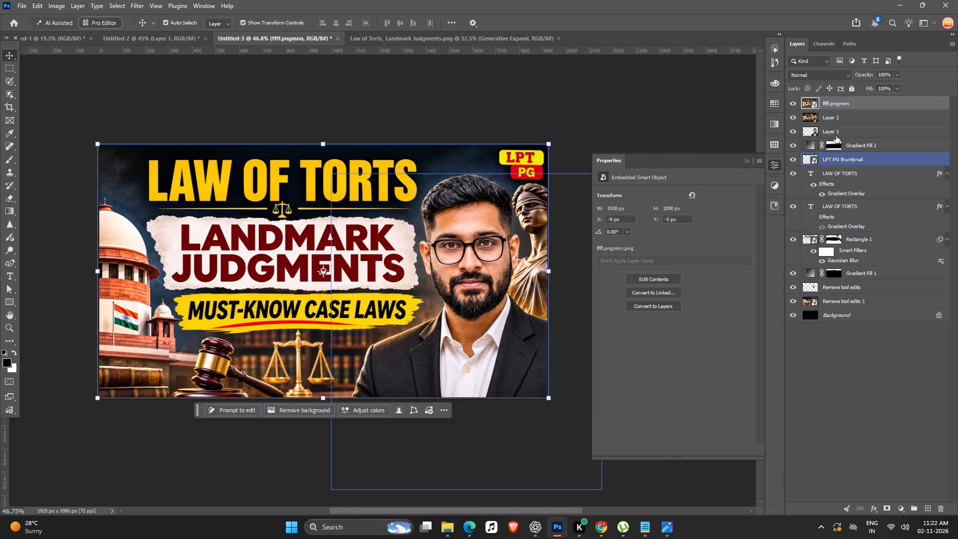
Bring the Layer 1 portrait to the top of the layer stack and align it over the man at about X 1003, Y 96 px.
click(836, 132)
key(ctrl+shift+bracketright)
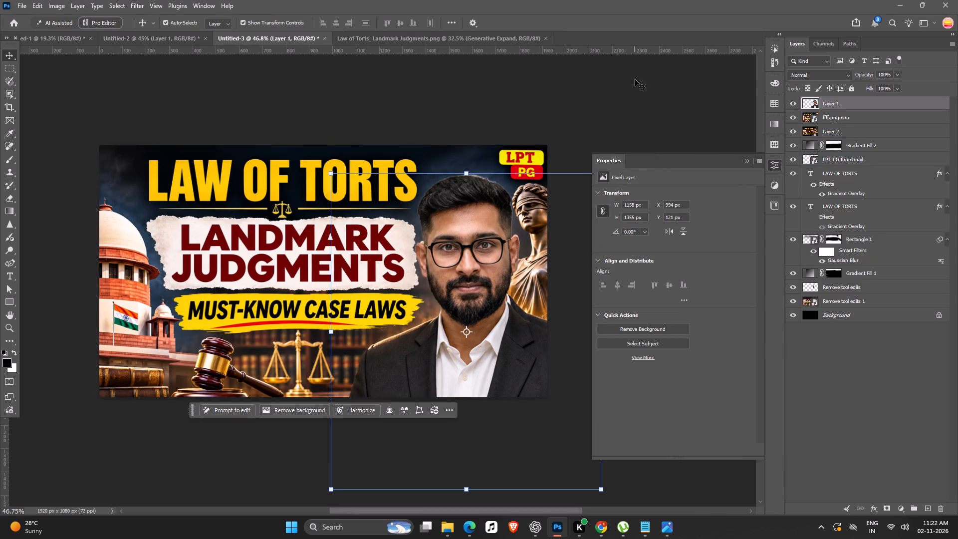
click(445, 238)
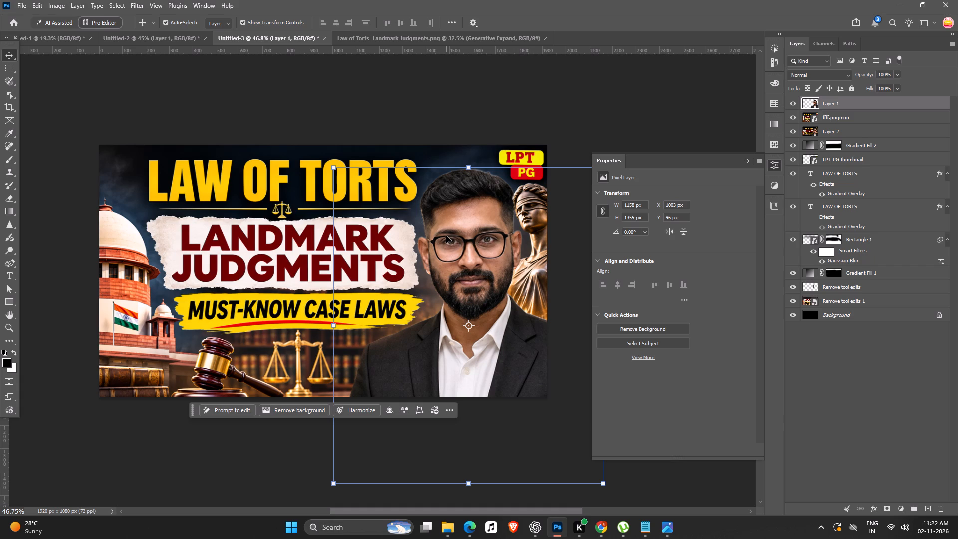
right_click(841, 104)
click(877, 345)
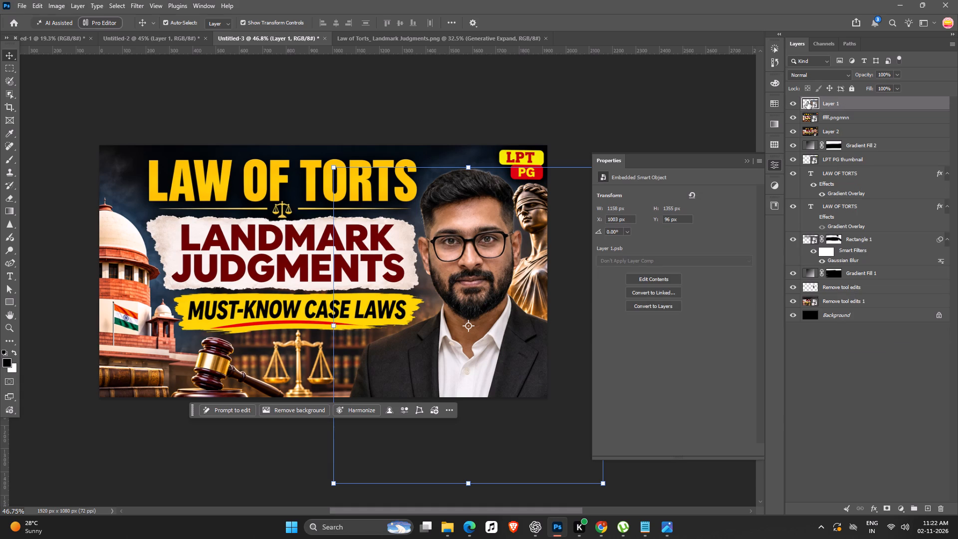
click(136, 6)
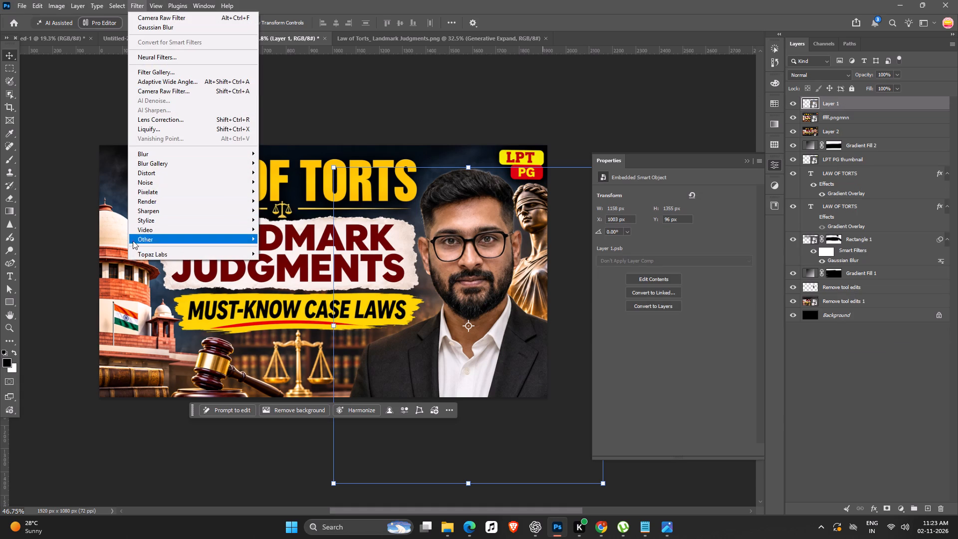
click(135, 257)
click(295, 252)
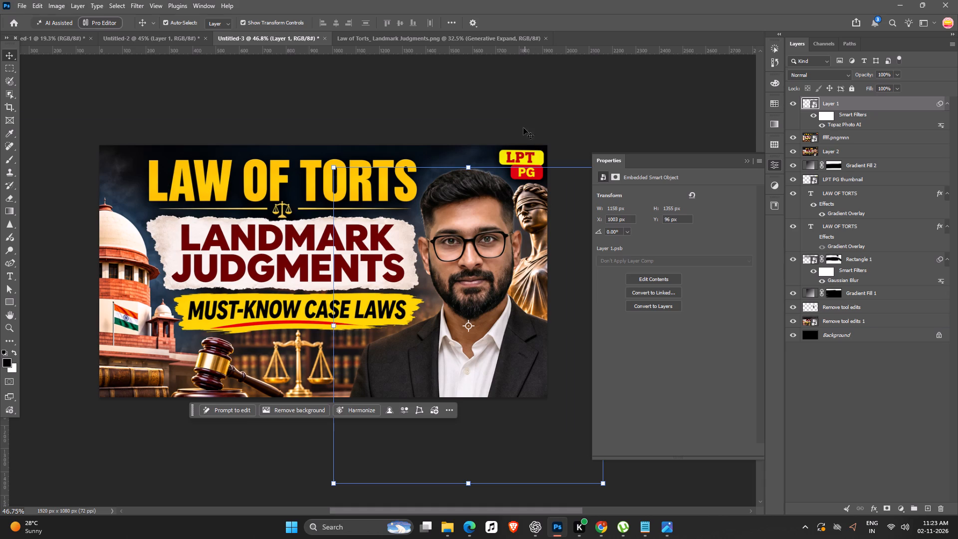
Examine how the enhanced portrait blends with the rest of the thumbnail.
click(498, 85)
ctrl+scroll(480, 255, down, 6)
key(space)
key(space)
key(space)
key(space)
drag(436, 371, 382, 387)
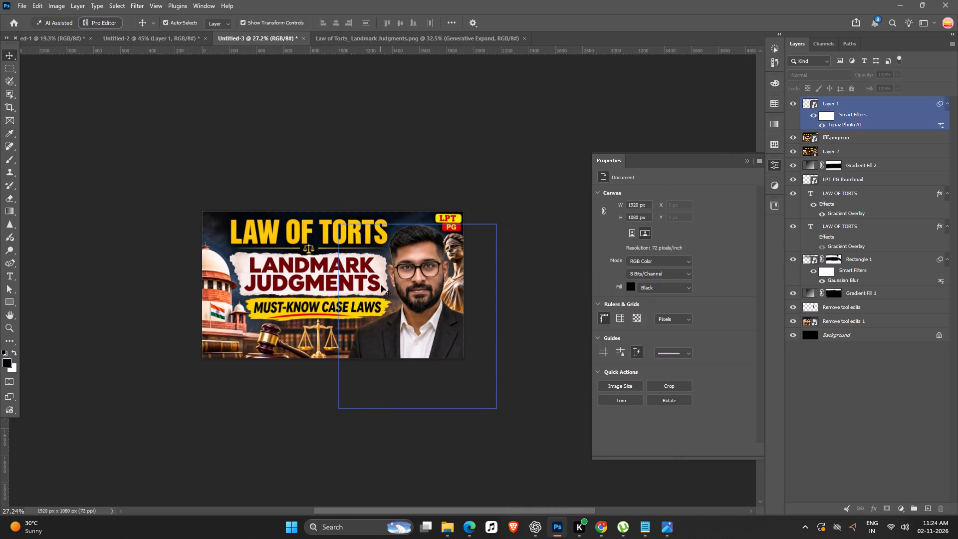
ctrl+scroll(400, 283, up, 4)
ctrl+scroll(419, 296, down, 1)
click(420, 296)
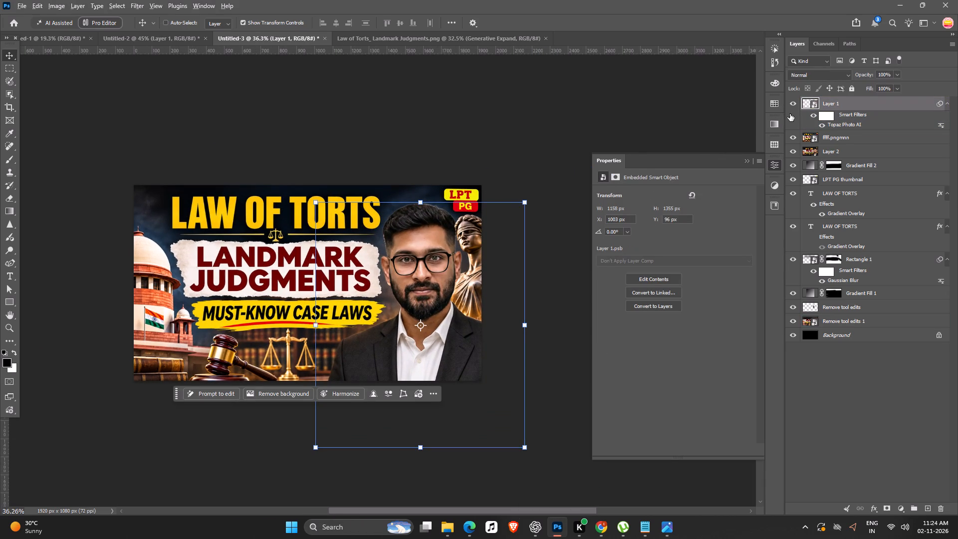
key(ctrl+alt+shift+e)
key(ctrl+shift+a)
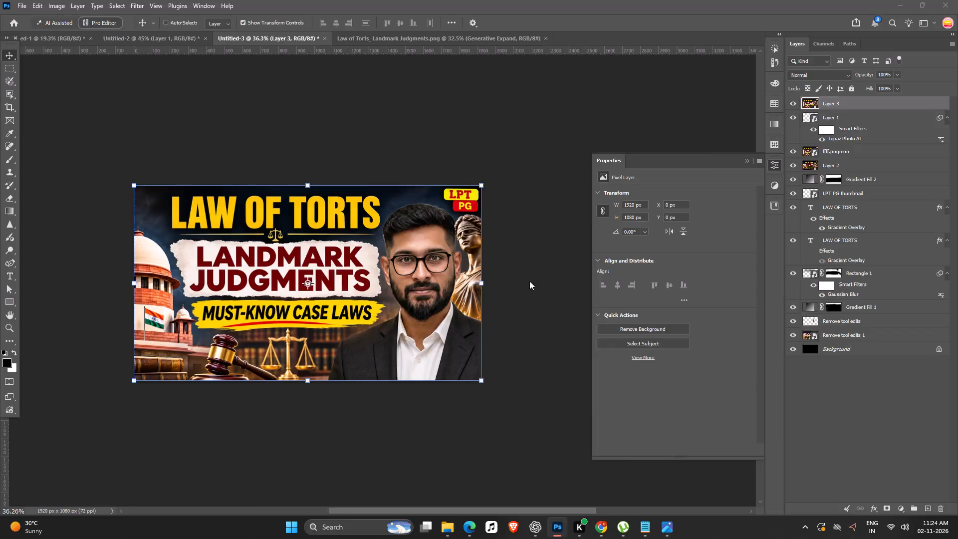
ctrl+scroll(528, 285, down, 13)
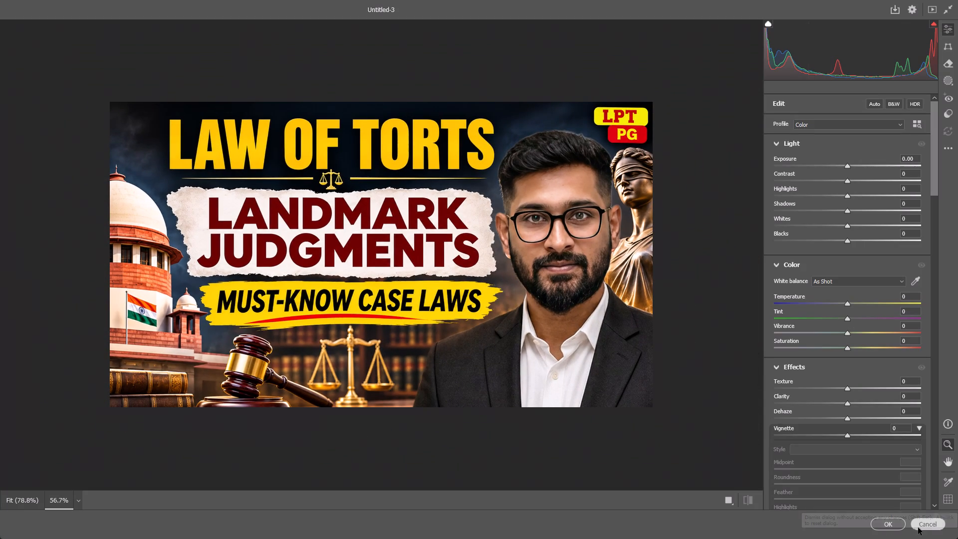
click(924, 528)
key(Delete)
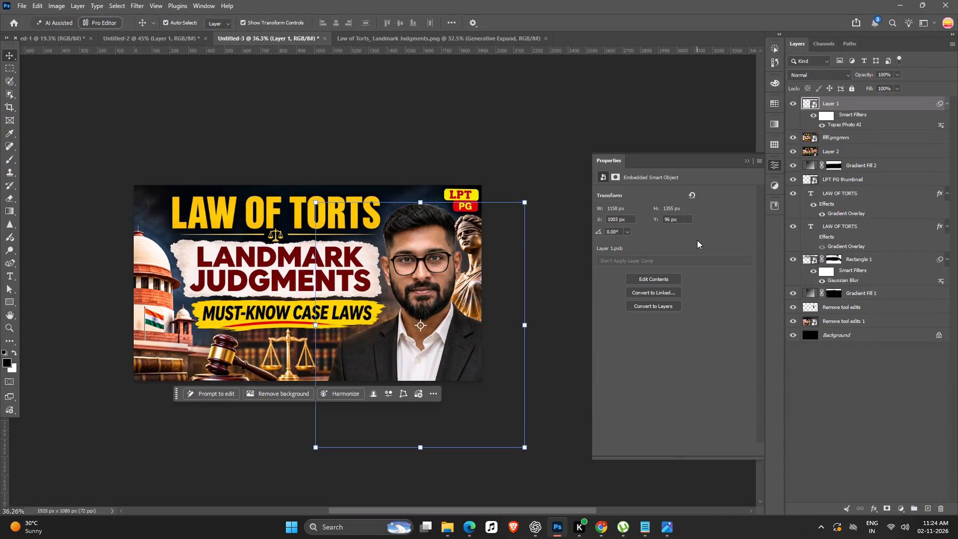
Nudge the Layer 1 portrait down to Y 109 px and deselect it.
scroll(374, 231, down, 1)
ctrl+scroll(347, 315, up, 5)
key(Down)
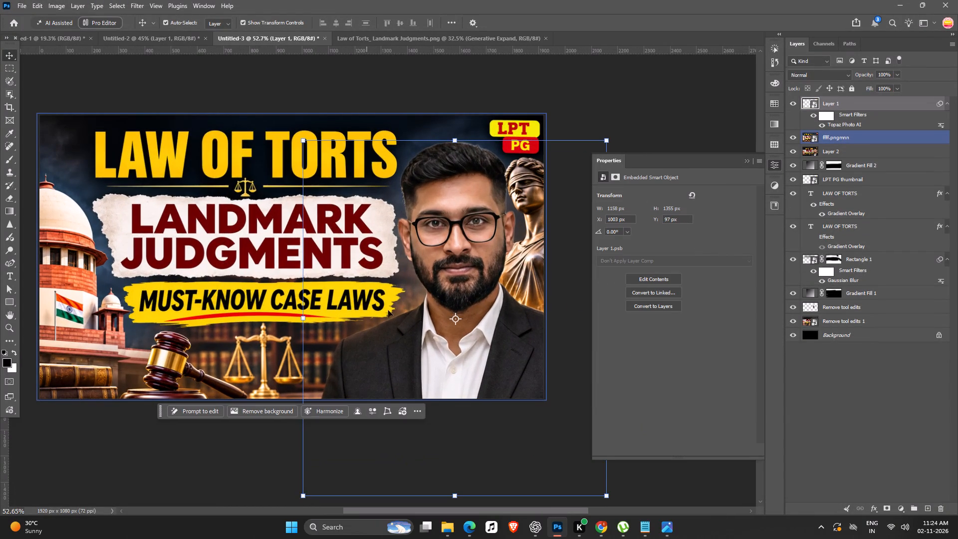
key(Down)
key(Down)
key(Down)
key(Down)
key(Down)
key(Down)
key(Down)
key(Down)
key(Down)
key(Down)
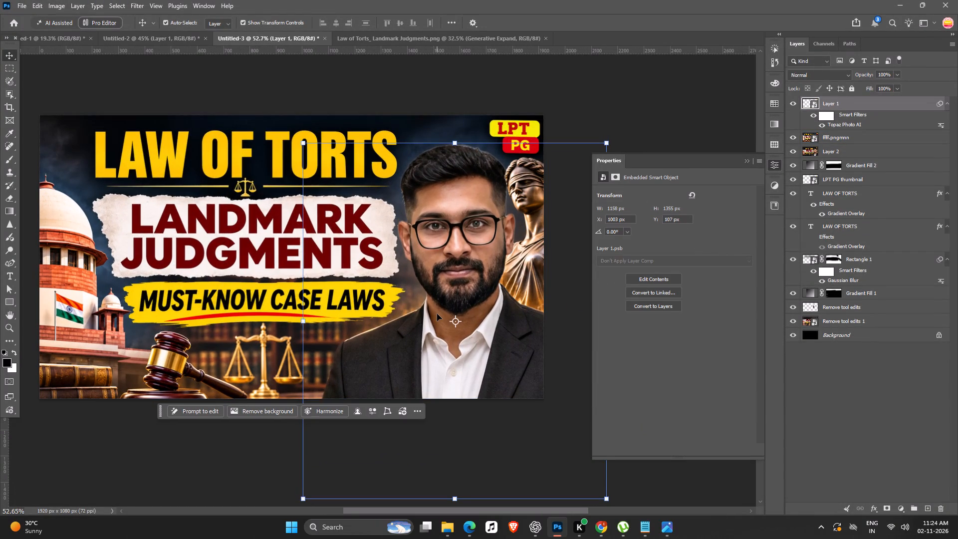
key(Down)
key(Down)
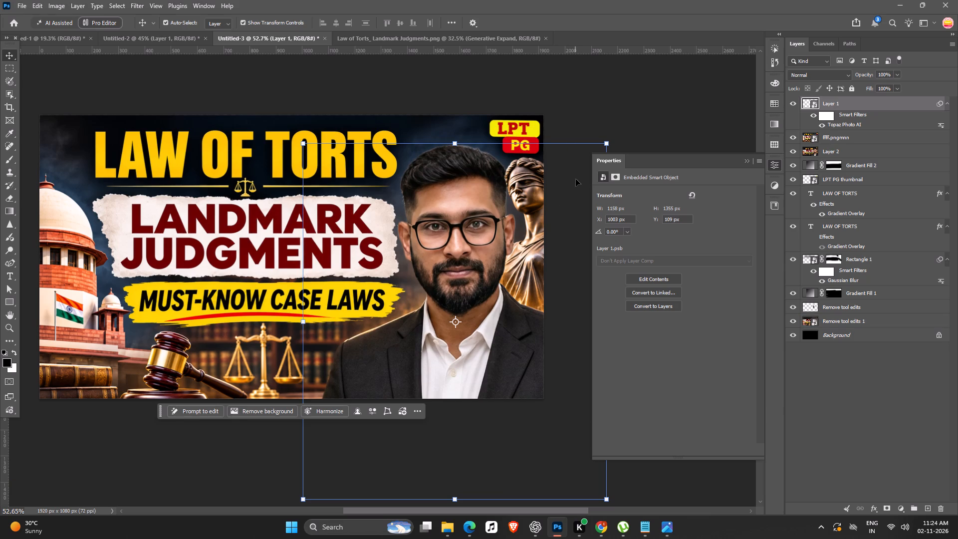
click(694, 102)
Add an empty layer directly above ffff.pngmnn and beneath the Layer 1 portrait, ready for the Brush tool.
ctrl+scroll(606, 153, down, 6)
key(space)
key(space)
click(411, 449)
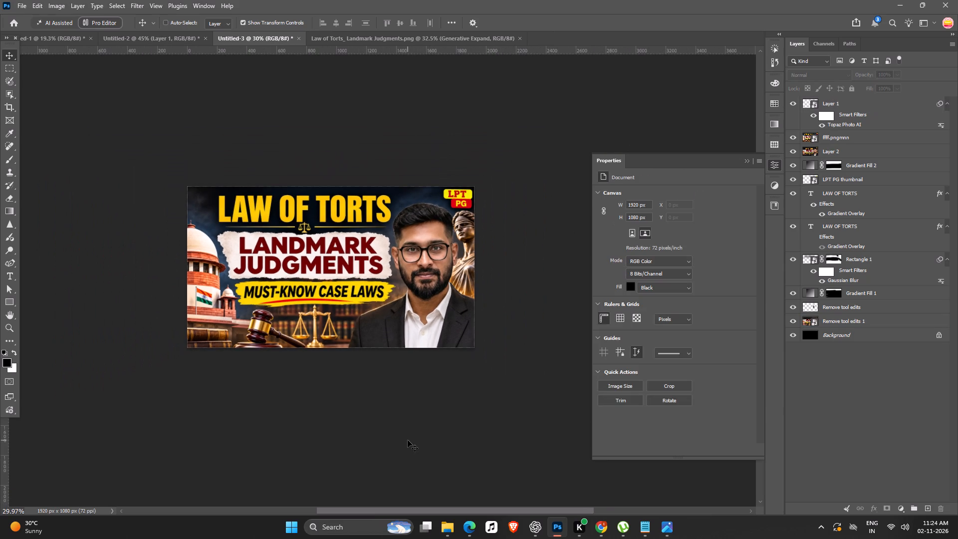
ctrl+scroll(408, 440, up, 5)
ctrl+scroll(408, 433, down, 1)
click(421, 357)
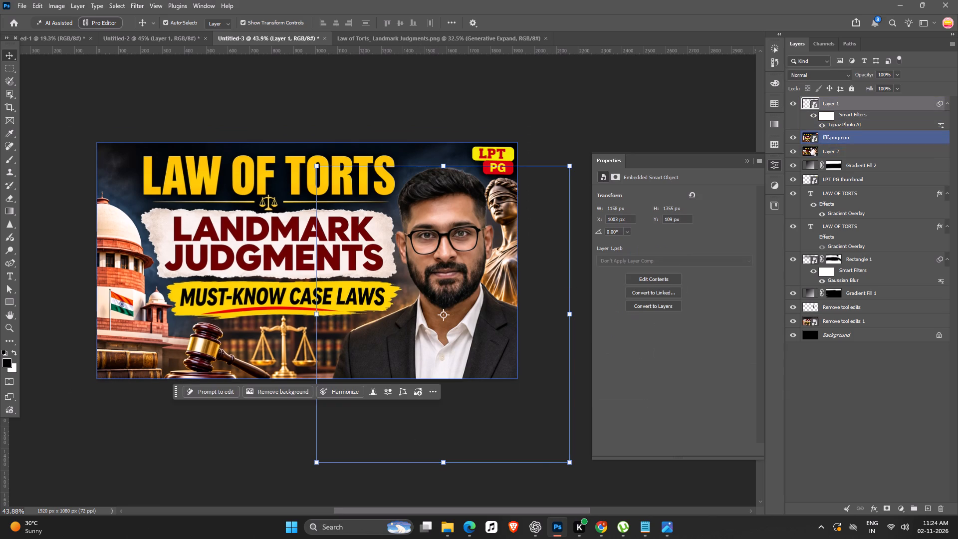
click(863, 141)
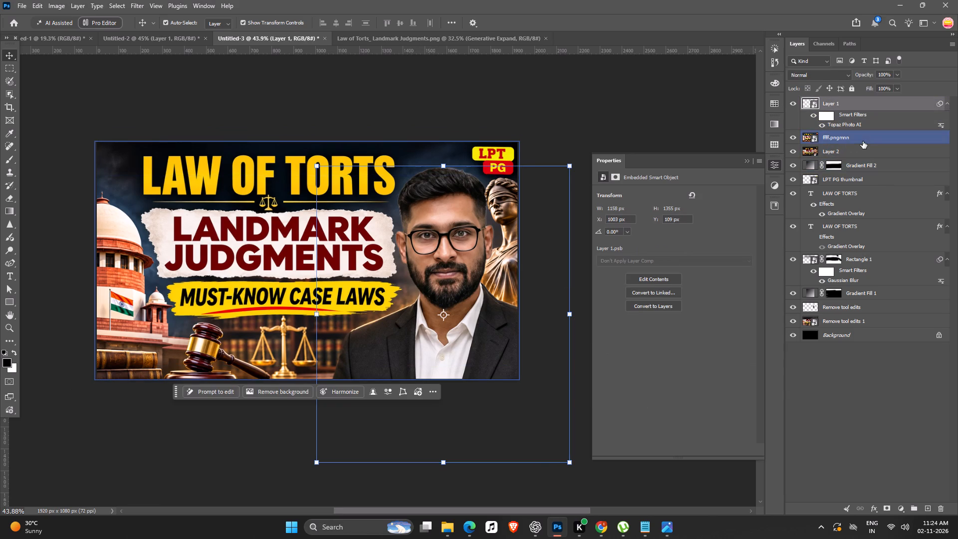
key(b)
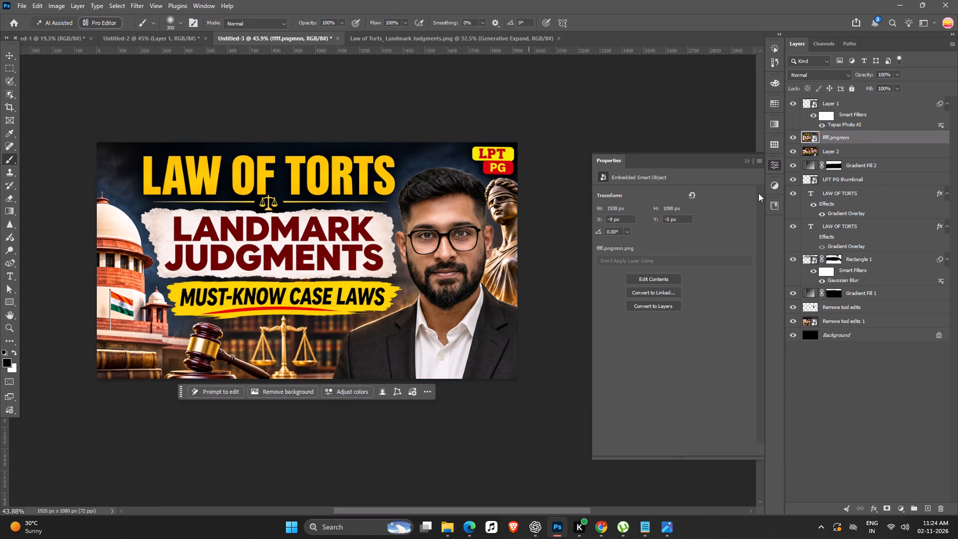
click(926, 510)
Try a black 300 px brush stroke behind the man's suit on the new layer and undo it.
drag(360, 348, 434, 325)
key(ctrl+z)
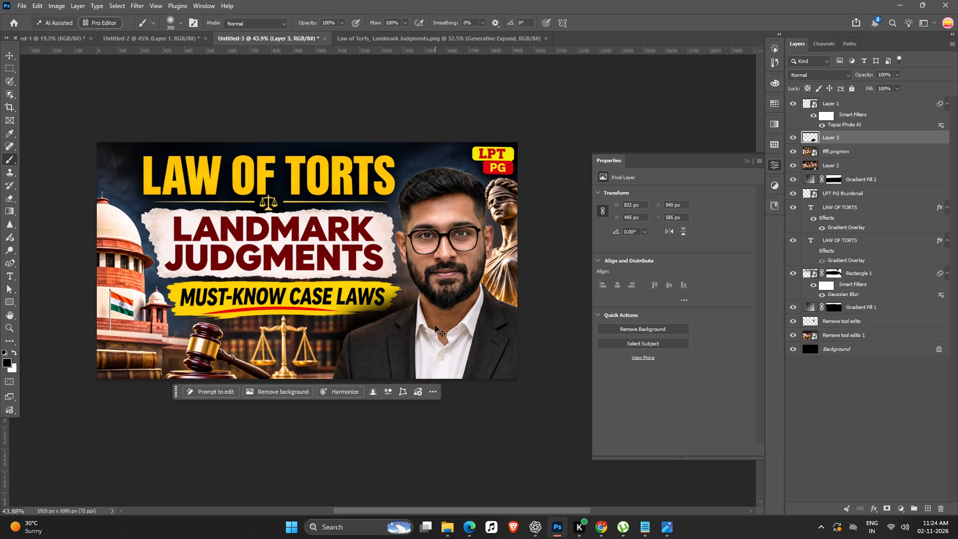
Paint black with a 100 px brush along the man's shoulder and suit edge on the empty layer beneath the Layer 1 portrait.
ctrl+scroll(388, 328, up, 6)
key(bracketleft)
key(bracketleft)
key(bracketleft)
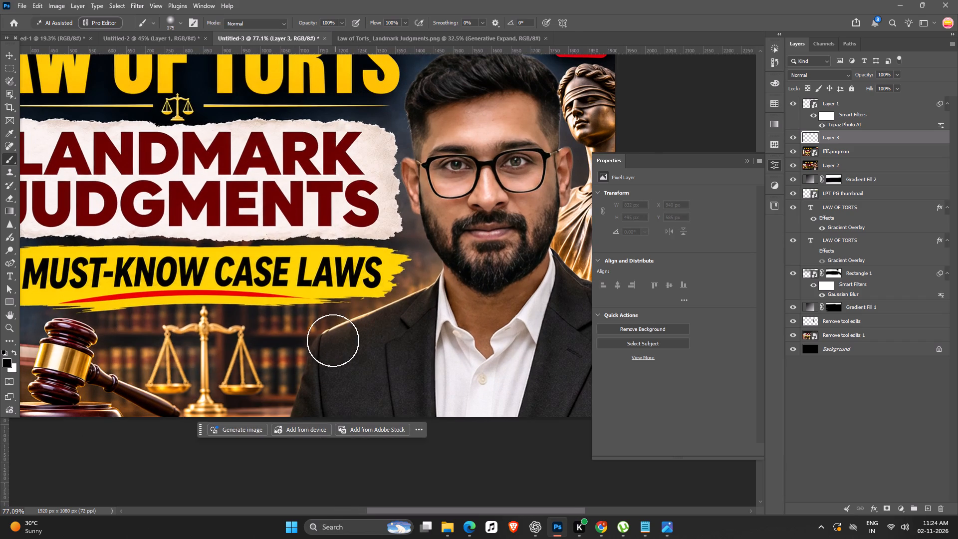
key(bracketleft)
text([[)
drag(331, 338, 445, 298)
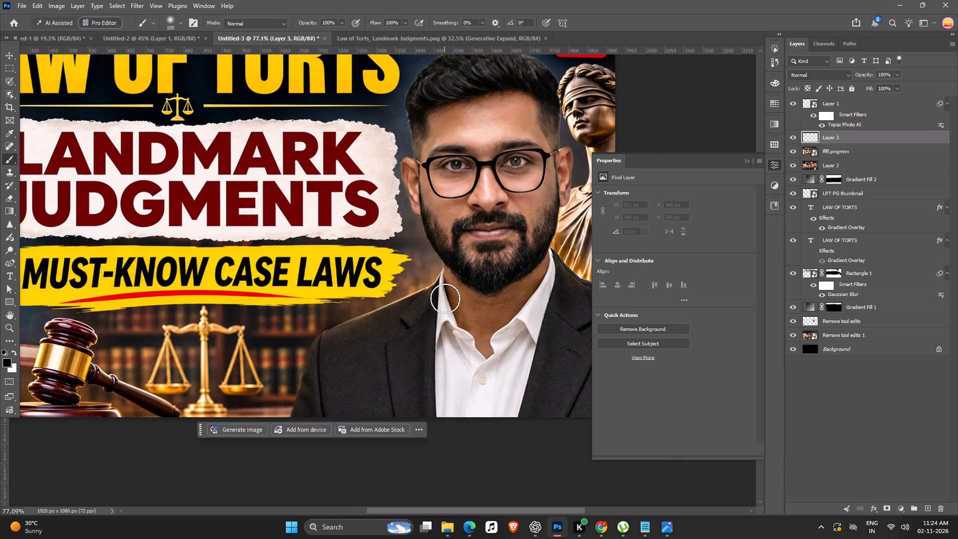
drag(445, 298, 294, 379)
ctrl+scroll(466, 354, down, 5)
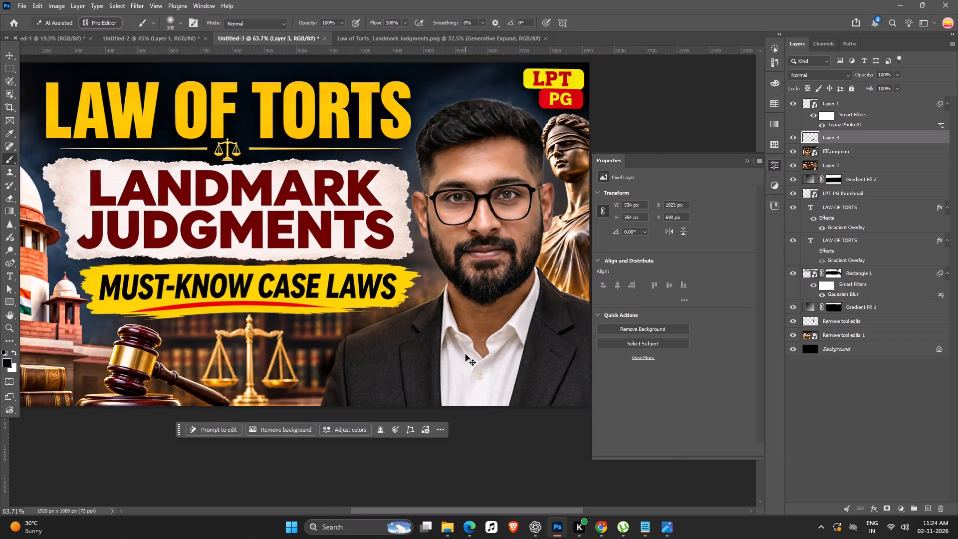
Nudge the Layer 1 portrait up and slightly right to X 1006 px, Y 101 px using the Move tool.
ctrl+scroll(466, 354, down, 2)
key(space)
key(space)
key(space)
drag(463, 358, 447, 363)
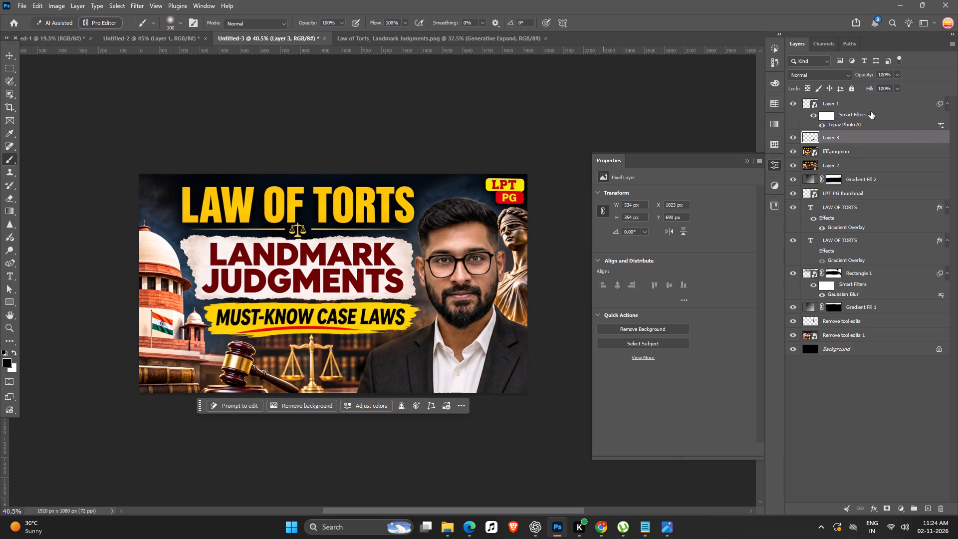
ctrl+scroll(486, 315, up, 4)
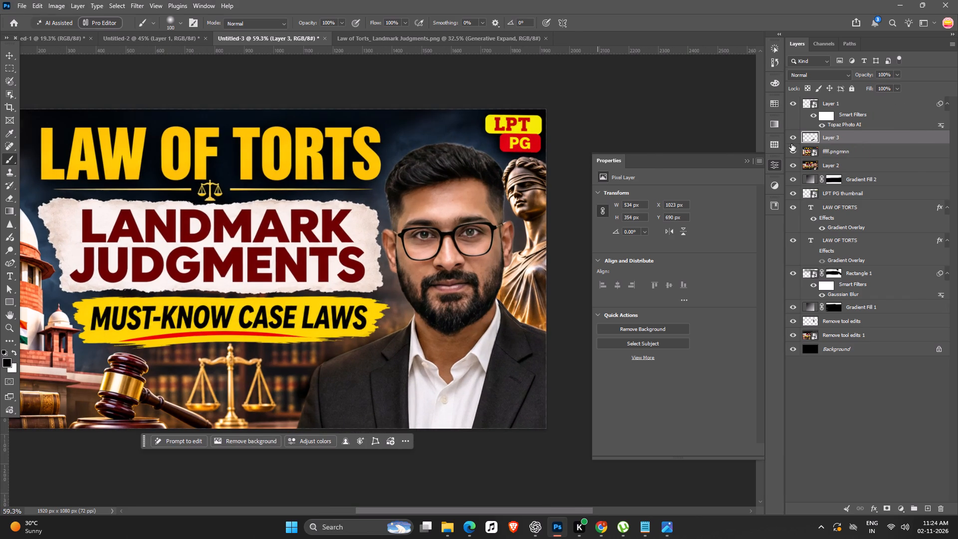
click(863, 102)
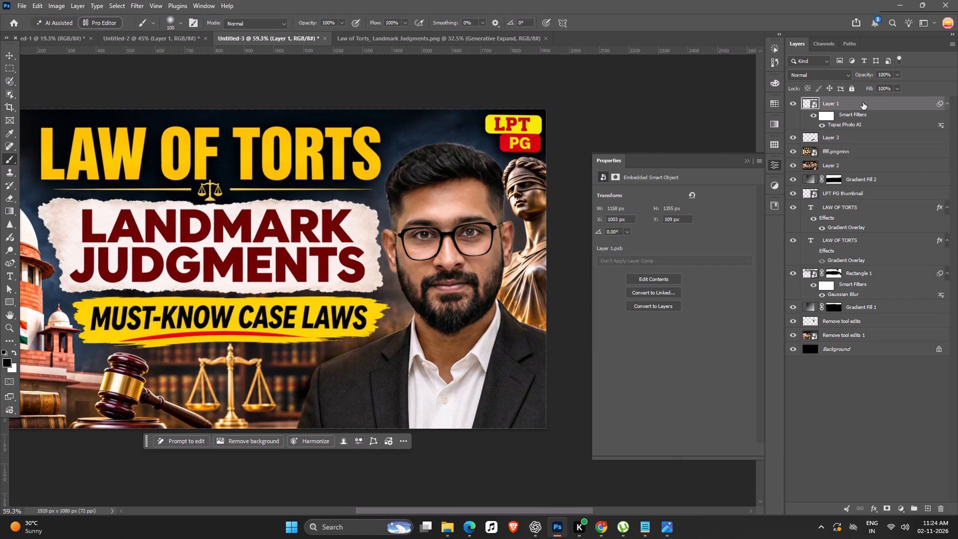
key(shift+Up)
click(865, 113)
key(Right)
key(Down)
key(Right)
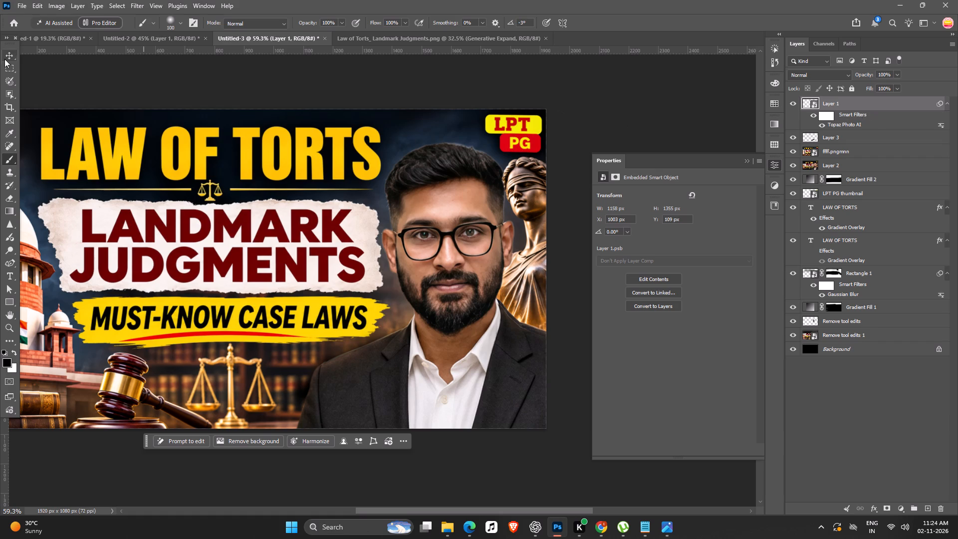
click(7, 57)
key(Up)
key(Up)
key(Up)
key(Right)
key(Right)
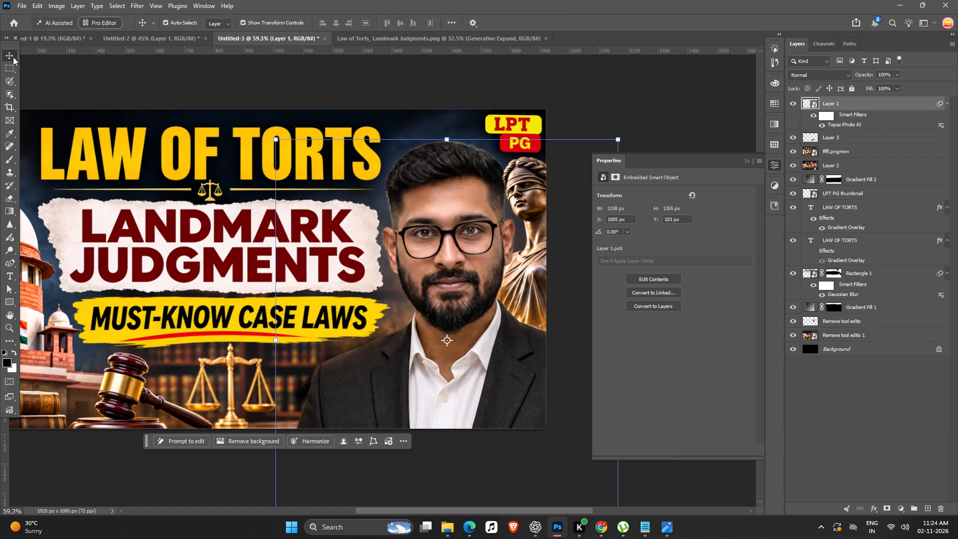
key(Right)
key(Up)
key(Right)
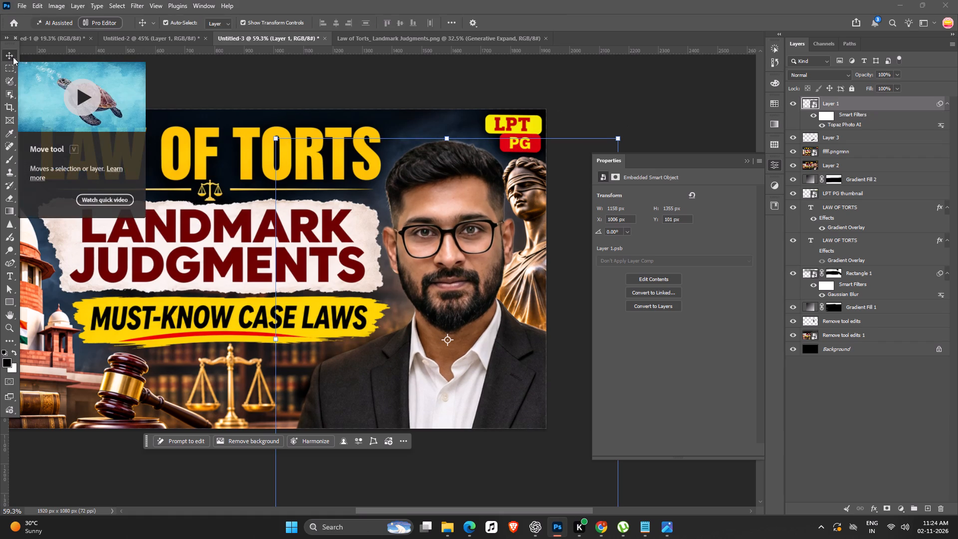
Reposition the Layer 1 portrait at X 1009 px, Y 104 px and deselect it.
key(Down)
key(Down)
key(Down)
key(Down)
click(423, 232)
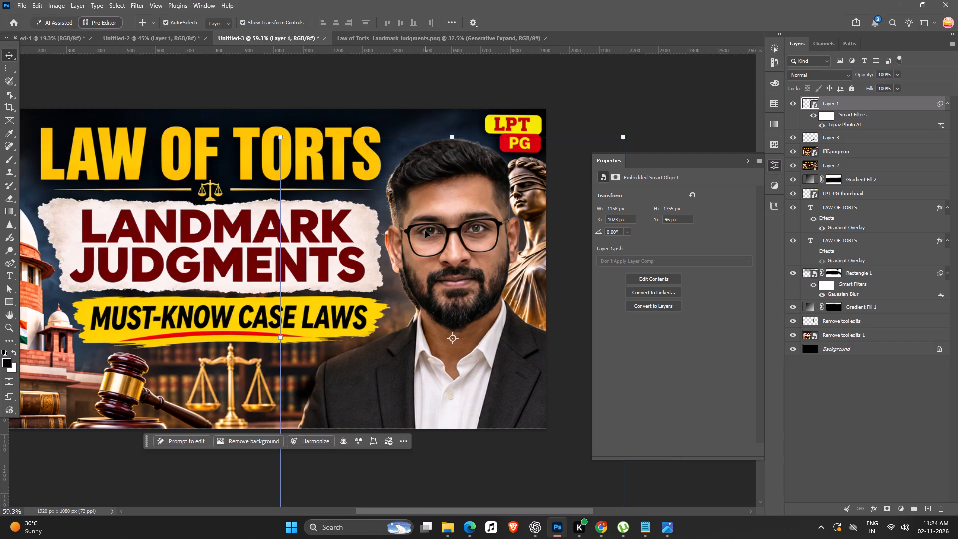
key(shift+Left)
key(shift+Down)
key(shift+Down)
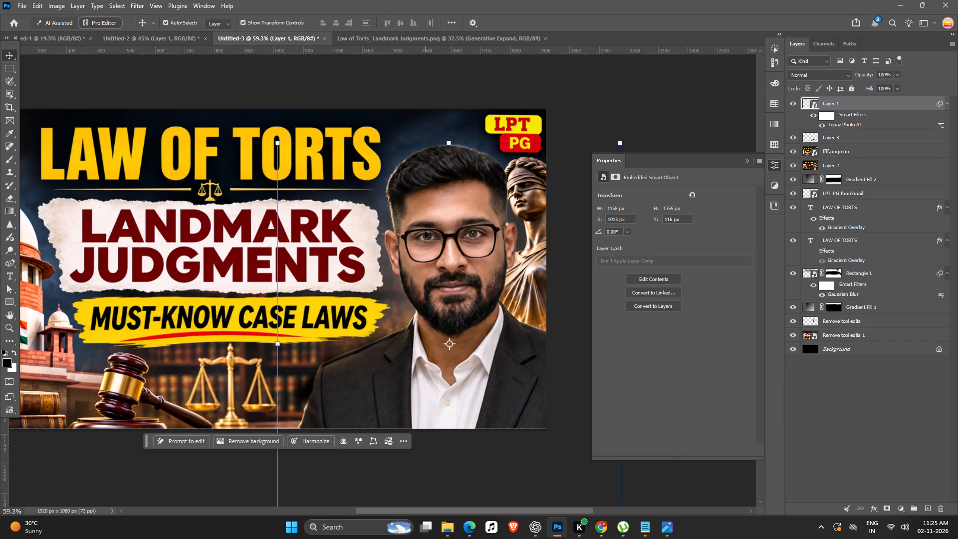
key(Up)
key(Left)
key(Left)
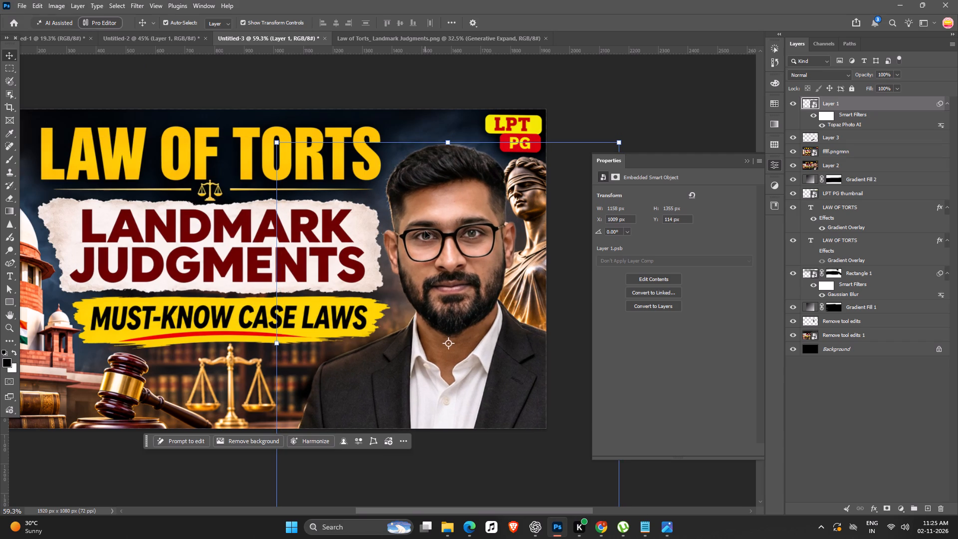
key(Up)
key(Up)
key(Up)
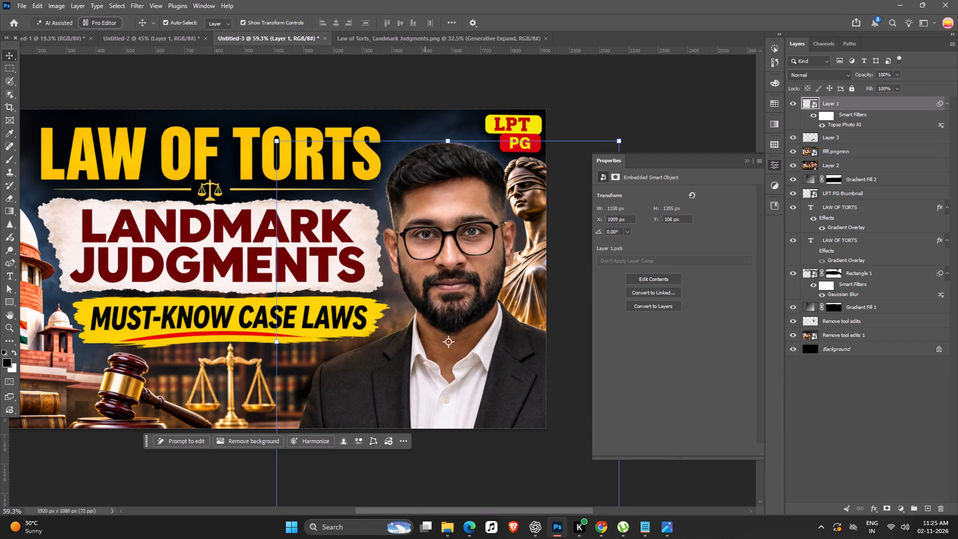
key(Up)
key(Up)
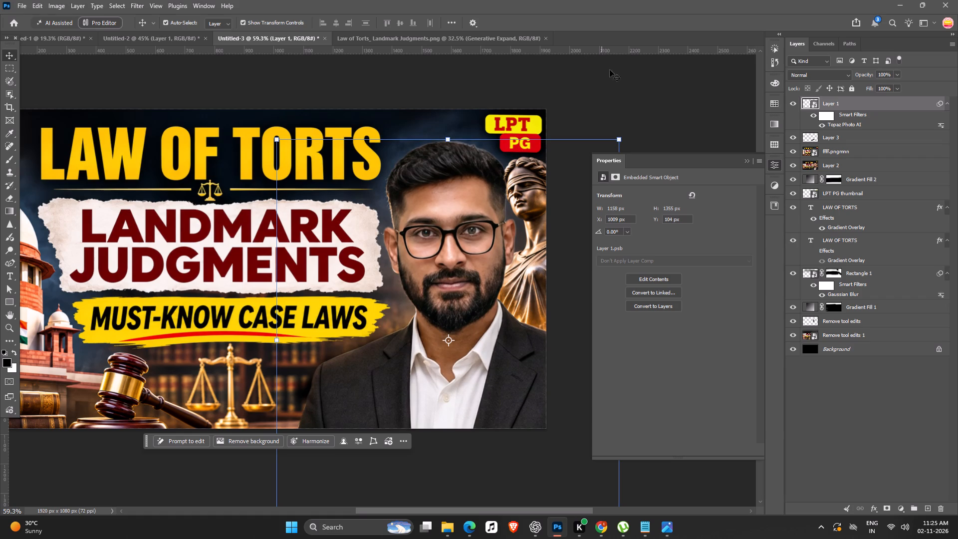
click(680, 86)
Examine how the repositioned portrait and the dark paint behind it blend with the thumbnail.
ctrl+scroll(618, 245, down, 7)
key(space)
drag(434, 362, 431, 368)
ctrl+scroll(431, 369, up, 5)
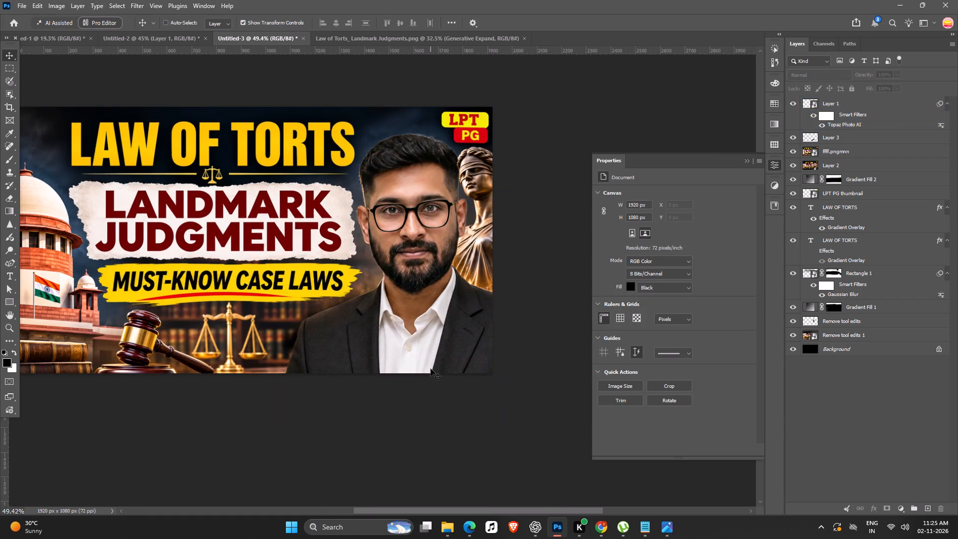
key(space)
key(space)
key(space)
key(space)
key(space)
key(space)
key(space)
drag(431, 369, 422, 409)
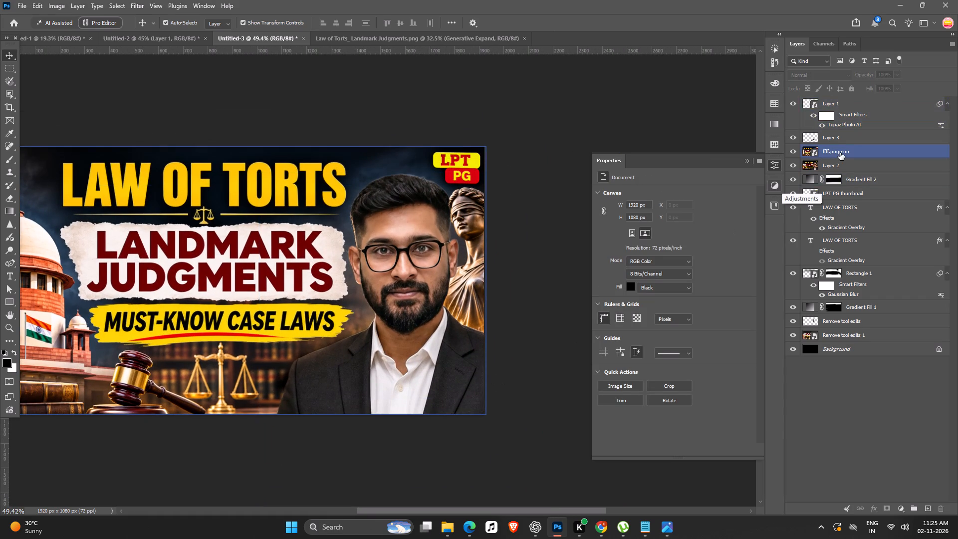
Add an empty layer above the Layer 1 portrait, ready for the Brush tool.
click(859, 101)
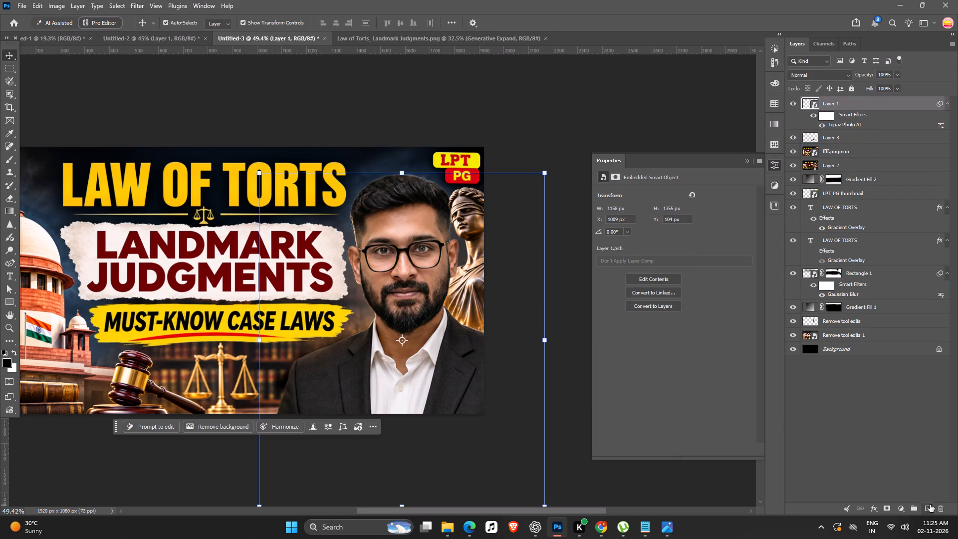
click(930, 505)
key(b)
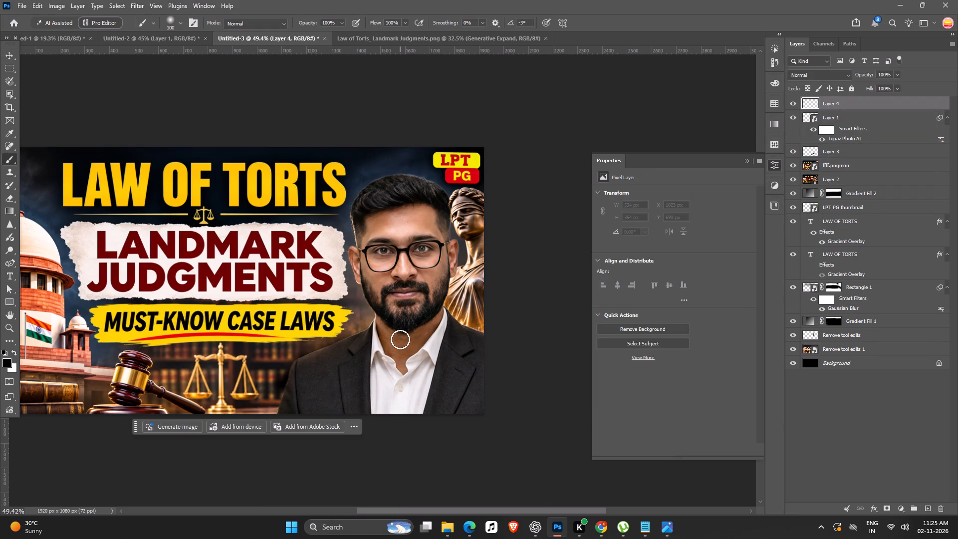
Dab black over the suit with a 600 px brush on the new layer and move that layer beneath the Layer 1 portrait.
key(bracketright)
text(]])
key(bracketright)
key(bracketright)
key(bracketright)
key(bracketright)
key(bracketright)
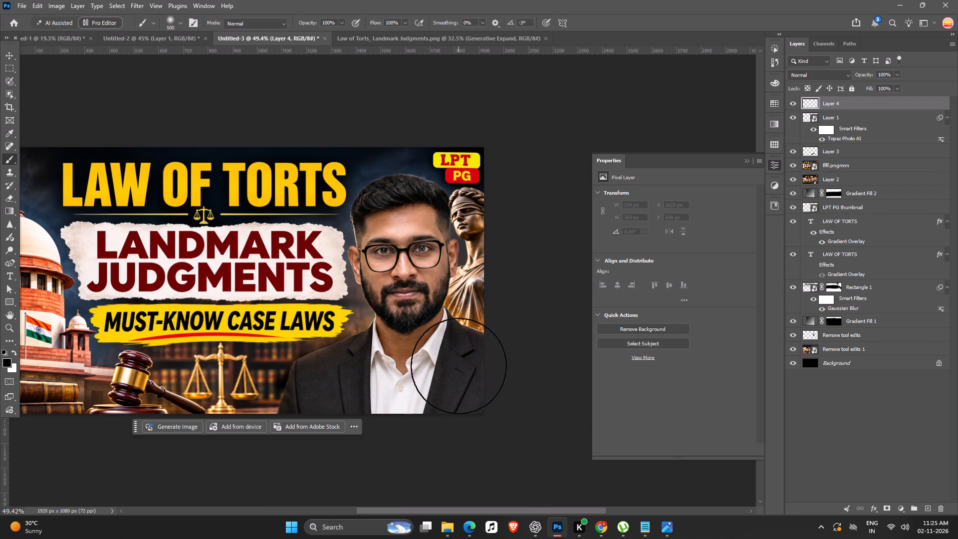
key(bracketright)
click(458, 363)
click(382, 372)
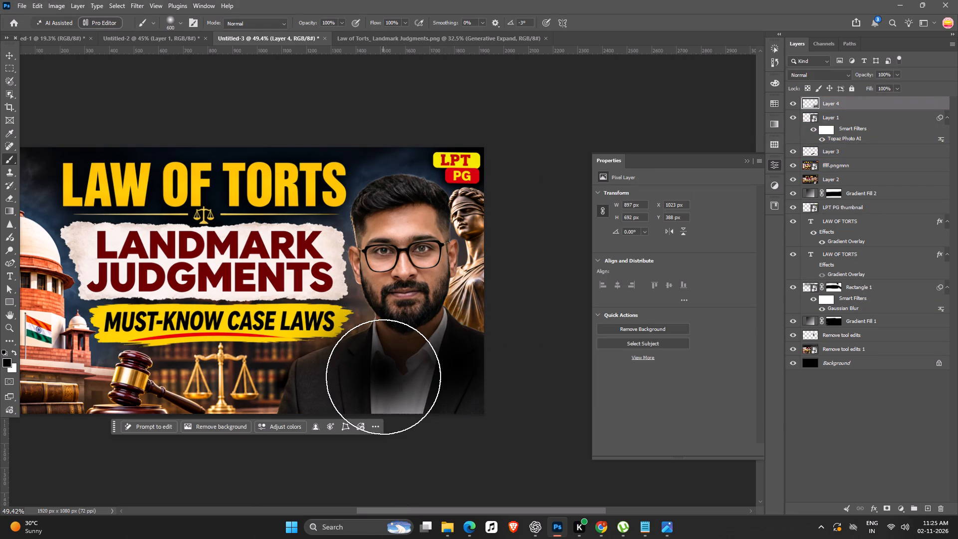
key(ctrl+bracketleft)
Darken the lower part of the statue beside the man's shoulder with a black 300 px brush.
key(bracketleft)
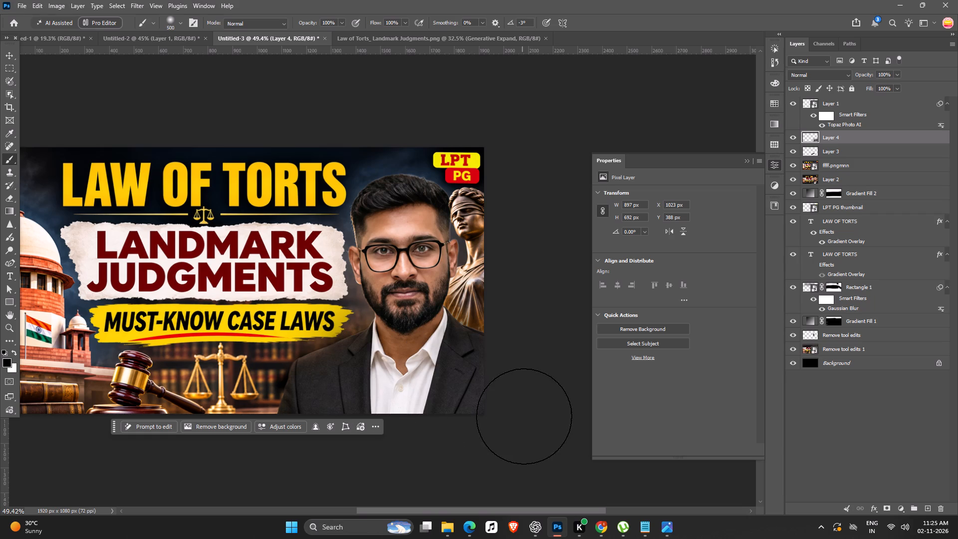
key(bracketleft)
key(bracketleft)
click(474, 340)
drag(447, 326, 523, 395)
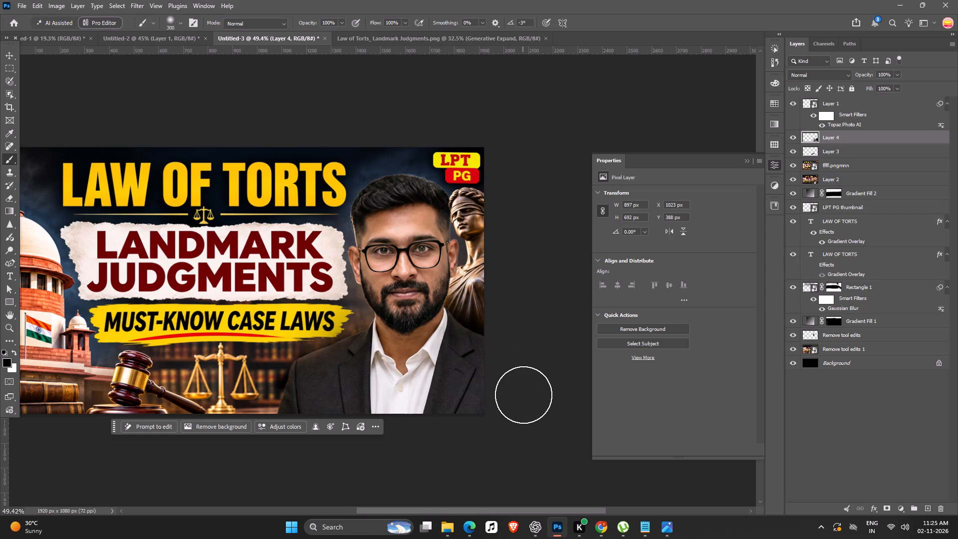
Brush 500 px black strokes behind the suit and across its lower edge to deepen the shadow around the man.
key(bracketright)
key(bracketright)
drag(462, 363, 416, 385)
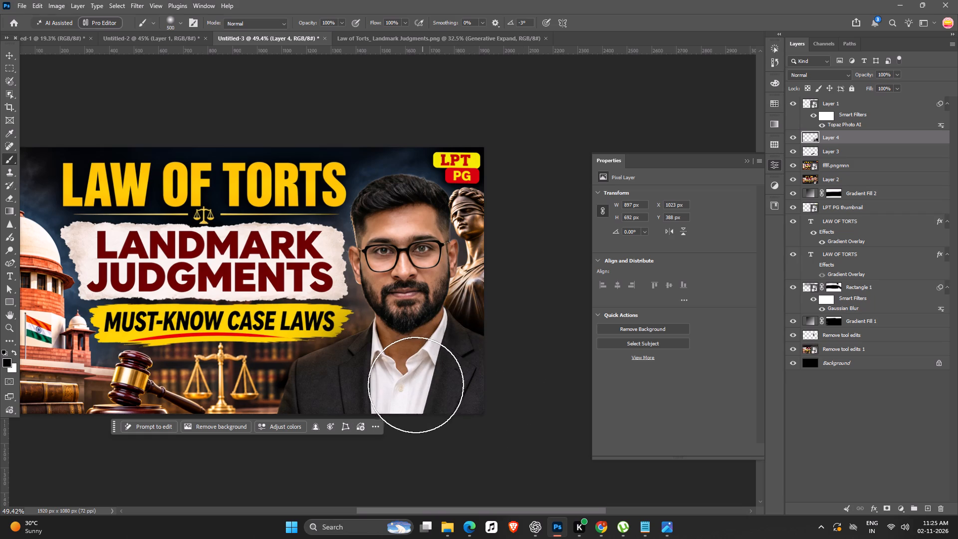
drag(416, 385, 385, 385)
drag(382, 375, 382, 385)
drag(381, 384, 355, 400)
drag(347, 393, 345, 404)
drag(341, 396, 341, 402)
drag(337, 395, 332, 416)
drag(328, 406, 328, 413)
Add a mask to the shadow layer and paint black at 150 px to clear the shadow from the end of the yellow banner.
click(881, 513)
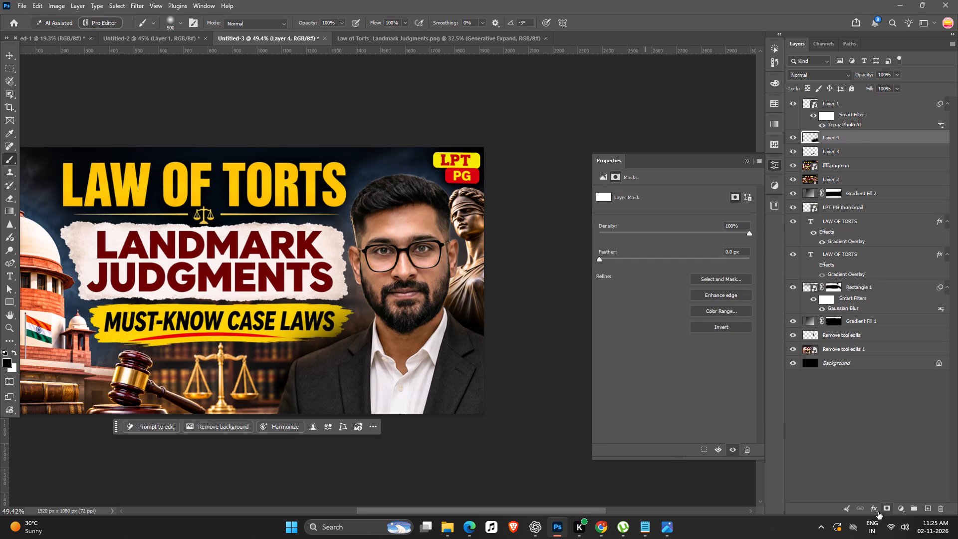
key(bracketleft)
key(bracketleft)
key(bracketleft)
key(bracketleft)
key(bracketleft)
key(bracketleft)
key(bracketleft)
key(bracketleft)
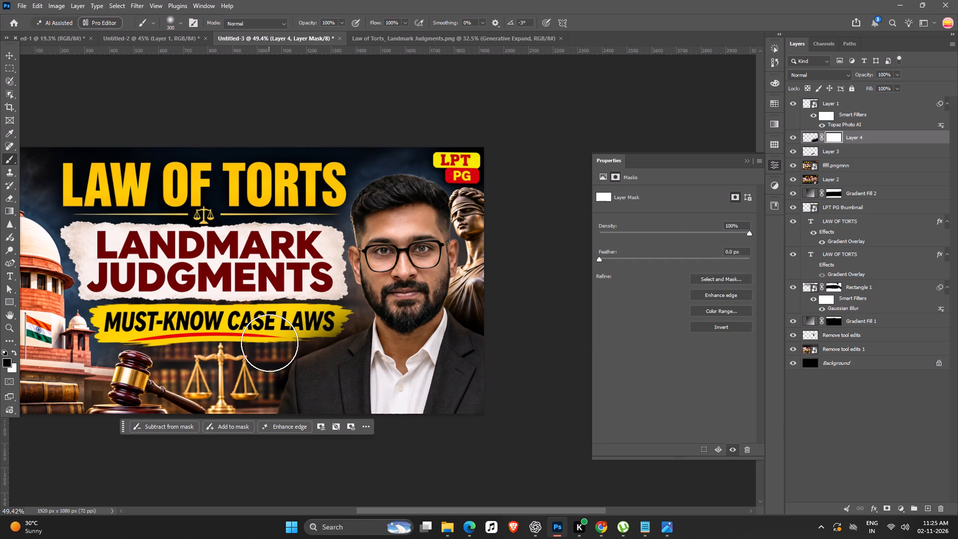
key(x)
drag(310, 327, 345, 314)
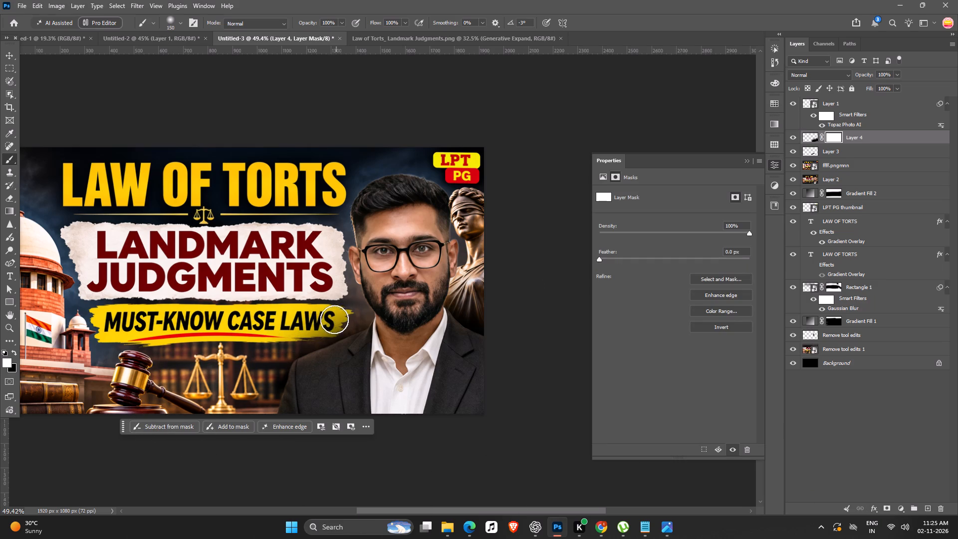
key(x)
drag(327, 321, 288, 321)
Stamp all visible layers into a new merged layer above the Layer 1 portrait.
ctrl+scroll(429, 389, down, 6)
ctrl+scroll(430, 392, up, 1)
click(920, 107)
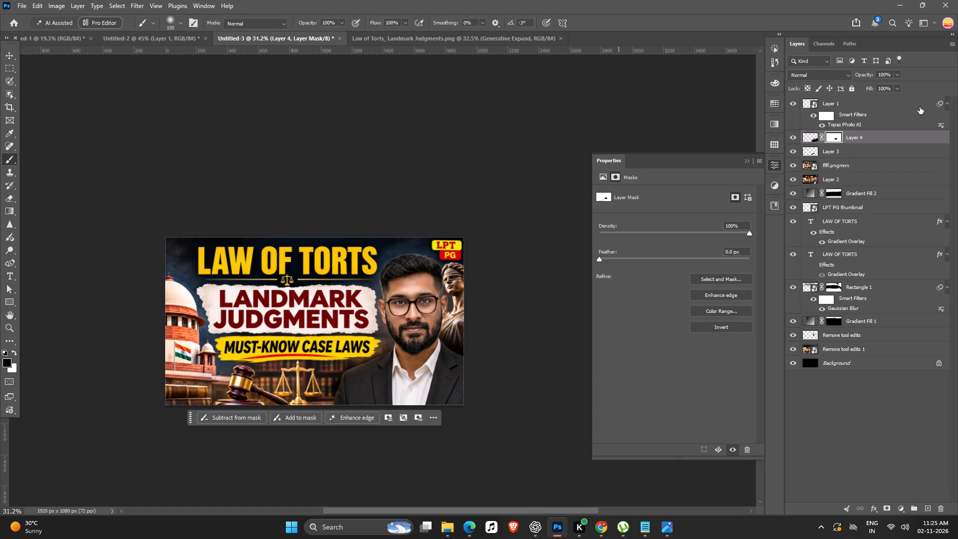
key(ctrl+alt+shift+e)
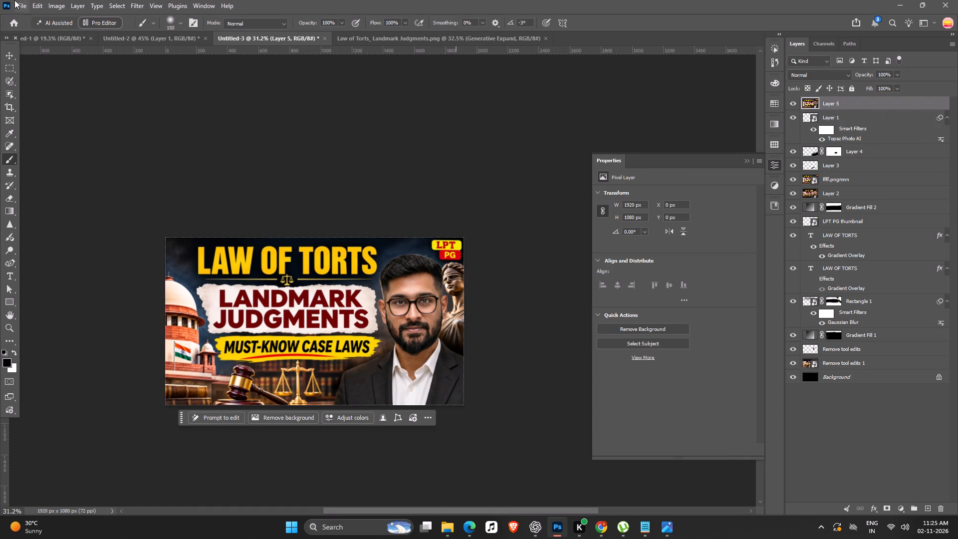
Apply the Camera Raw filter to the merged layer with Clarity raised to about +7.
key(ctrl+shift+a)
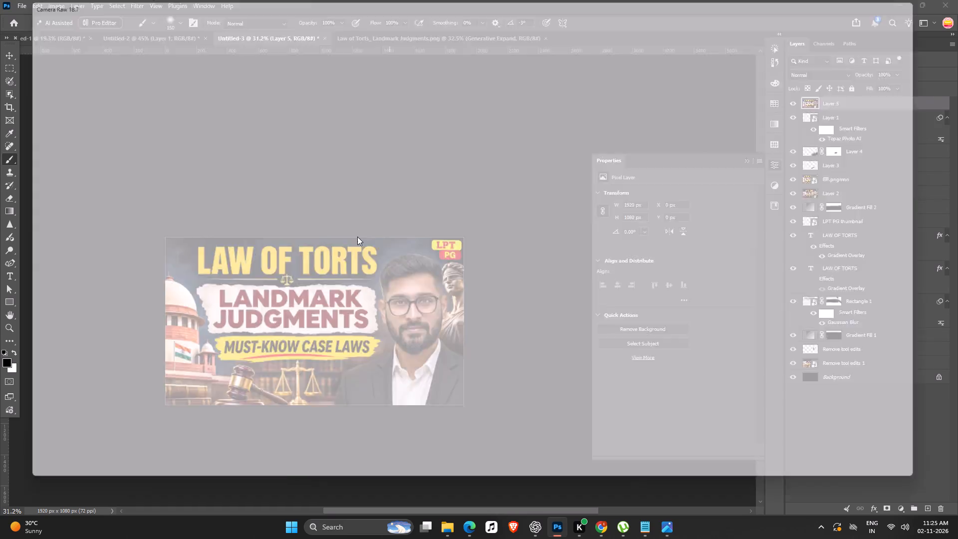
ctrl+scroll(429, 400, down, 13)
drag(850, 403, 855, 402)
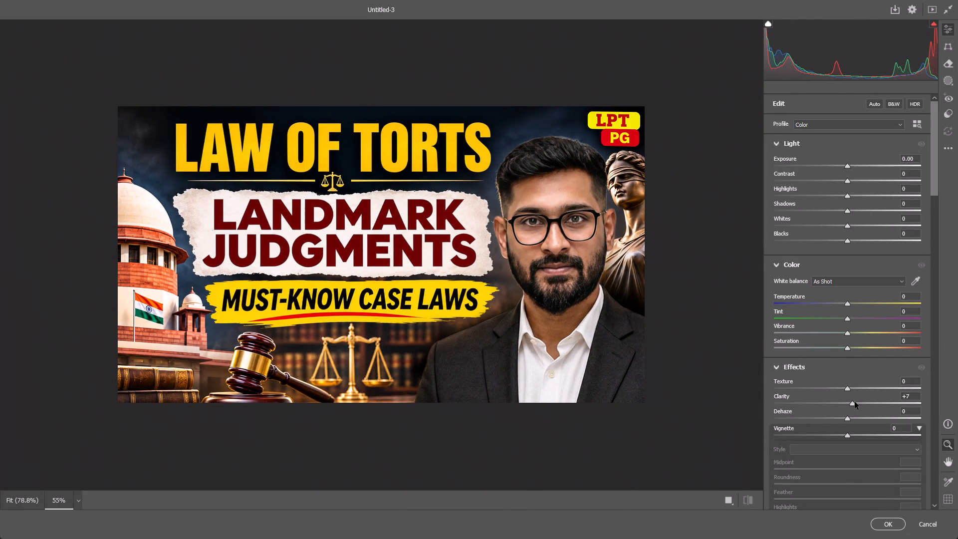
drag(855, 402, 854, 402)
key(Return)
Export the 1920 x 1080 px thumbnail as a JPG at the highest quality.
key(space)
key(space)
key(space)
drag(278, 340, 281, 324)
key(ctrl+alt+shift+w)
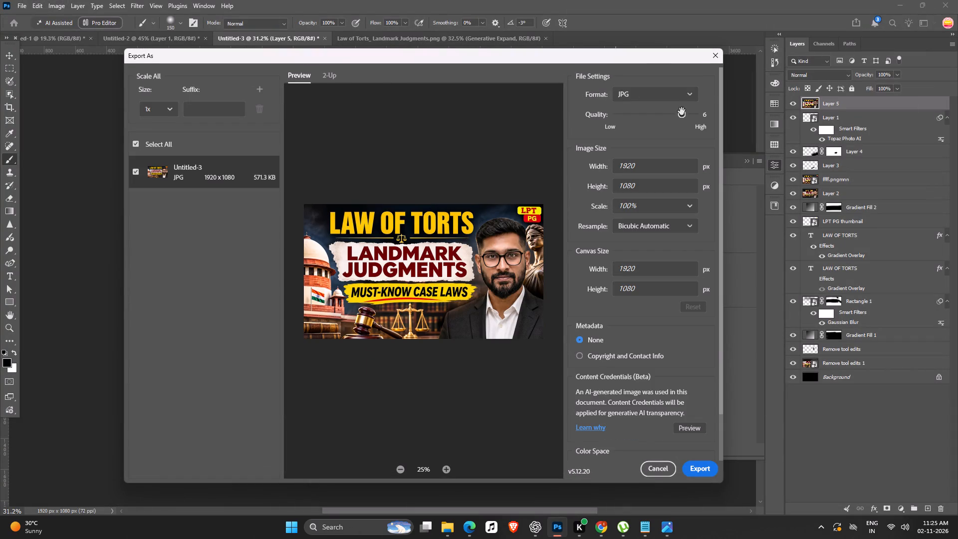
drag(682, 111, 704, 116)
click(701, 471)
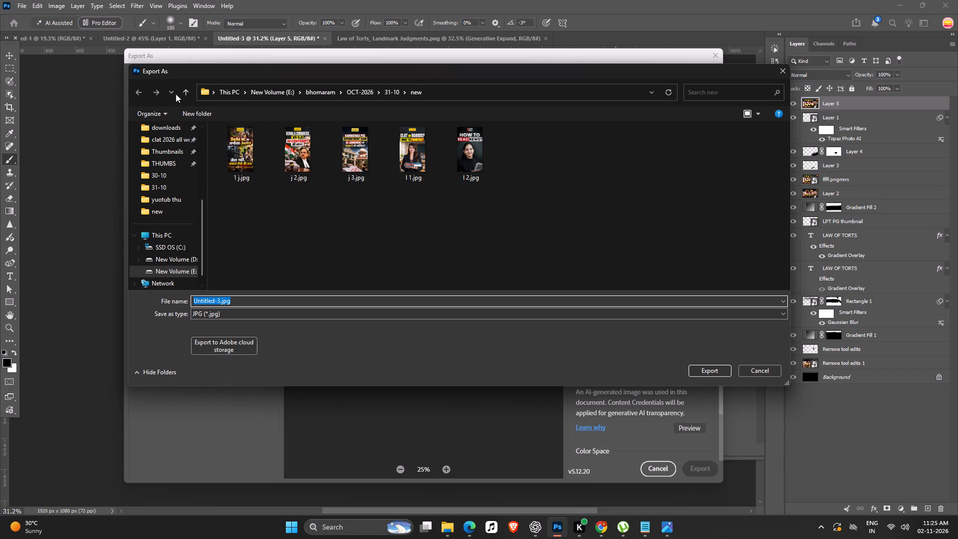
Create a new folder named "11 de" inside the bhomaram folder on New Volume (E:) while choosing the export location.
click(181, 90)
scroll(158, 233, down, 10)
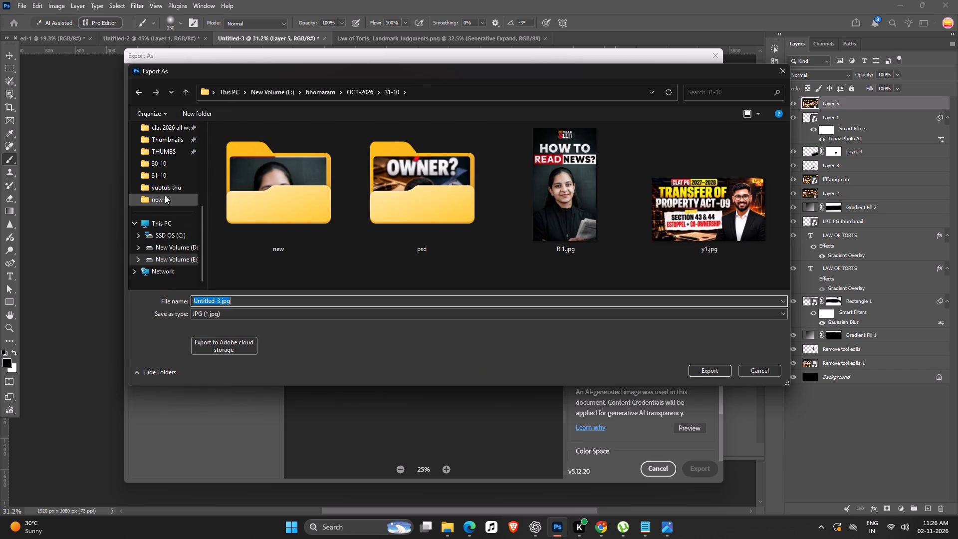
double_click(164, 172)
click(186, 88)
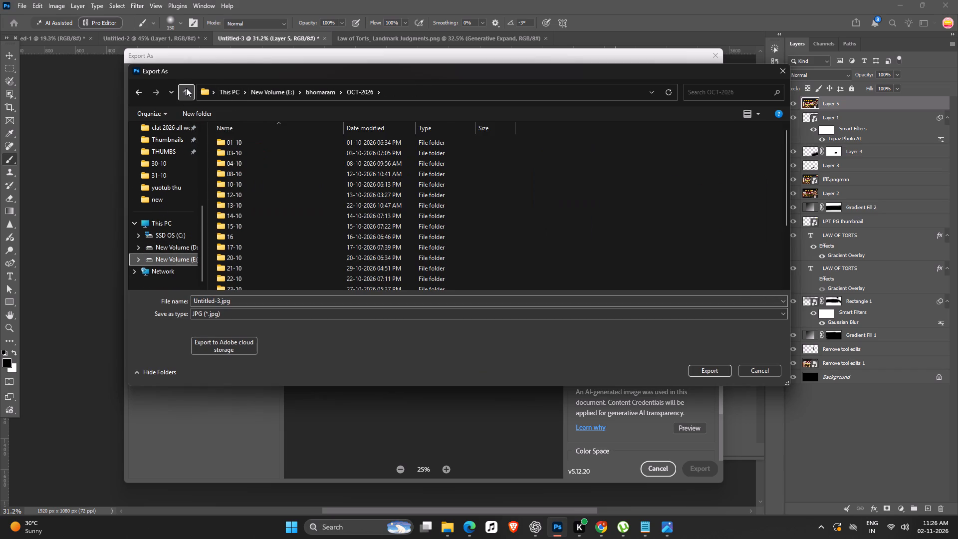
scroll(293, 261, down, 8)
click(188, 92)
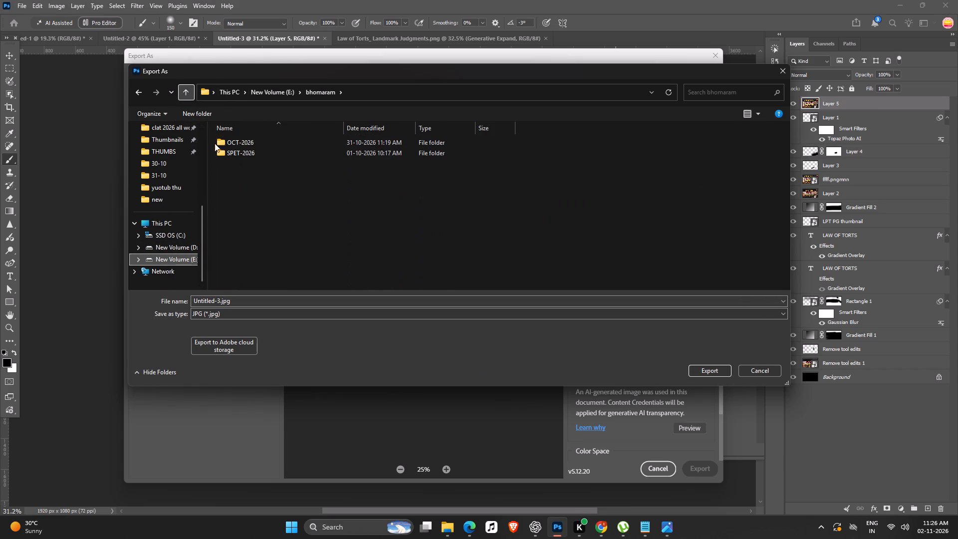
click(193, 117)
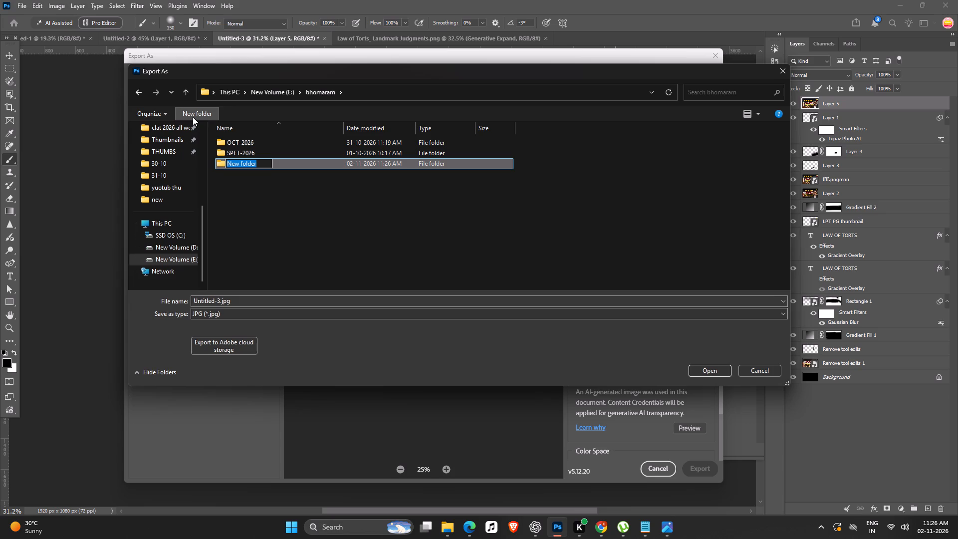
key(BackSpace)
key(BackSpace)
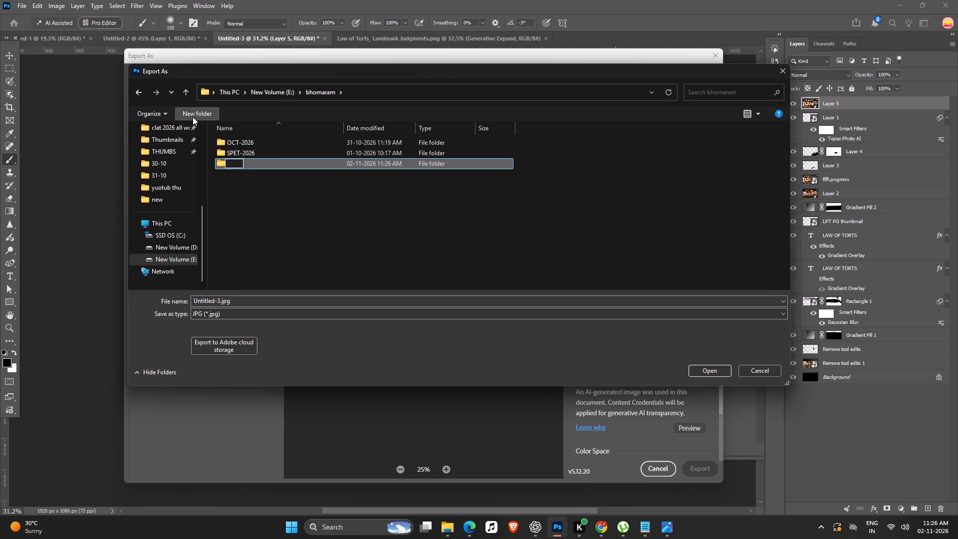
text(11)
key(space)
text(de)
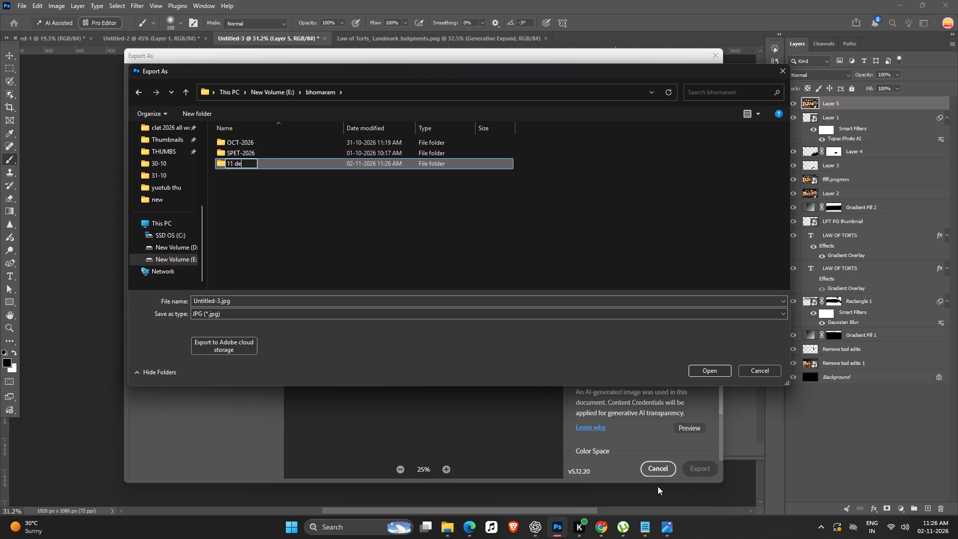
Check the current month in the system calendar and dismiss the Snipping Tool notification.
click(938, 527)
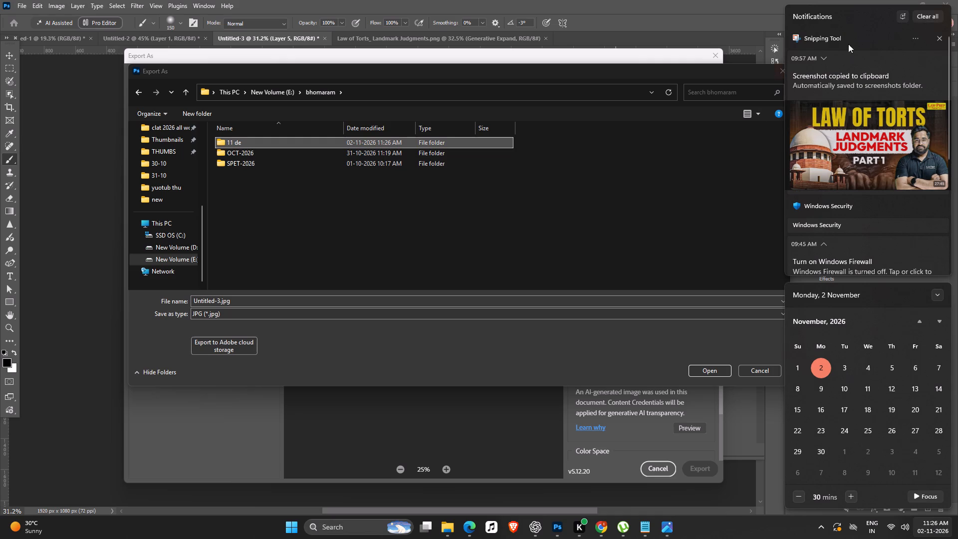
click(942, 37)
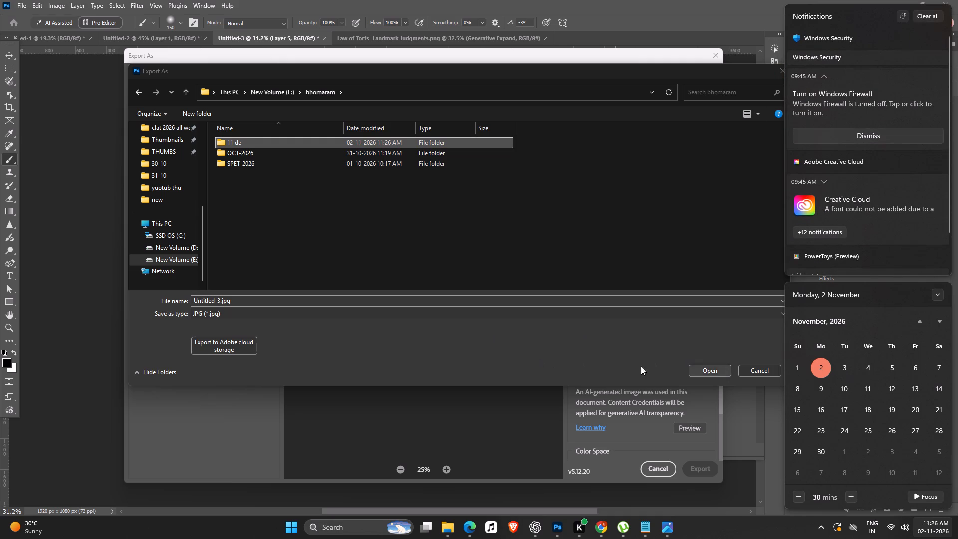
Name the exported thumbnail 1.jpg and save it in the bhomaram folder.
click(222, 295)
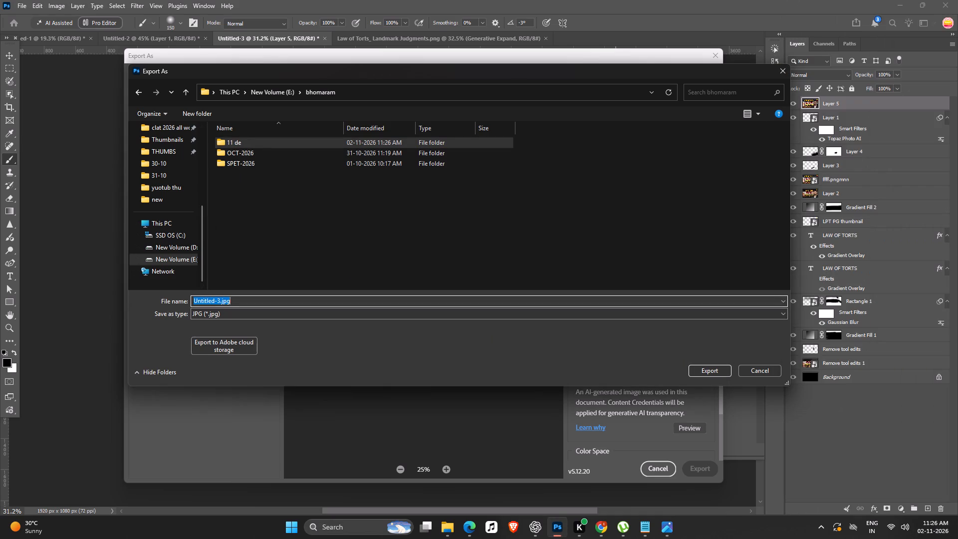
click(217, 299)
drag(220, 300, 148, 305)
key(BackSpace)
key(1)
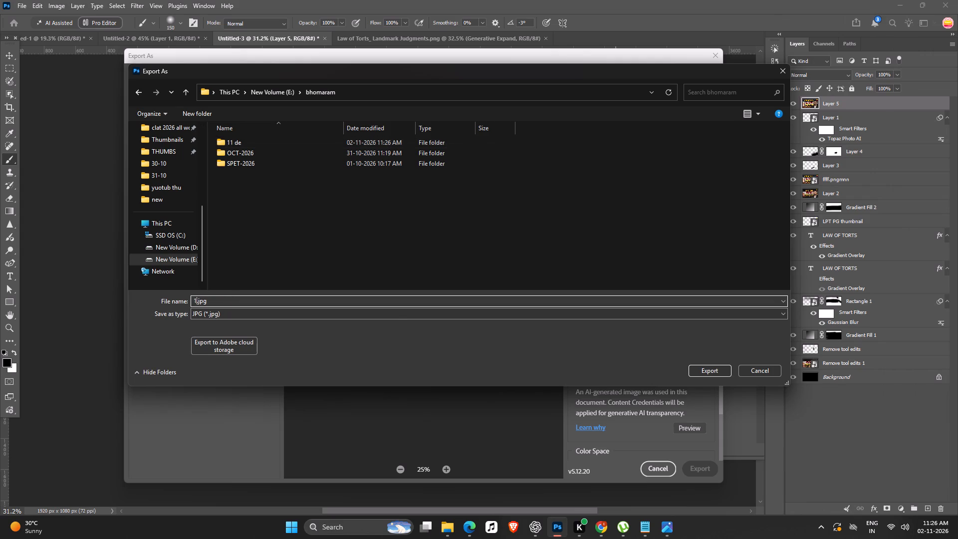
key(Return)
Switch to File Explorer and open the bhomaram folder on New Volume (E:).
click(603, 527)
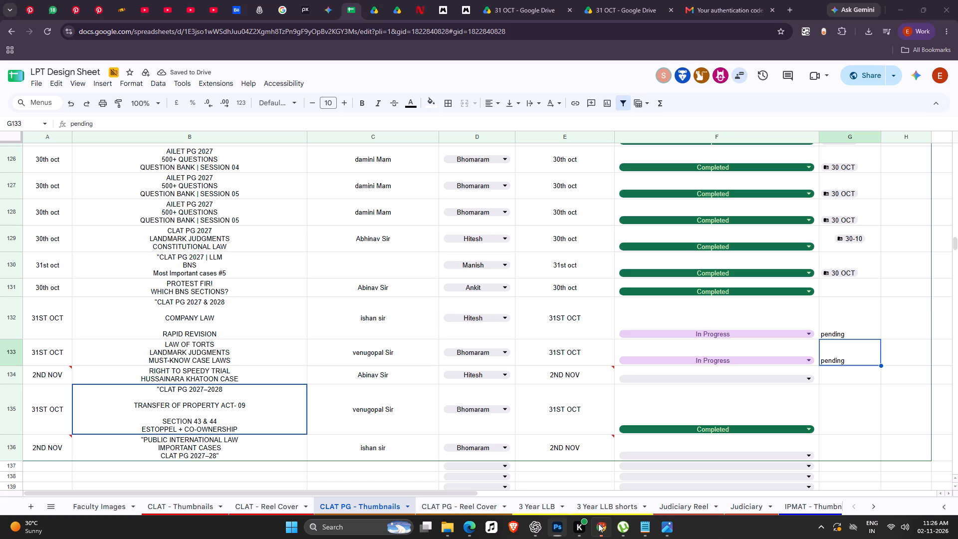
click(442, 526)
double_click(46, 290)
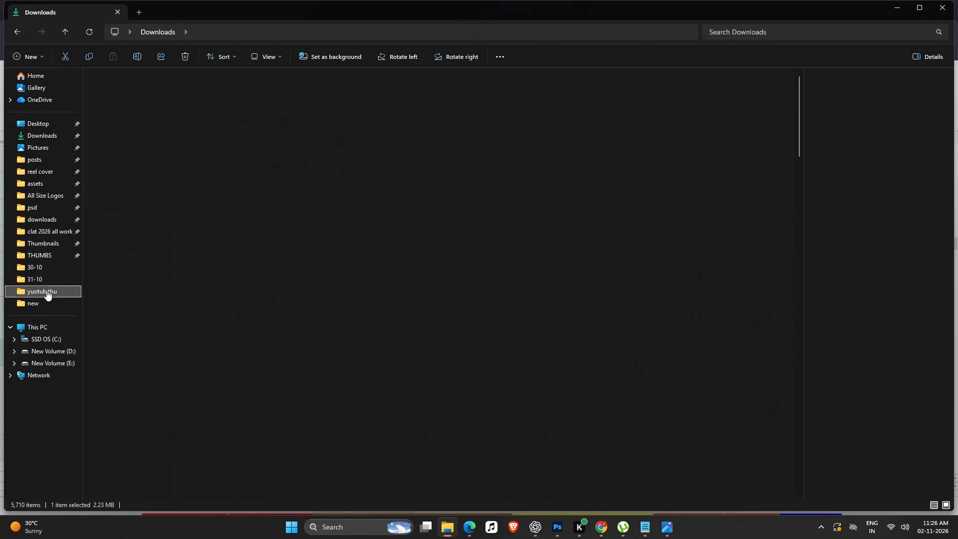
double_click(43, 280)
click(63, 34)
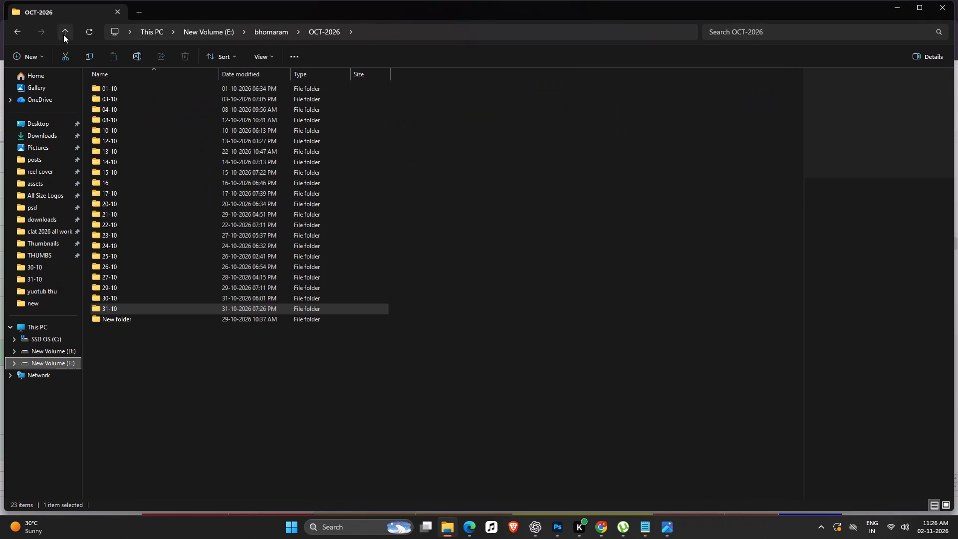
click(62, 29)
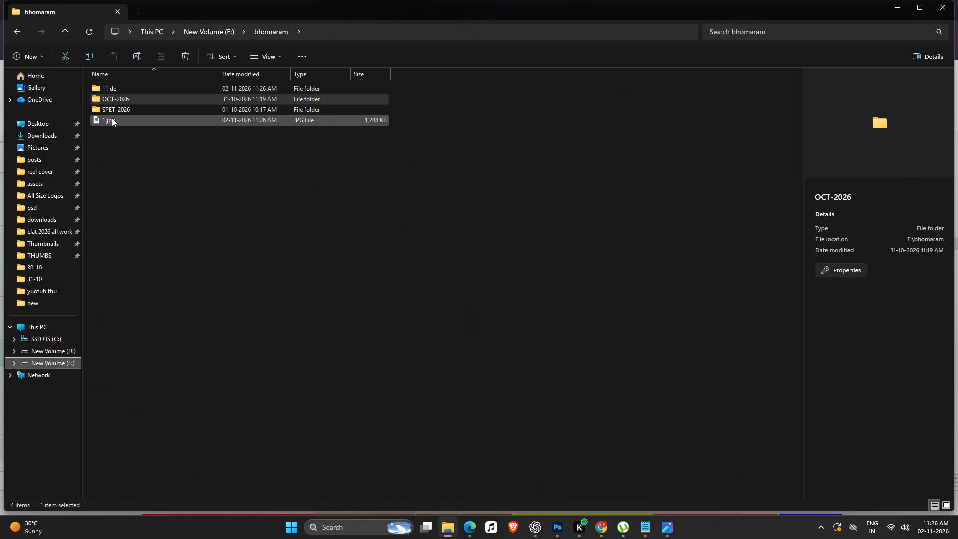
Rename the "11 de" folder as Nov-2026.
click(118, 89)
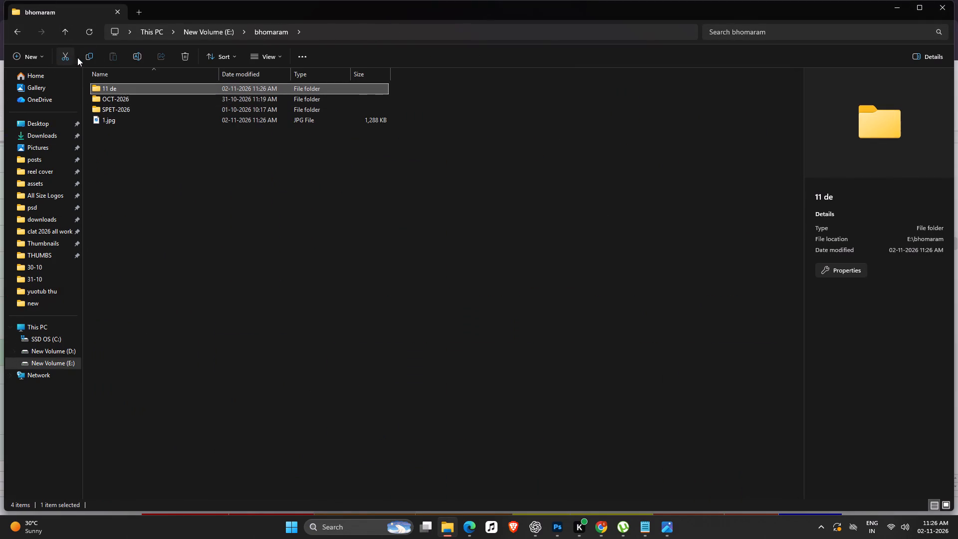
click(132, 54)
key(BackSpace)
key(BackSpace)
key(BackSpace)
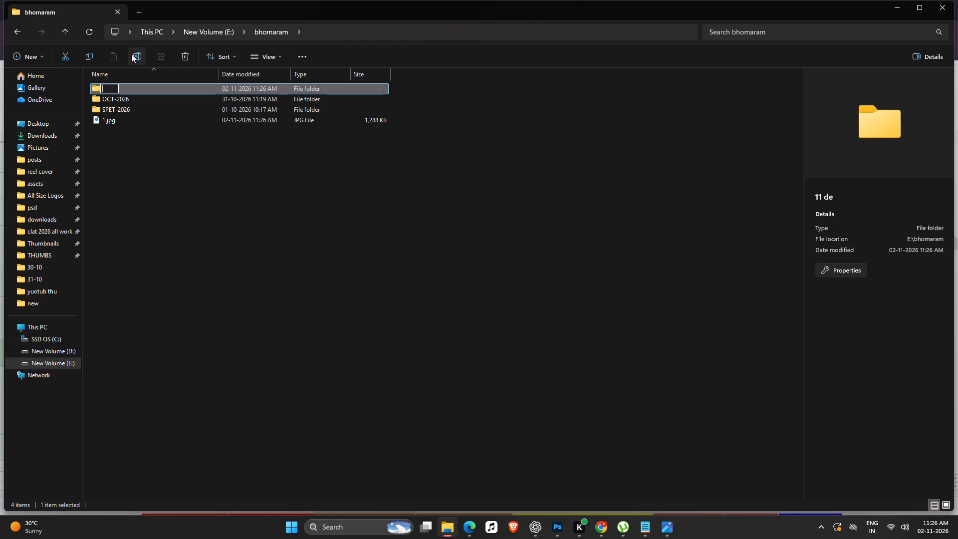
text(nov)
key(BackSpace)
key(BackSpace)
key(BackSpace)
text(NO)
key(shift+v)
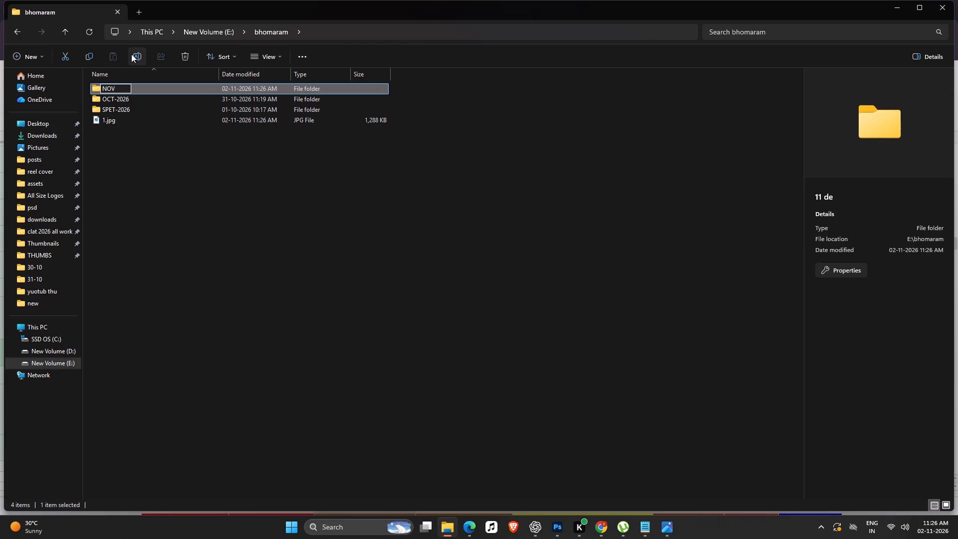
key(BackSpace)
key(BackSpace)
key(BackSpace)
text(Noc)
key(BackSpace)
text(v2026)
key(BackSpace)
key(BackSpace)
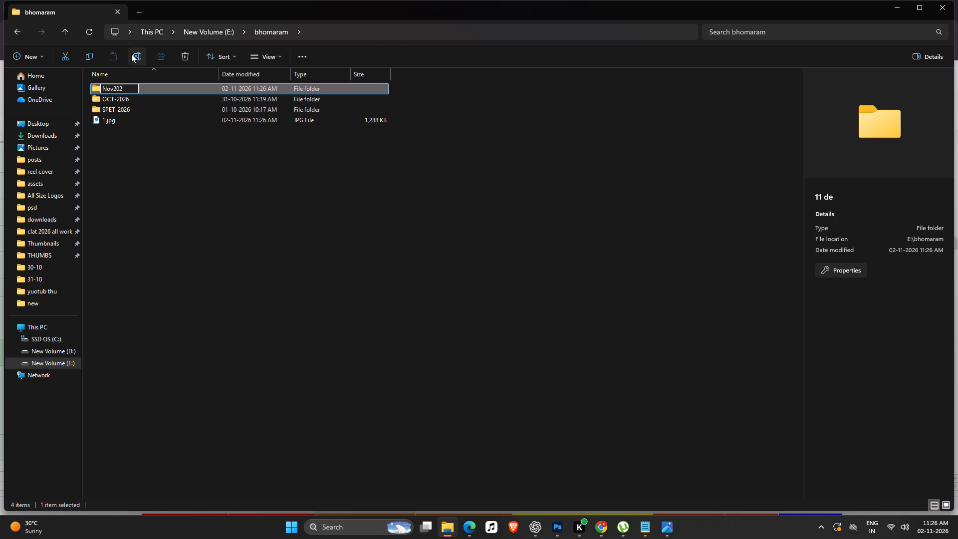
key(BackSpace)
key(BackSpace)
text(-2026)
key(Return)
Move 1.jpg into the Nov-2026 folder.
drag(209, 197, 199, 185)
drag(124, 116, 125, 92)
drag(111, 180, 106, 159)
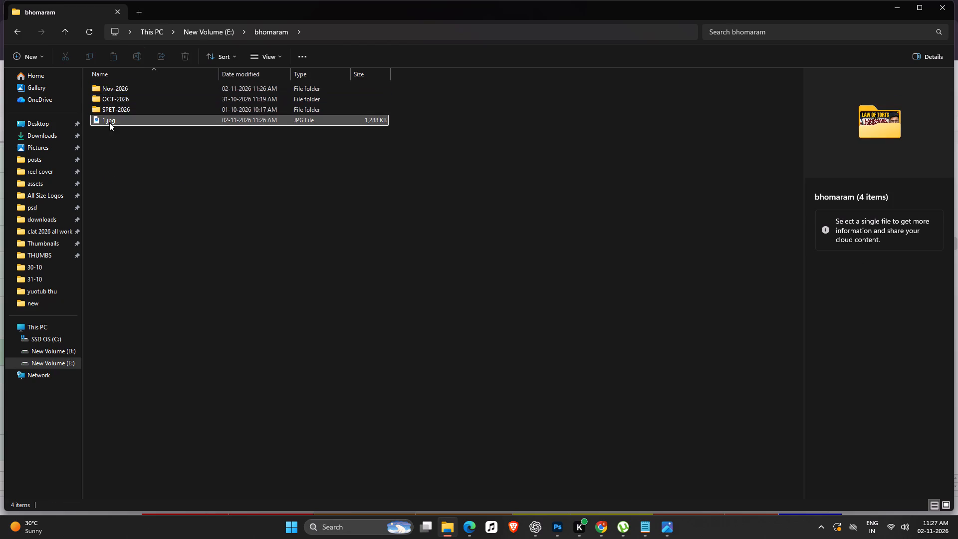
drag(110, 117, 115, 88)
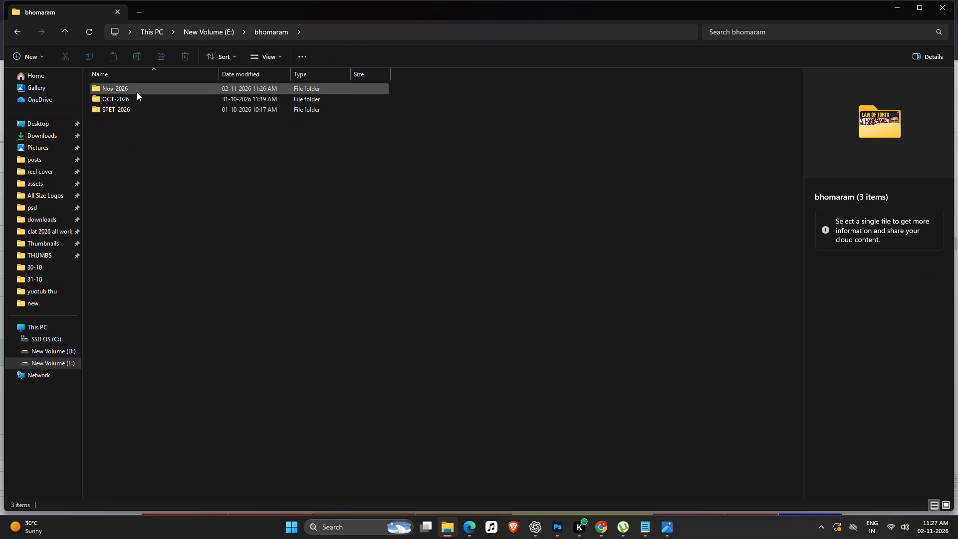
Open 1.jpg from the Nov-2026 folder to examine the exported thumbnail.
double_click(137, 92)
double_click(123, 109)
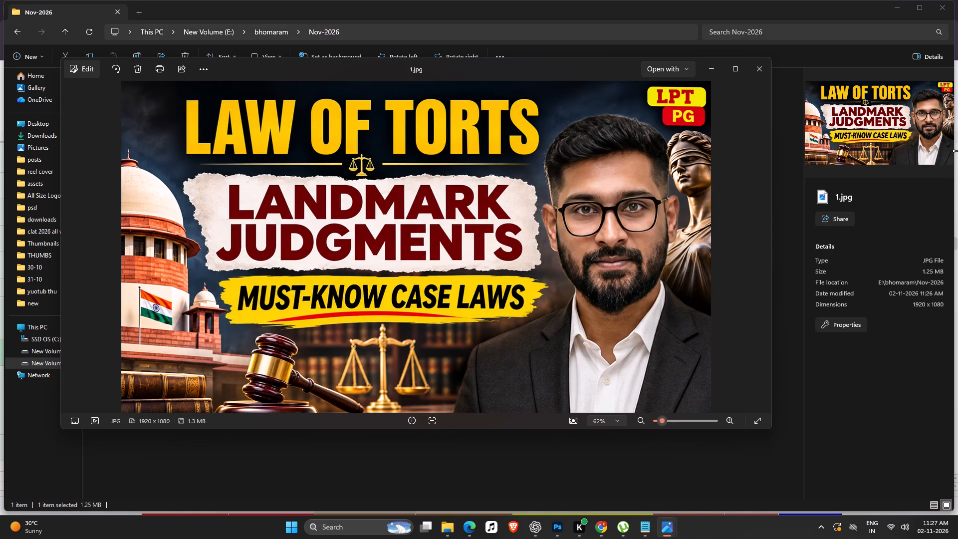
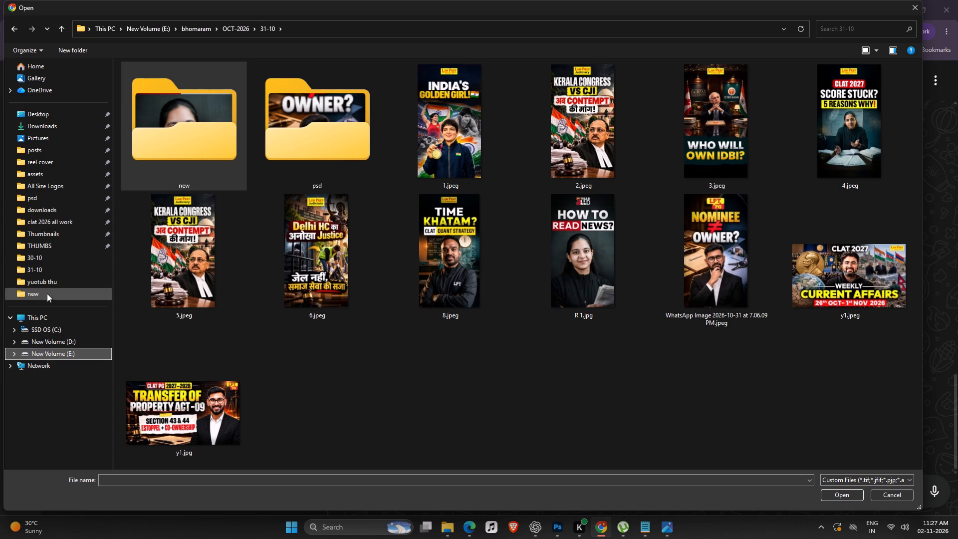
Browse from the 31-10 folder up to its parent folder OCT-2026 to locate the file to open.
double_click(47, 274)
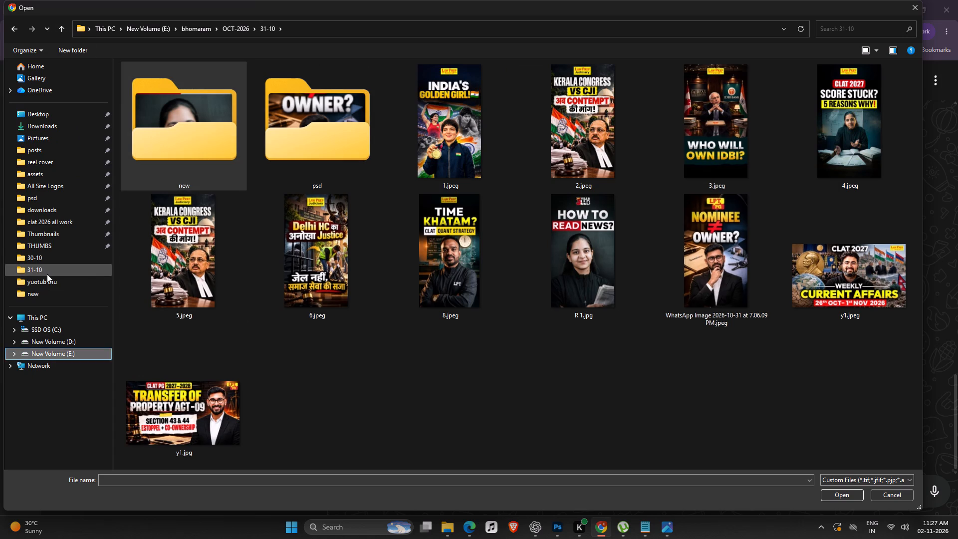
click(61, 23)
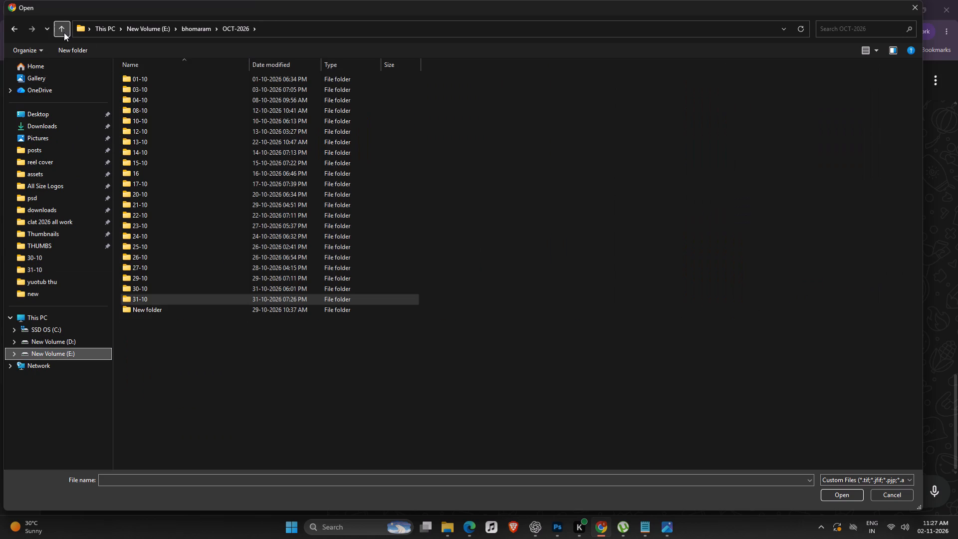
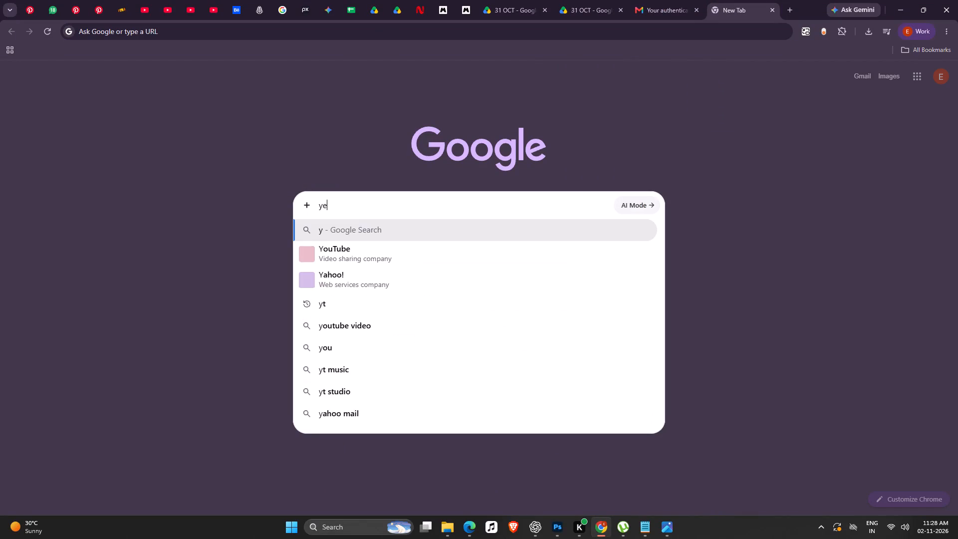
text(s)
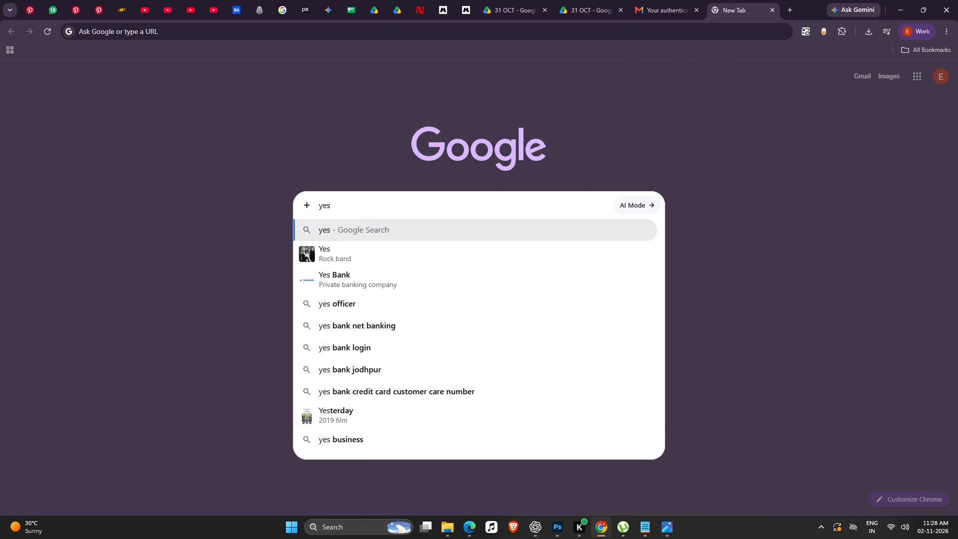
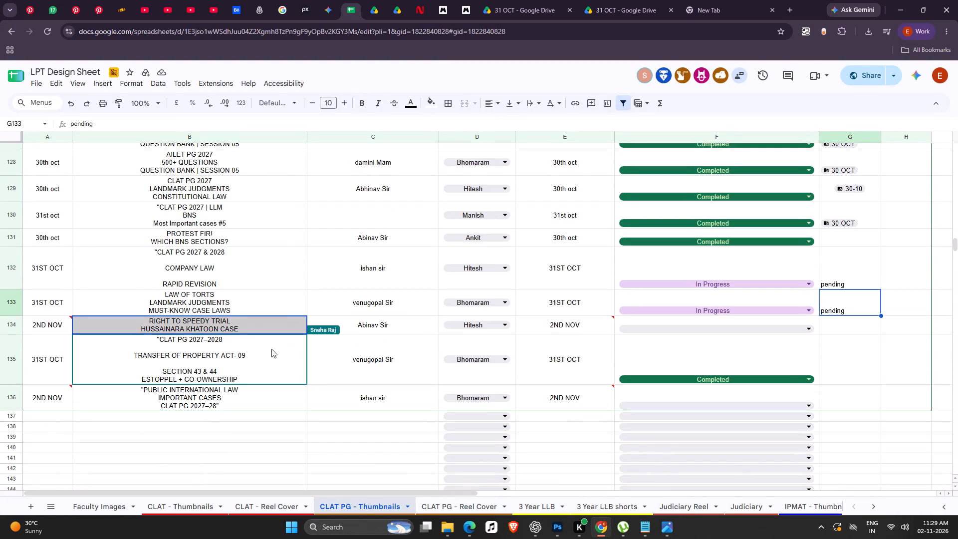
Select the empty link cell of the Transfer of Property Act-09 row, and switch to the shared 2026 folder in Google Drive.
click(693, 363)
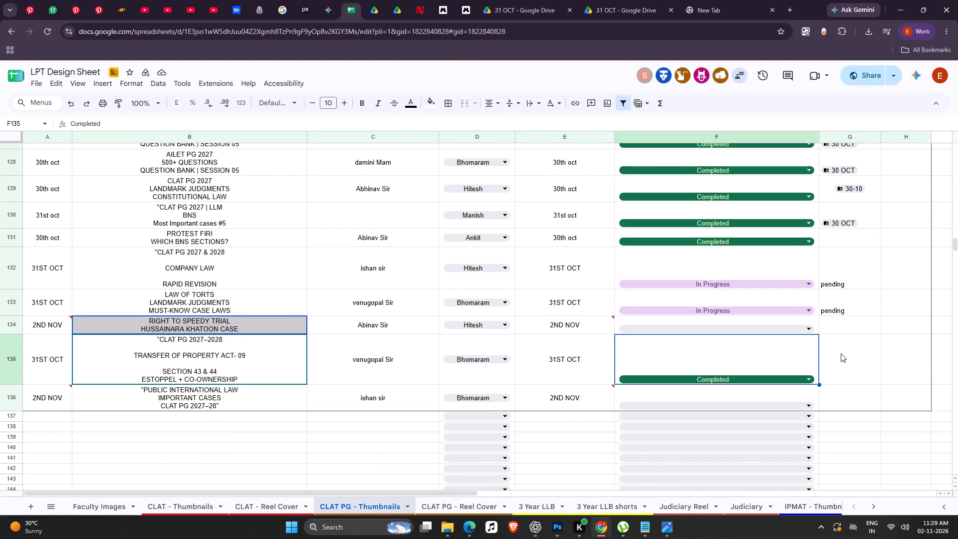
click(835, 352)
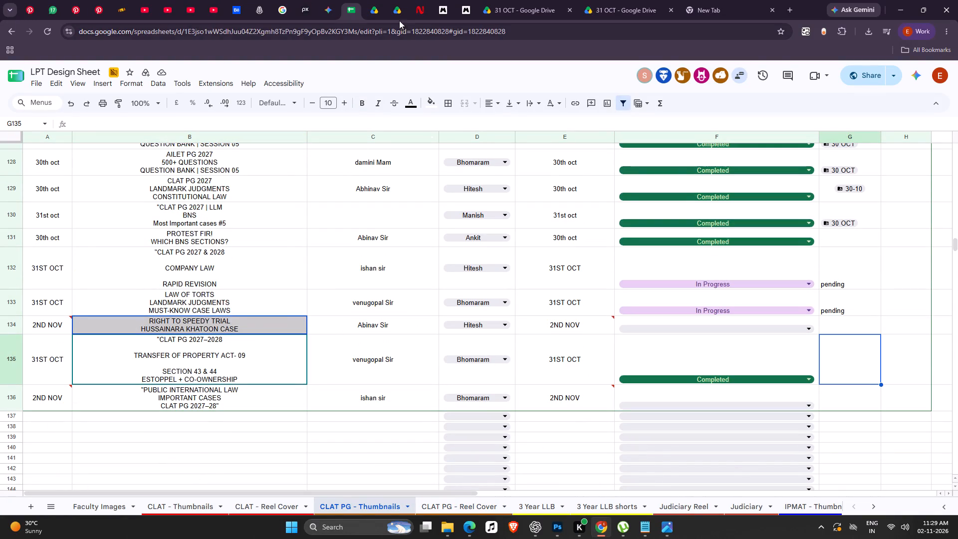
click(379, 0)
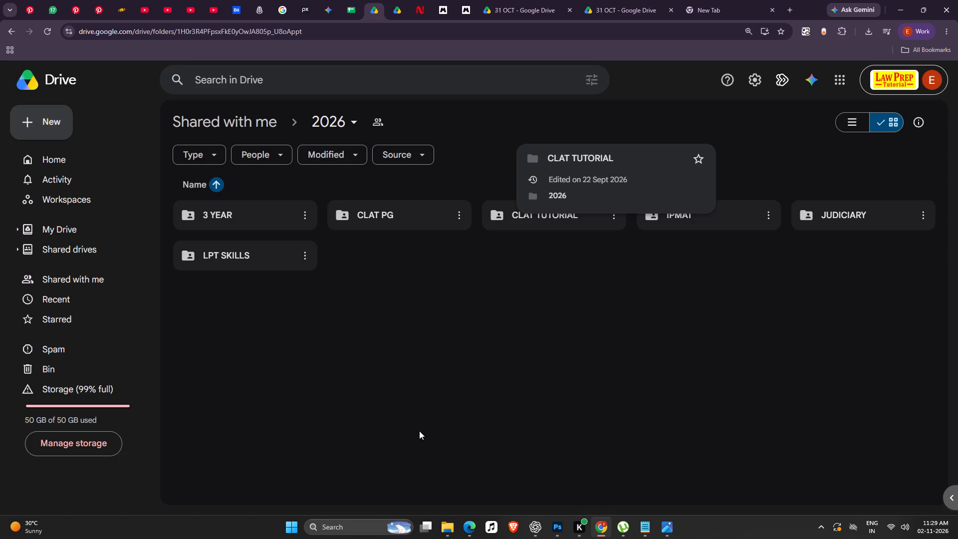
click(430, 380)
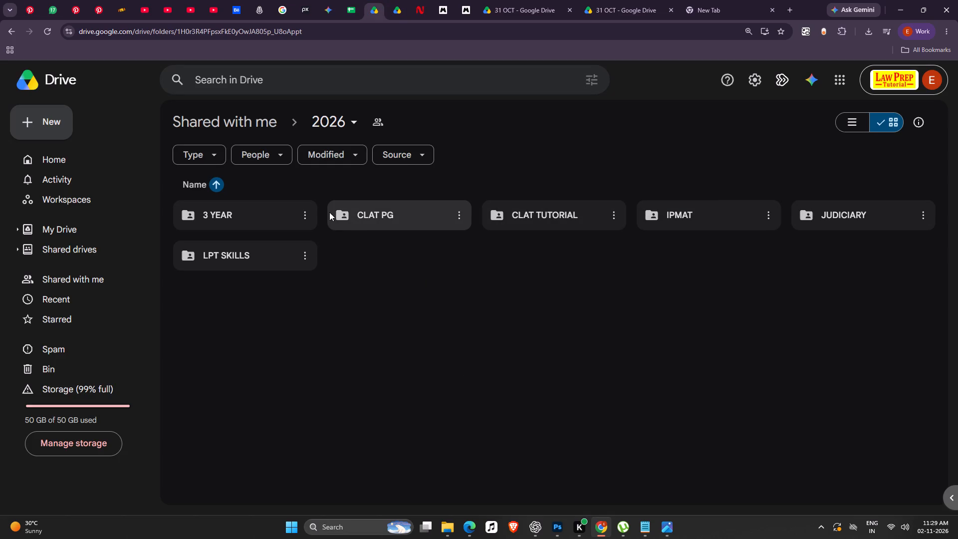
Create a new folder named "31 oct" in the Oct folder under CLAT PG > LONG.
double_click(387, 214)
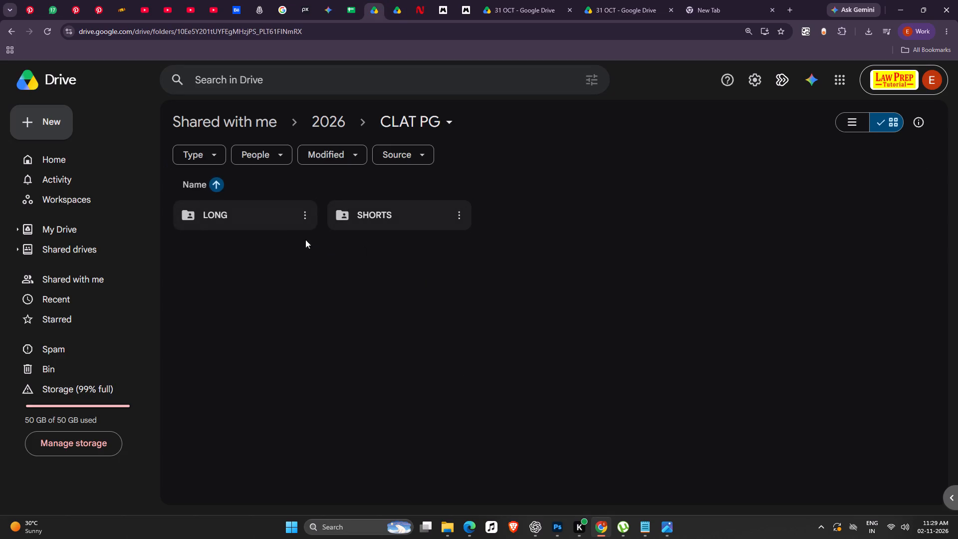
double_click(231, 224)
double_click(244, 225)
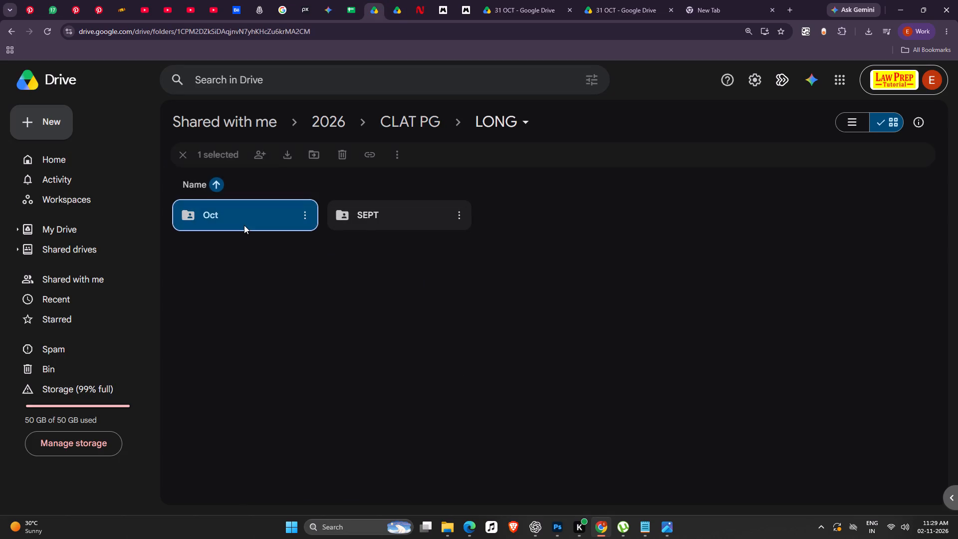
right_click(512, 328)
click(546, 134)
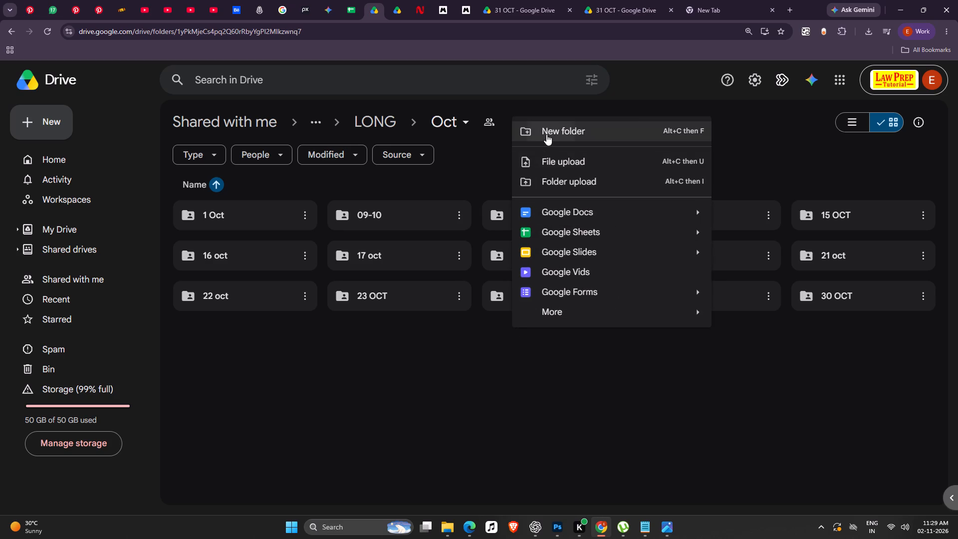
key(BackSpace)
key(BackSpace)
text(31)
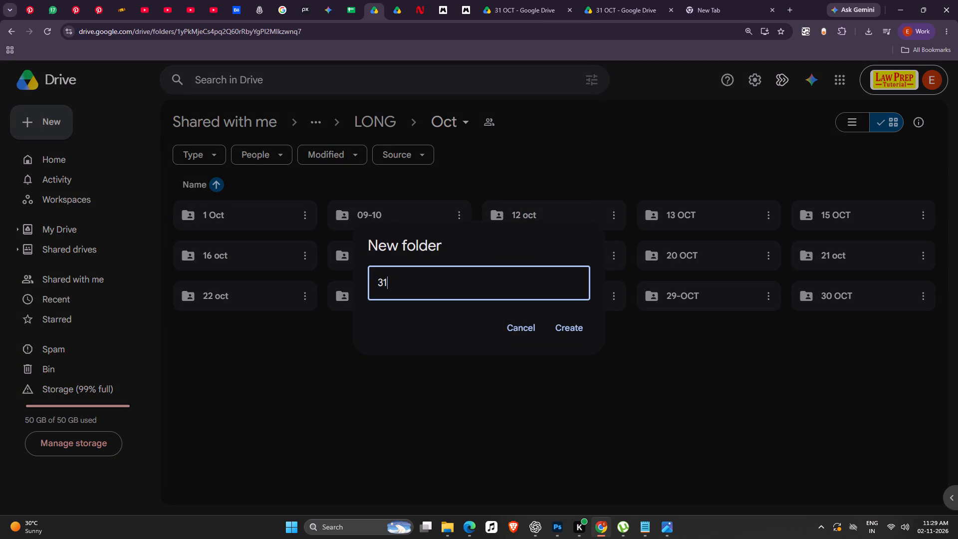
key(space)
text(oct)
key(Return)
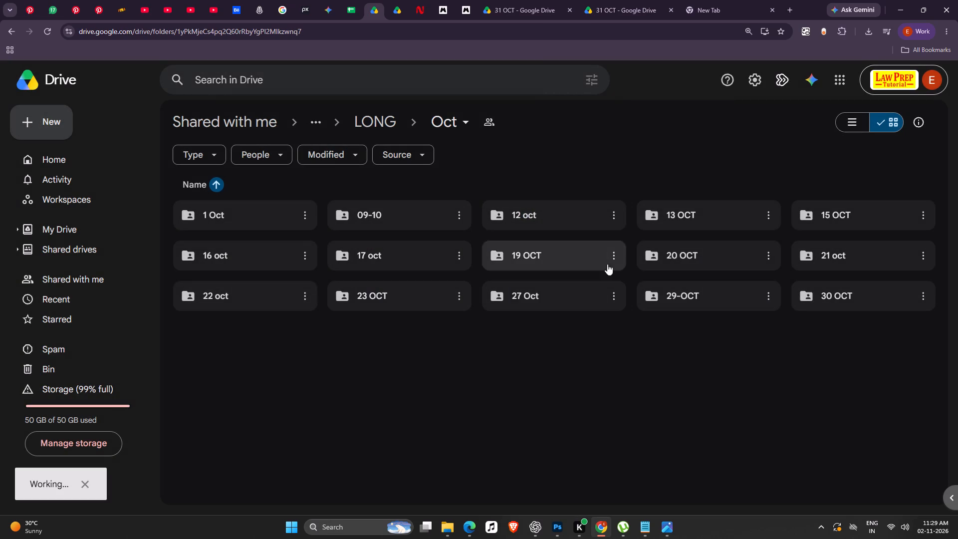
Start a file upload into the new 31 oct folder and browse to the local OCT-2026 work folder for the source files.
double_click(232, 340)
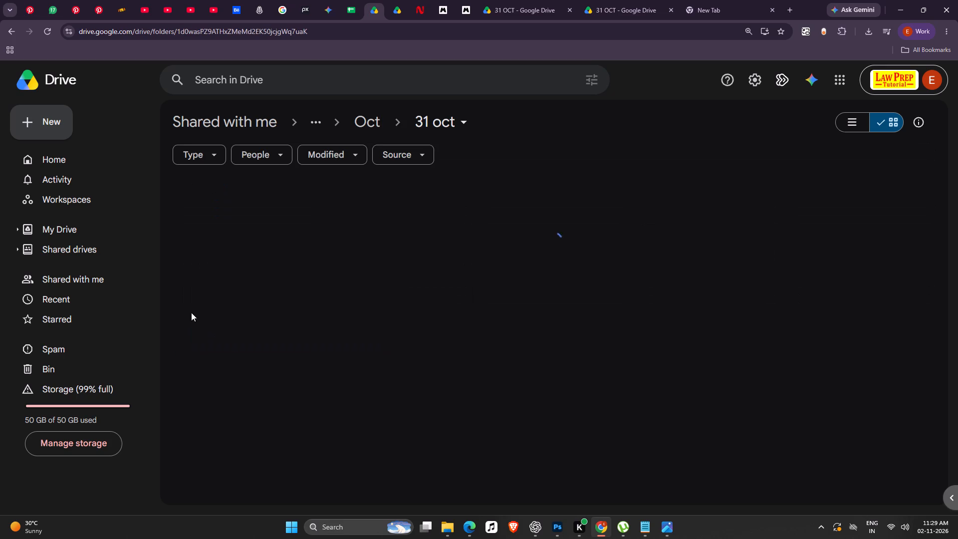
right_click(304, 269)
right_click(320, 279)
click(358, 323)
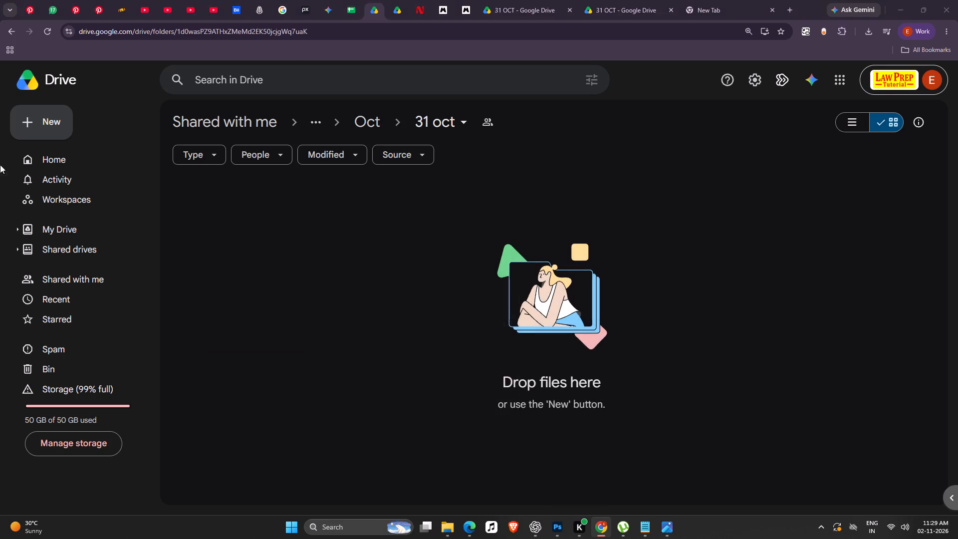
click(62, 29)
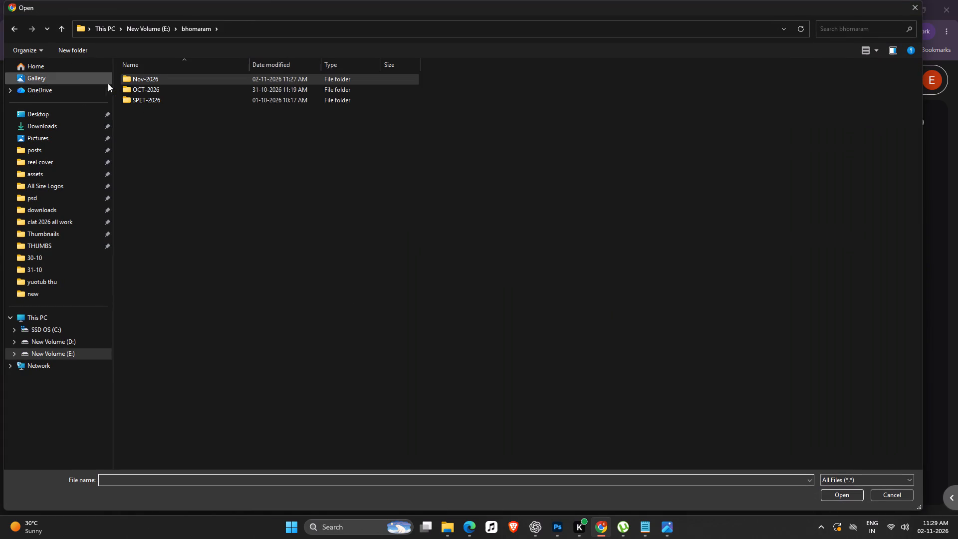
double_click(143, 93)
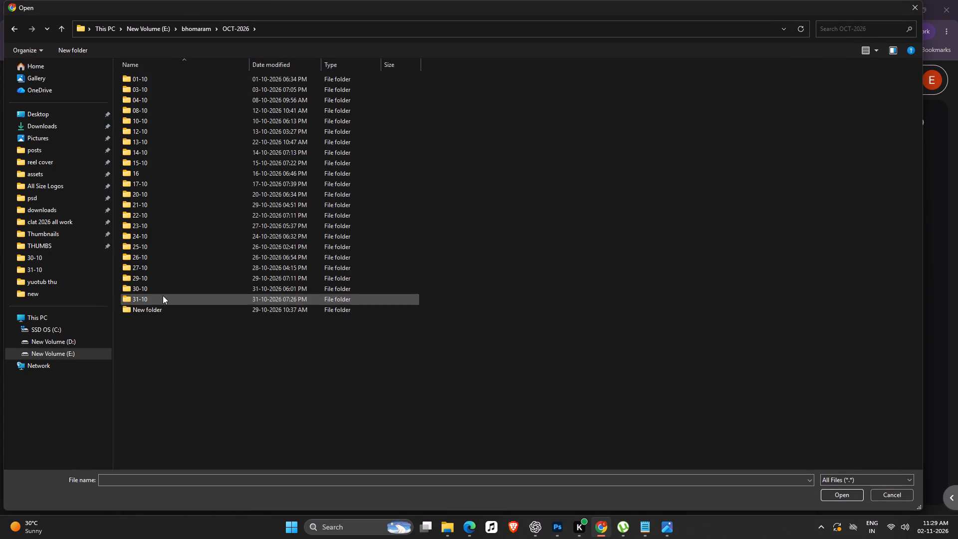
Upload y1.jpg, the Transfer of Property Act-09 thumbnail, from the local 31-10 folder into the 31 oct Drive folder.
double_click(163, 295)
double_click(323, 408)
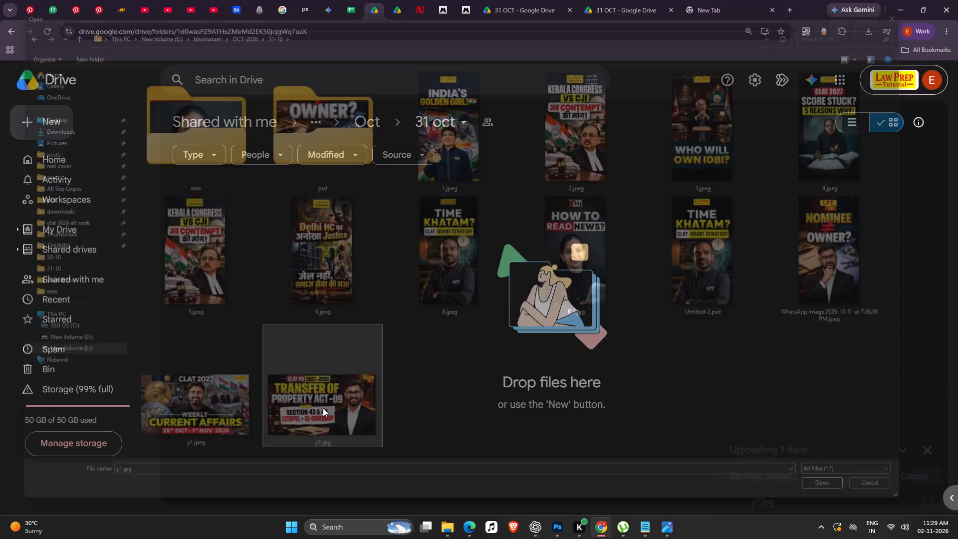
Open the sharing options of the 31 oct folder in Drive.
click(462, 115)
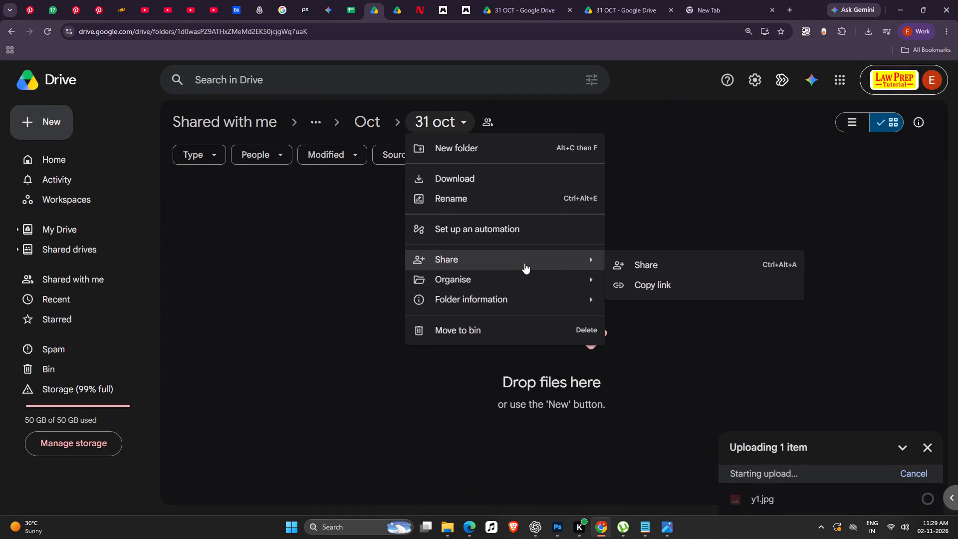
click(524, 263)
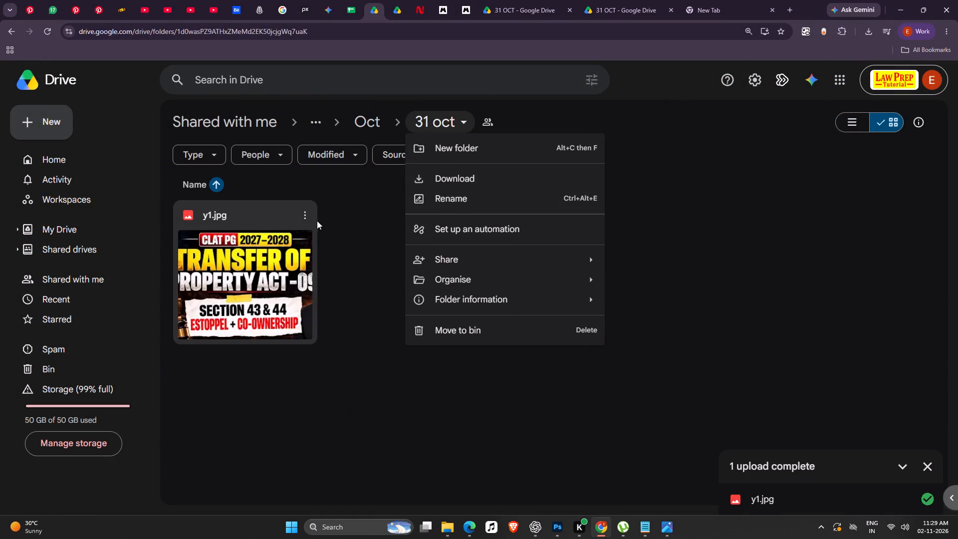
click(338, 223)
click(445, 117)
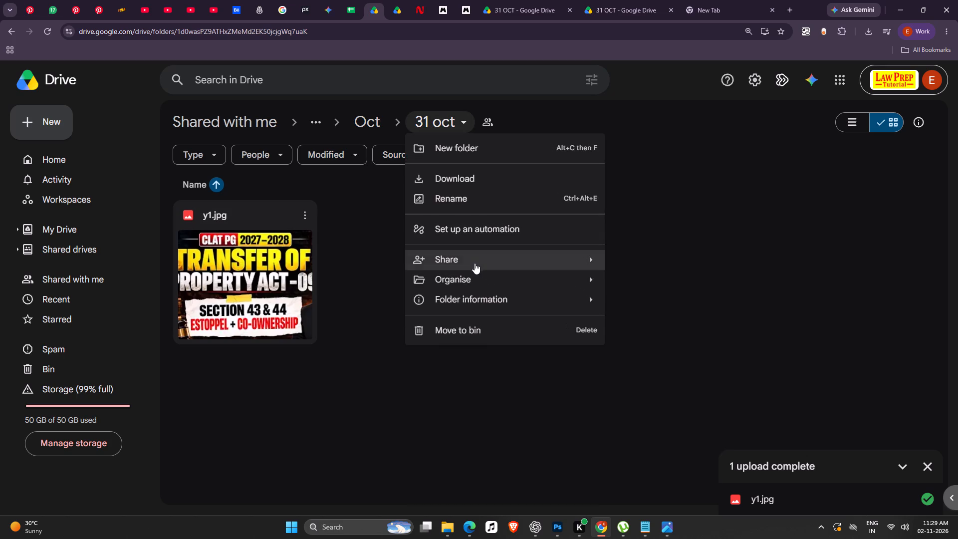
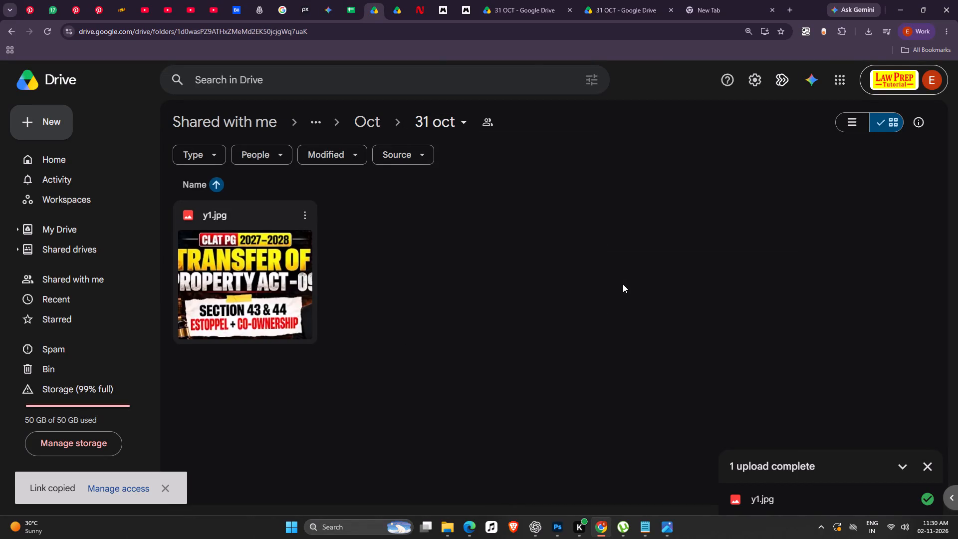
In the LPT Design Sheet, add the copied 31 oct folder link as a chip in column G of the "Transfer of Property Act- 09" row.
click(343, 9)
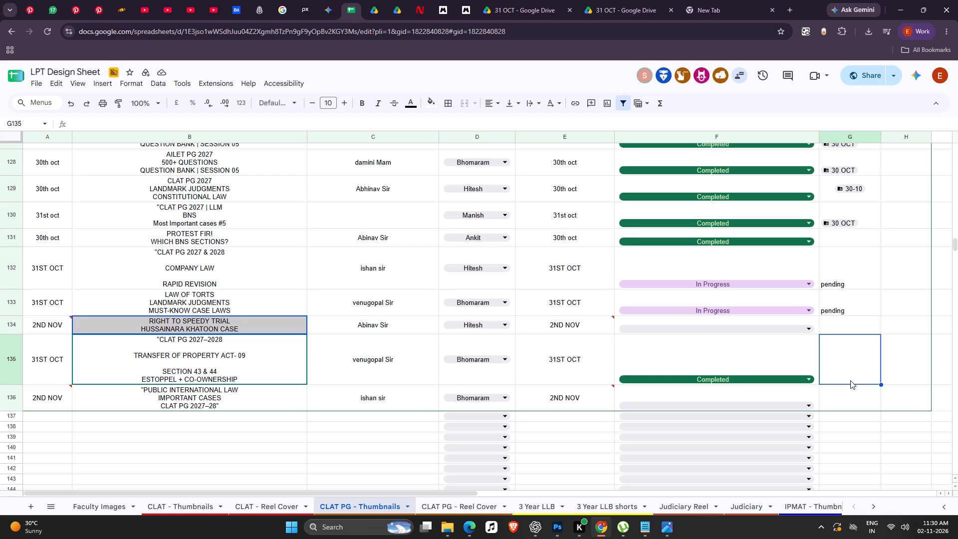
double_click(837, 355)
key(ctrl+v)
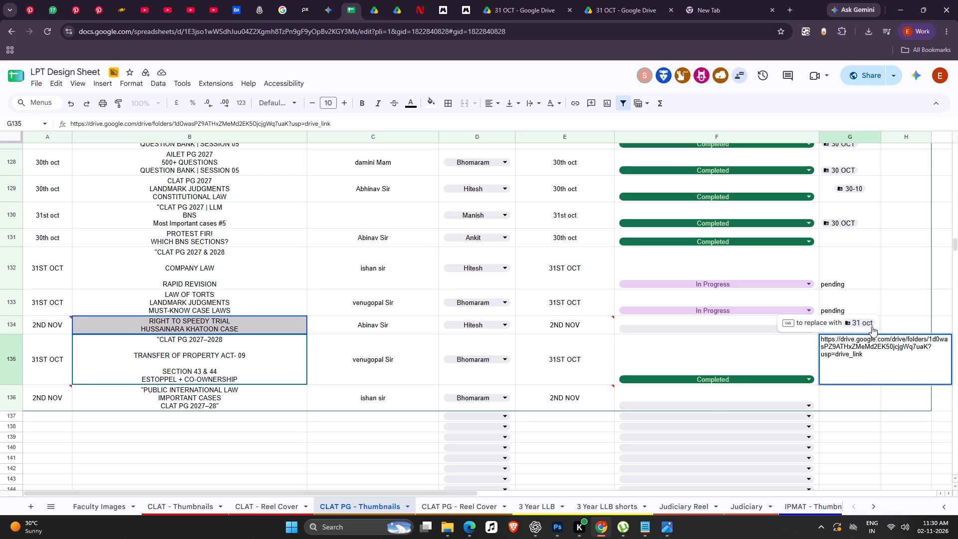
click(867, 324)
click(914, 322)
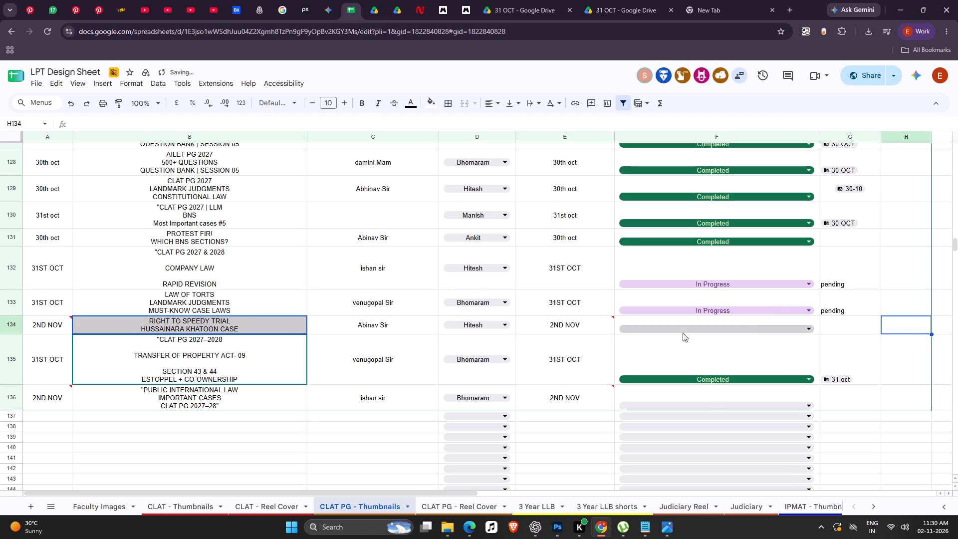
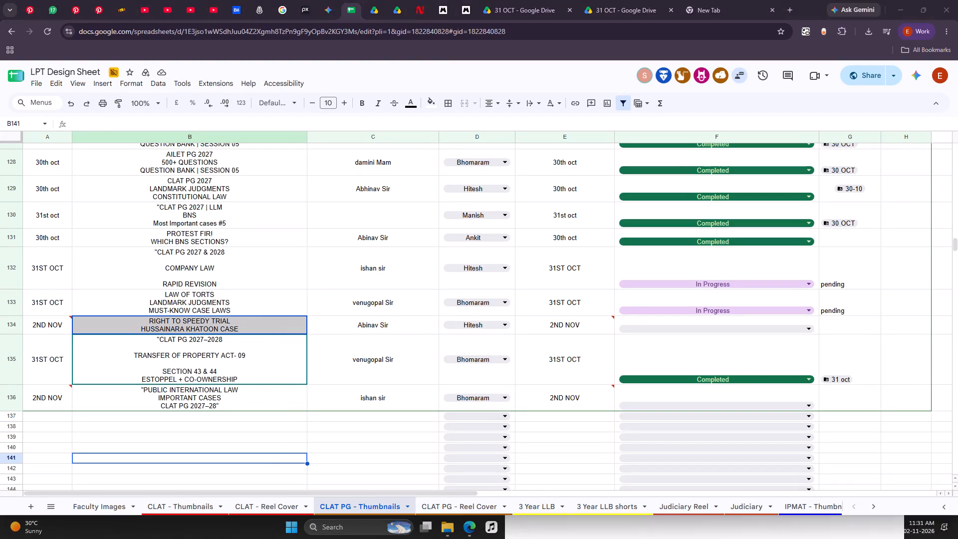
Capture a screen snip of the LAW OF TORTS LANDMARK JUDGMENTS row, from its title through the 31ST OCT date in column E.
drag(70, 289, 826, 335)
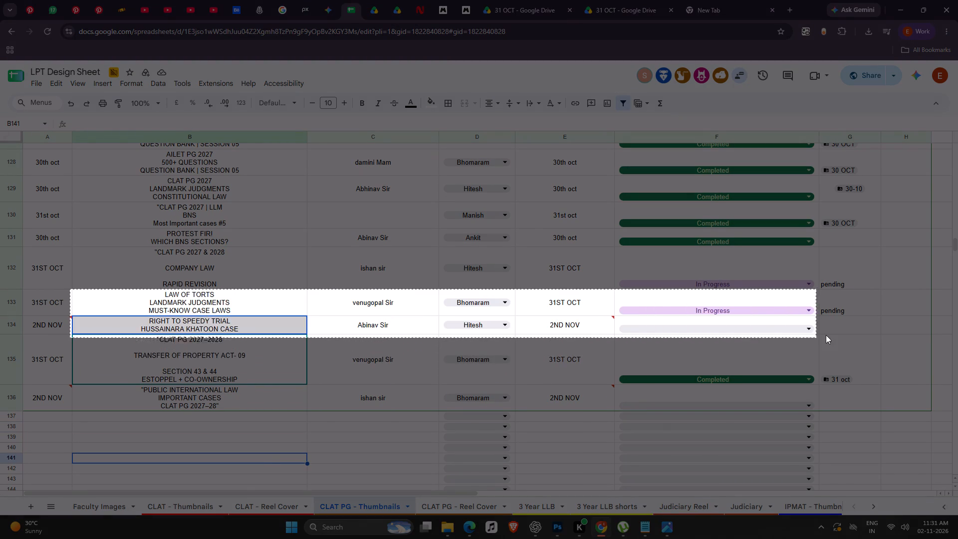
drag(826, 335, 818, 318)
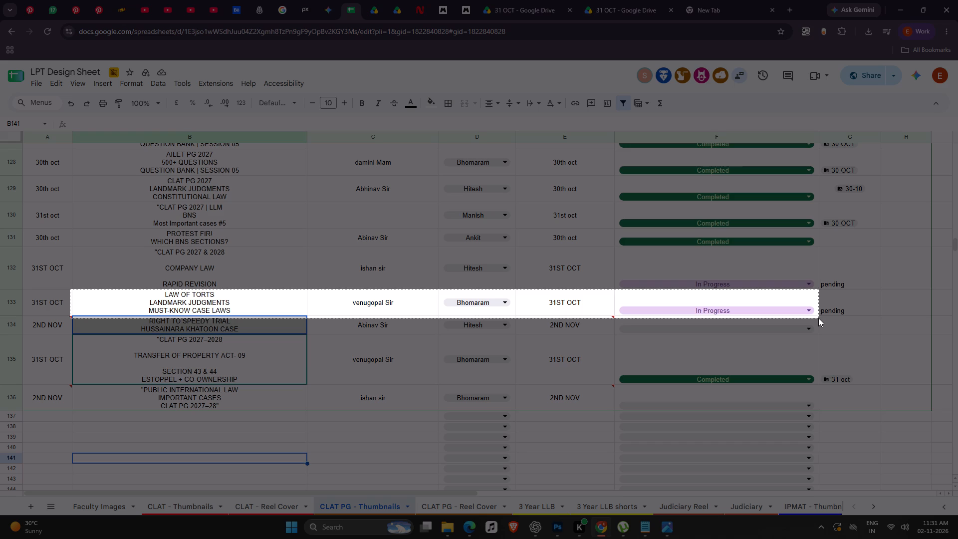
drag(818, 318, 615, 316)
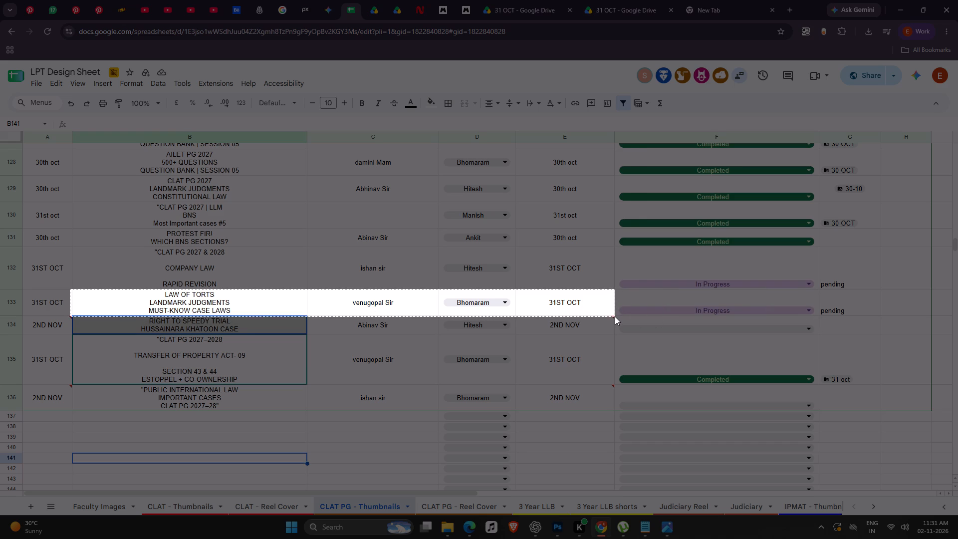
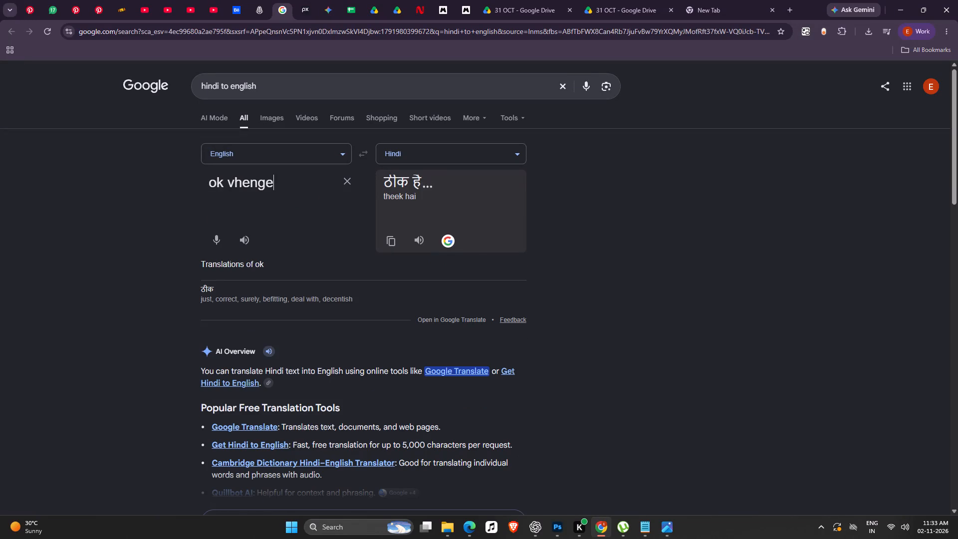
Complete the translator's source phrase after "ok" with "chenge kar denata hu" and accept the suggested correction "ok change kar deta hu".
key(BackSpace)
key(BackSpace)
key(BackSpace)
key(BackSpace)
key(BackSpace)
key(BackSpace)
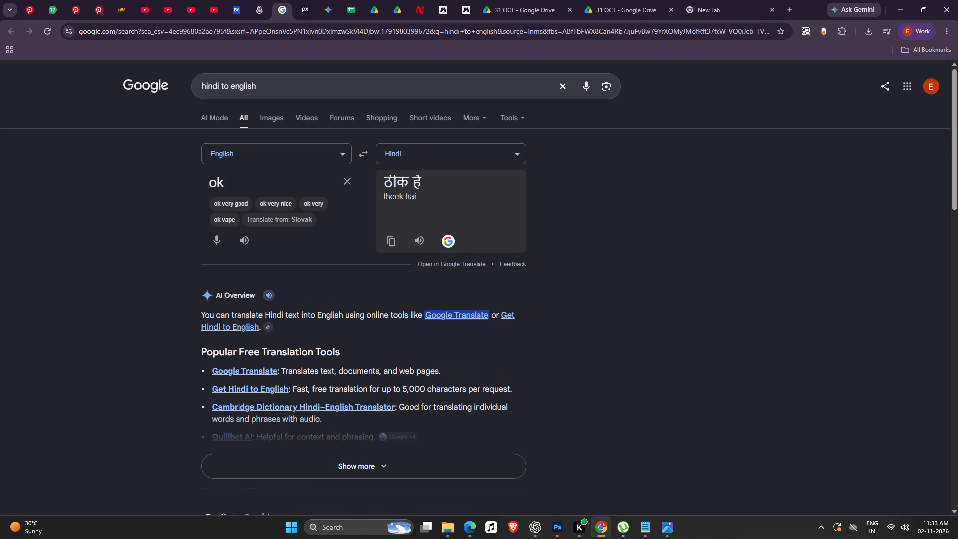
text(chenge)
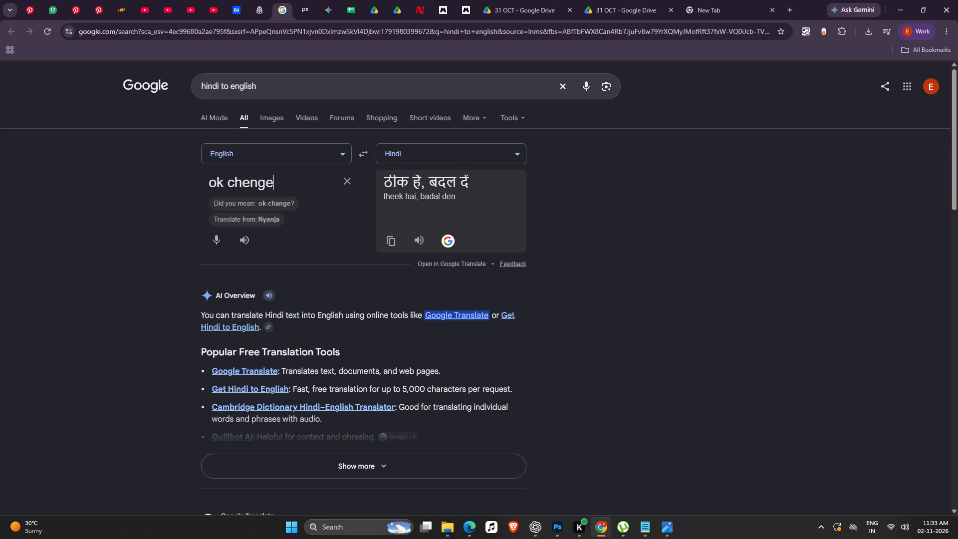
key(space)
text(kar denata hu)
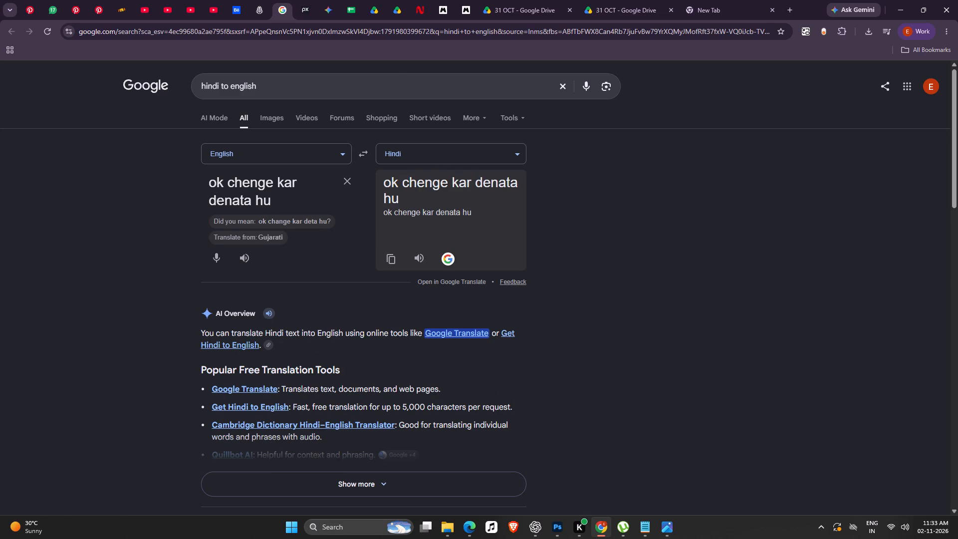
click(281, 221)
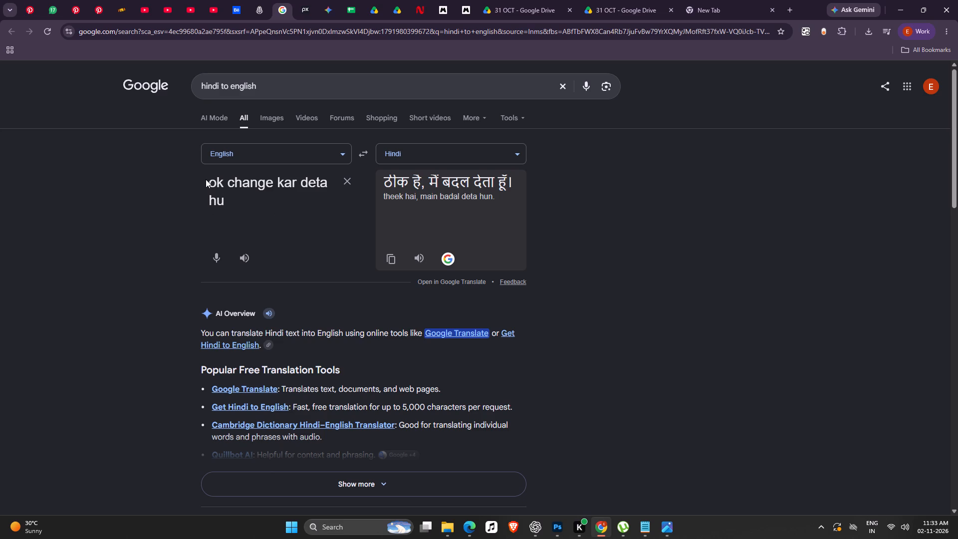
Copy the full source phrase "ok change kar deta hu" from the translator.
drag(206, 179, 249, 207)
drag(235, 203, 182, 188)
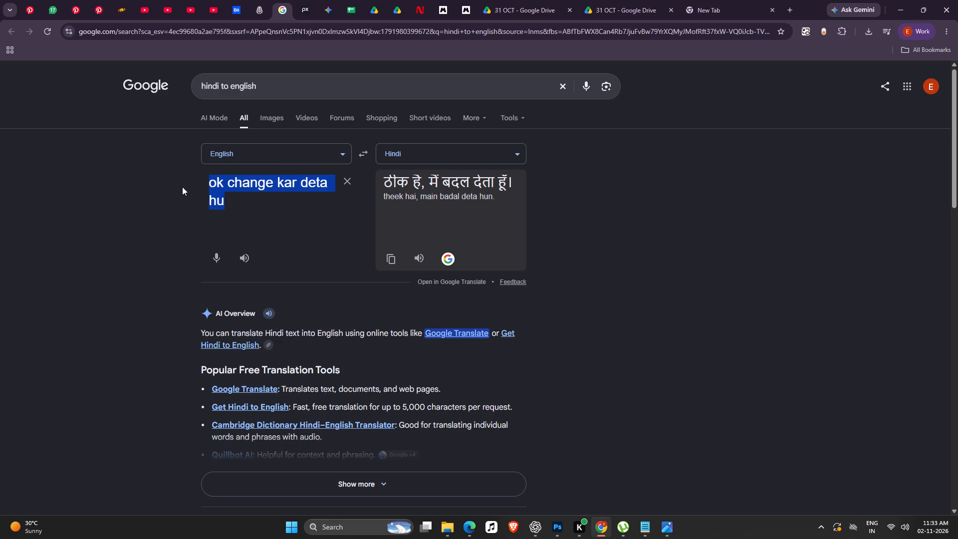
key(ctrl+c)
key(ctrl+c)
Switch to the LPT Design Sheet in the browser.
click(351, 0)
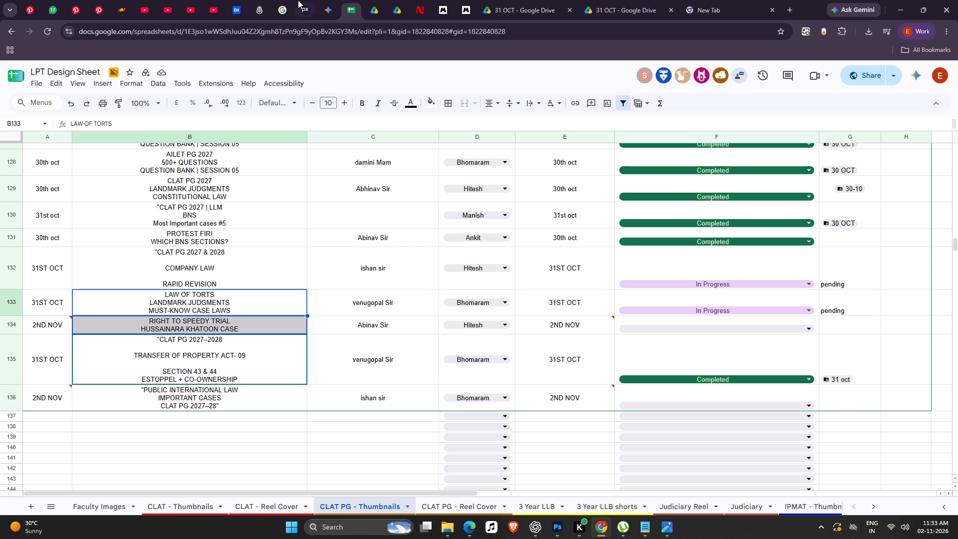
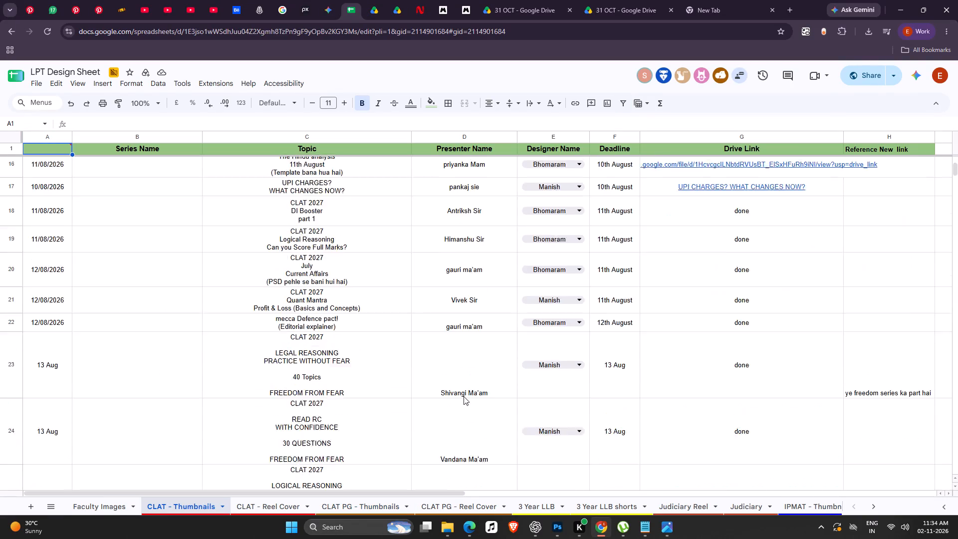
Copy the "AILET 2027 GK 30 Days 1000 Questions Set 23" topic text from row 484 of the CLAT - Thumbnails sheet.
scroll(464, 396, down, 20)
scroll(464, 396, down, 7)
drag(955, 196, 954, 322)
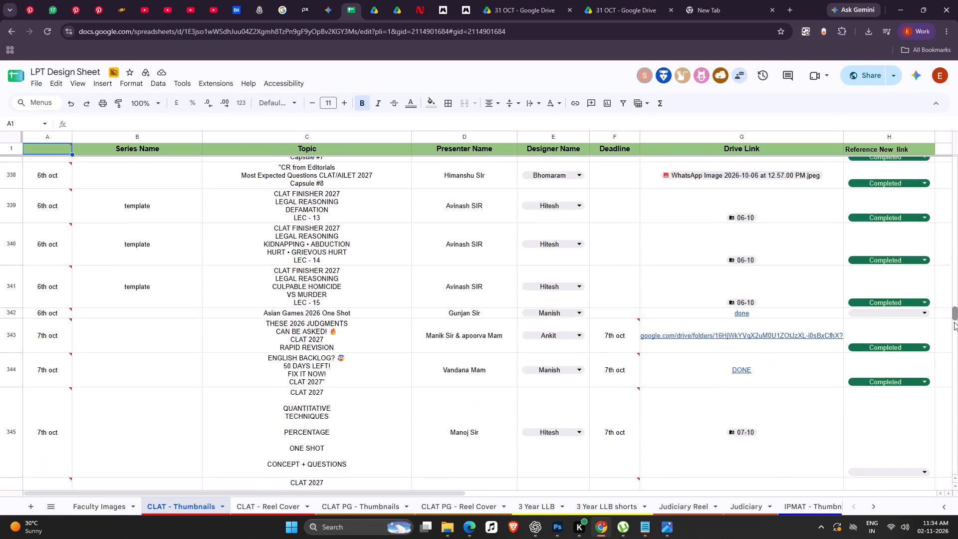
drag(954, 322, 955, 393)
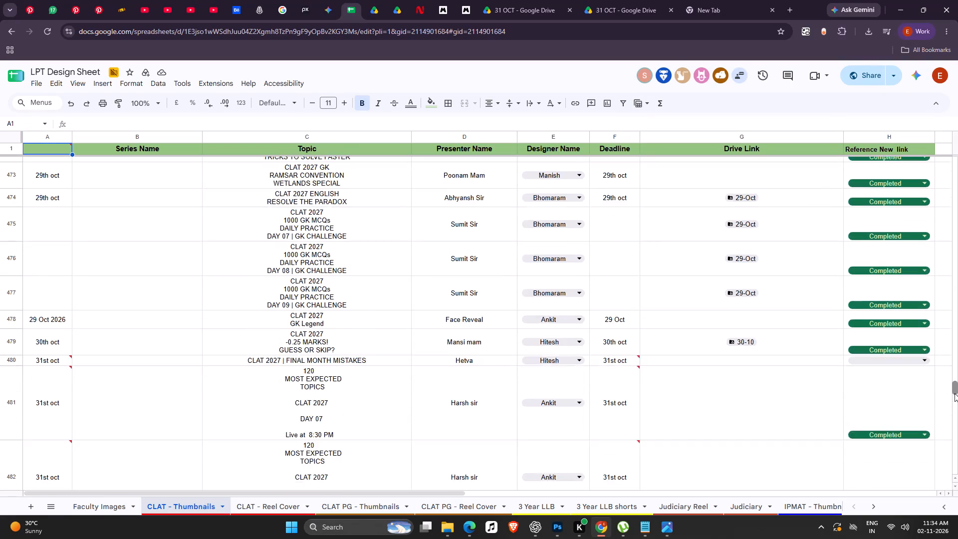
drag(955, 393, 957, 397)
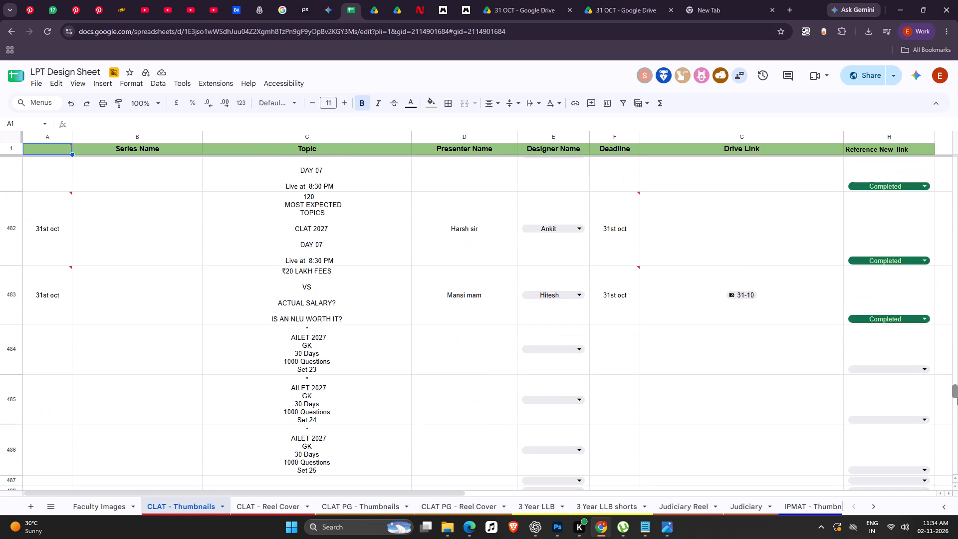
drag(957, 397, 957, 397)
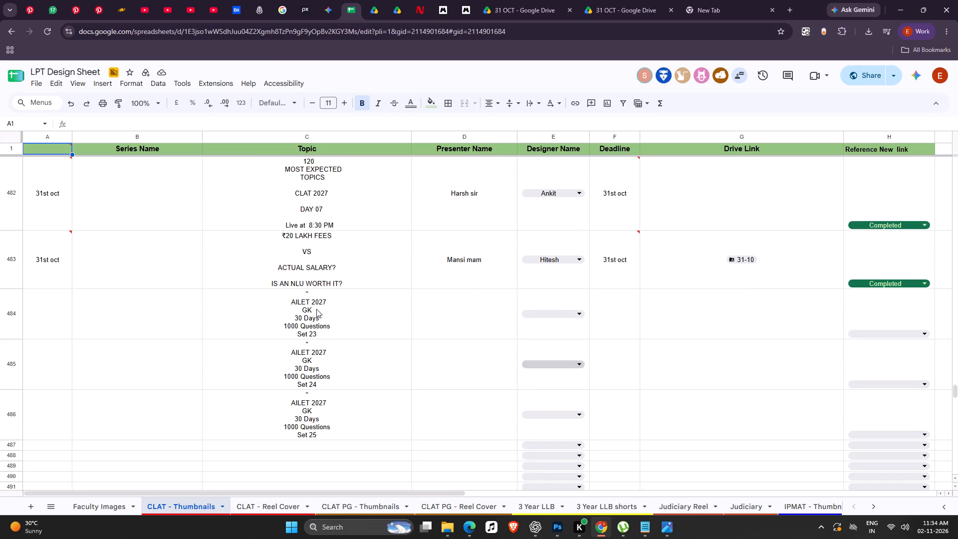
double_click(316, 309)
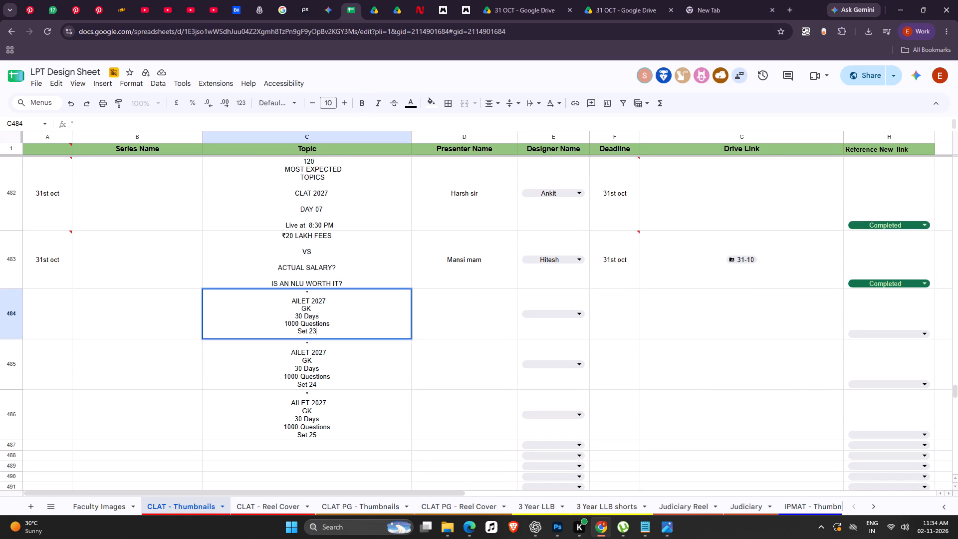
drag(277, 293, 378, 351)
key(ctrl+c)
key(ctrl+c)
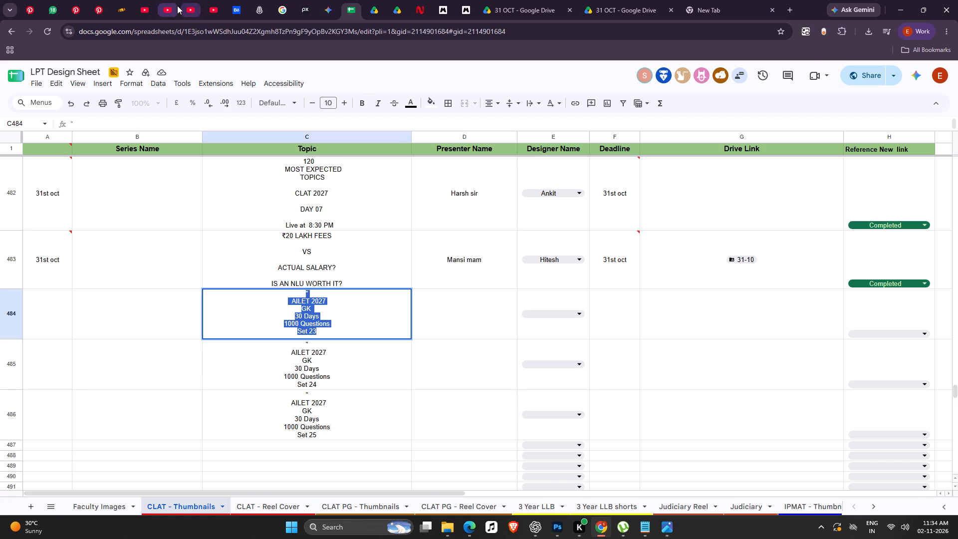
Search YouTube for the copied AILET 2027 GK 30 Days 1000 Questions Set 23 topic.
click(177, 5)
click(594, 70)
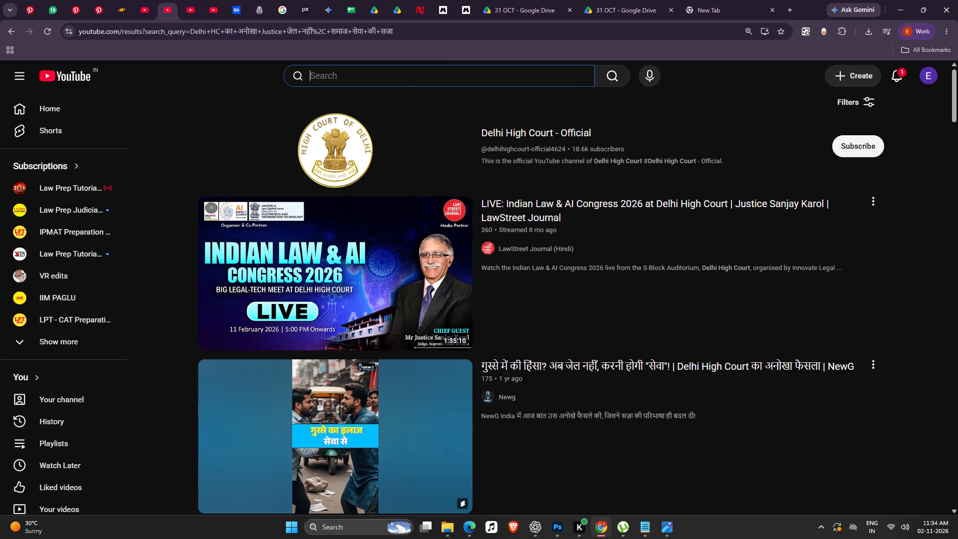
key(ctrl+v)
key(Return)
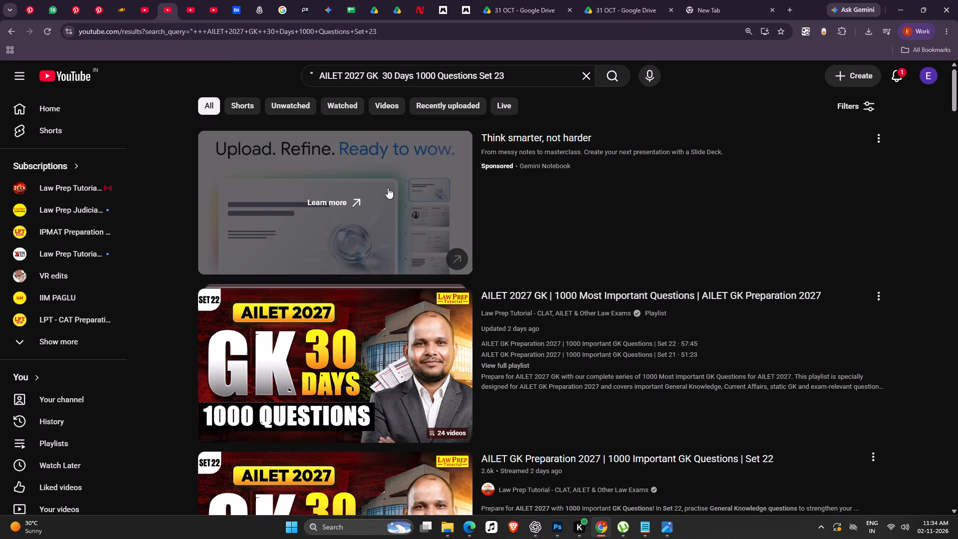
Search the "yuotub thu" folder for "30" and open gk 30 days 1.psd in Photoshop.
click(455, 525)
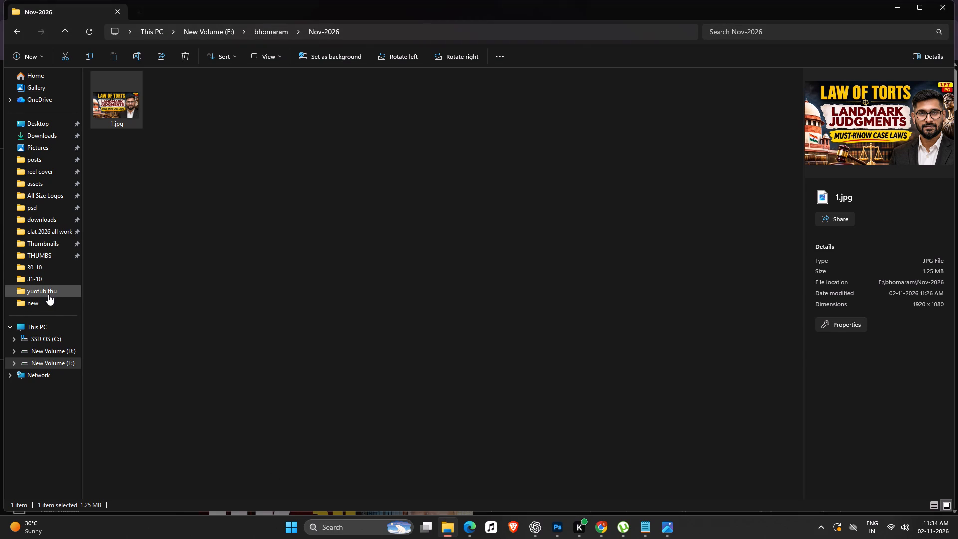
double_click(48, 289)
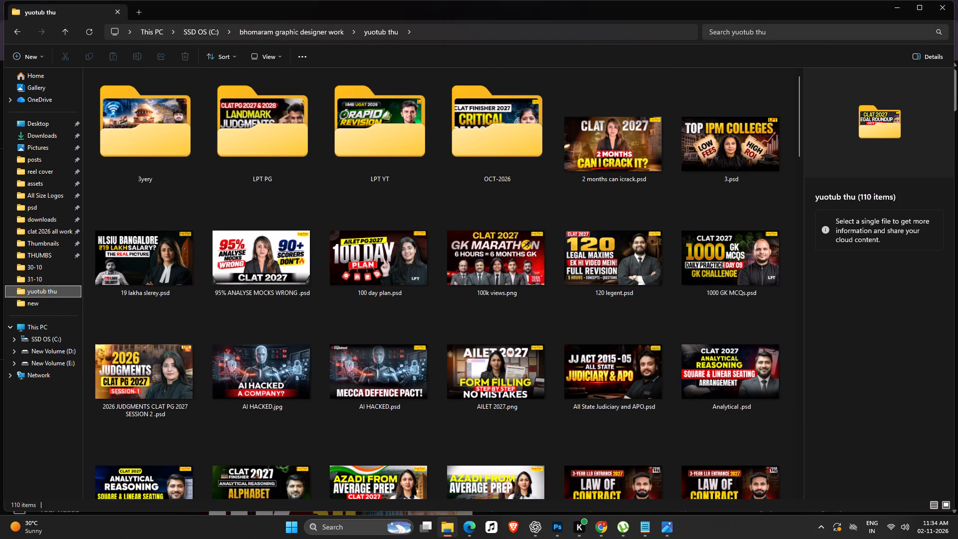
click(776, 32)
text(all)
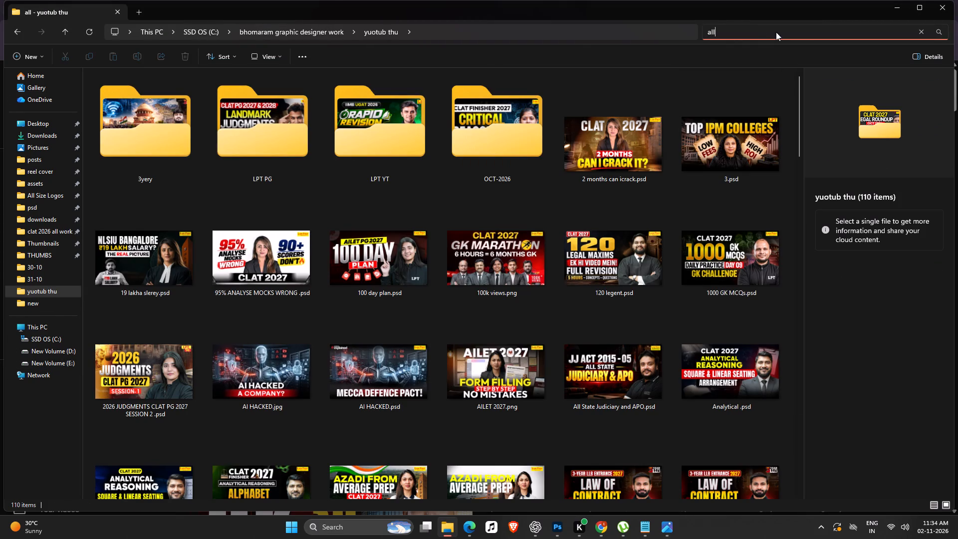
key(BackSpace)
key(BackSpace)
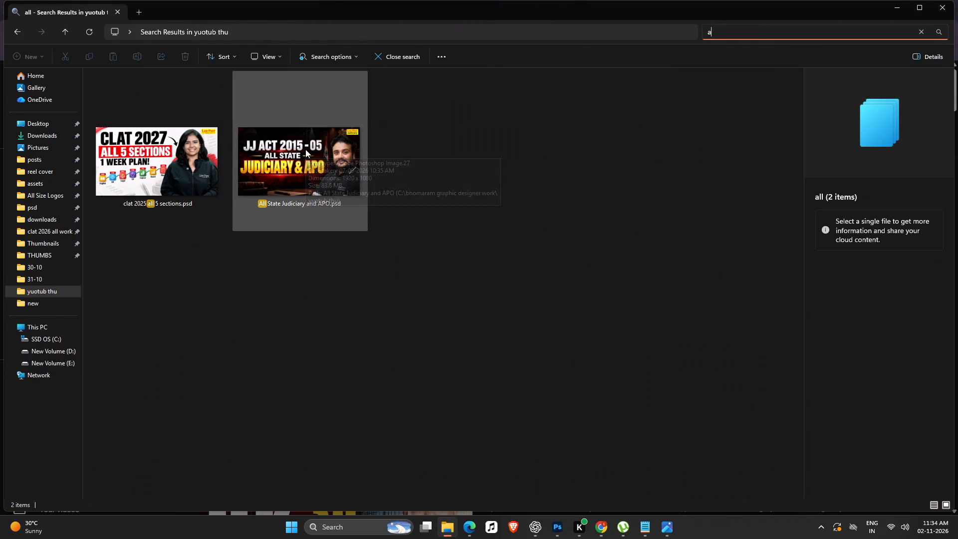
key(BackSpace)
text(30)
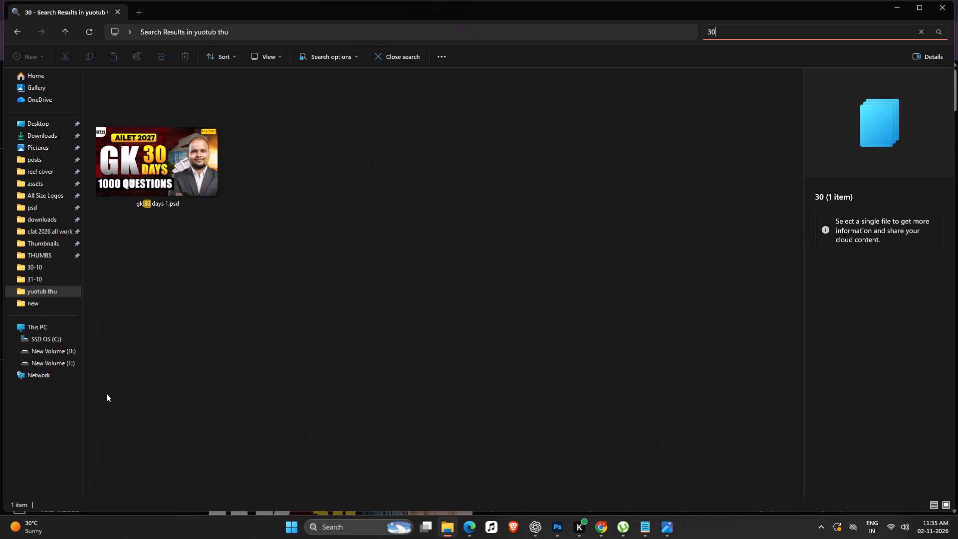
double_click(129, 164)
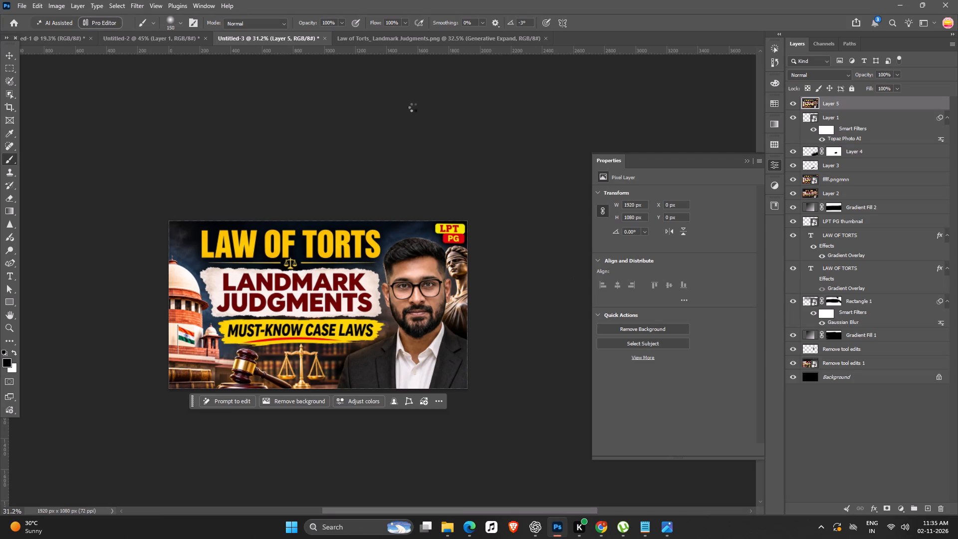
Hide Layer 27, the flattened Set 22 image, in gk 30 days 1.psd.
alt+scroll(451, 279, down, 7)
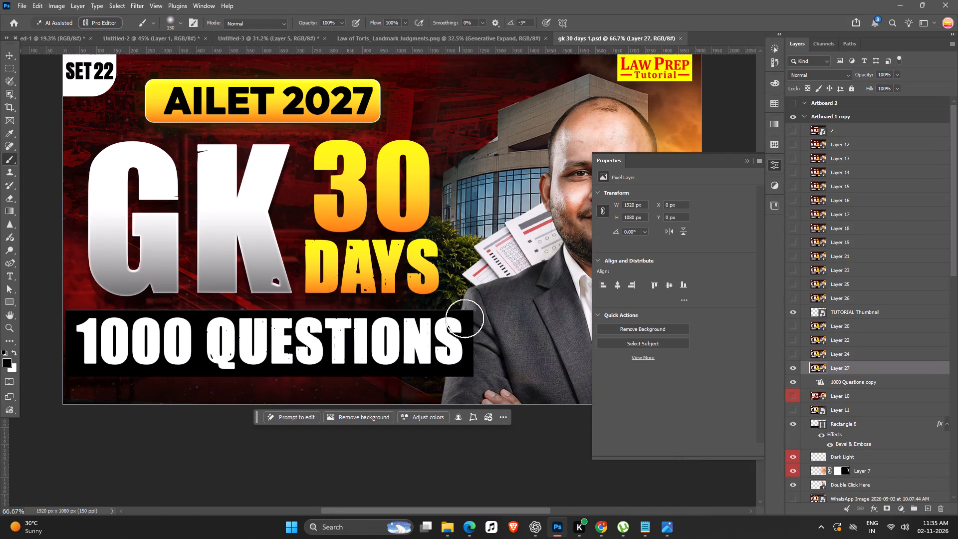
click(798, 370)
ctrl+scroll(463, 319, down, 9)
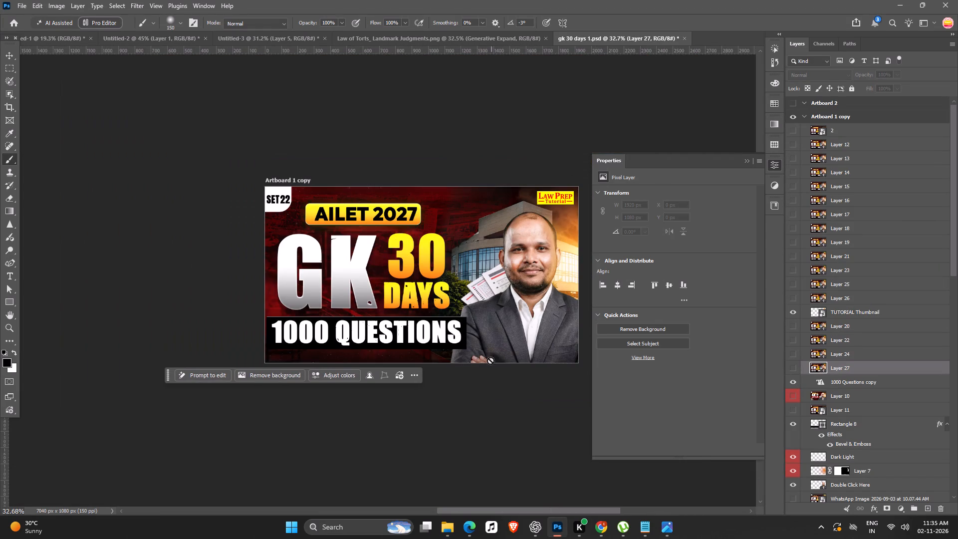
Change the corner badge text on the AILET 2027 GK thumbnail to "SET 23".
click(596, 526)
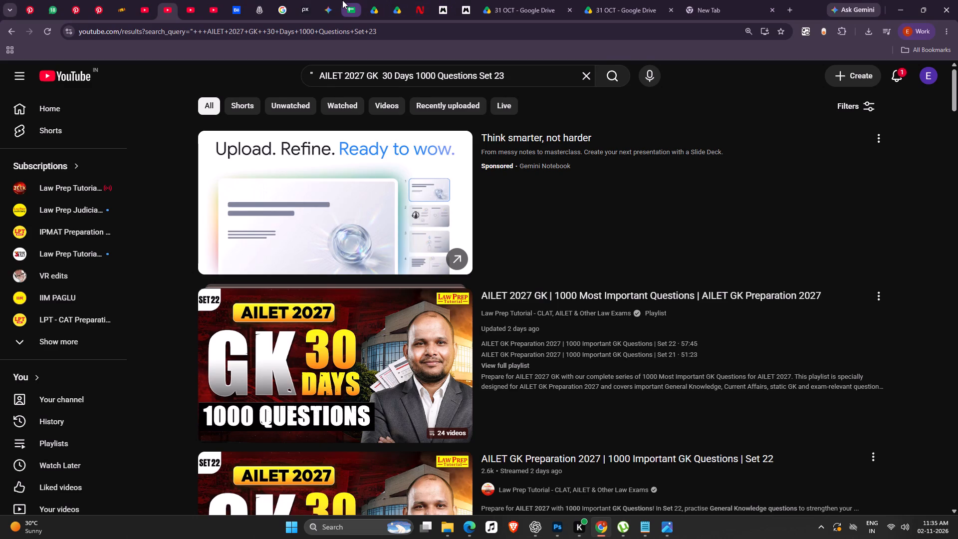
click(342, 0)
key(alt+Tab)
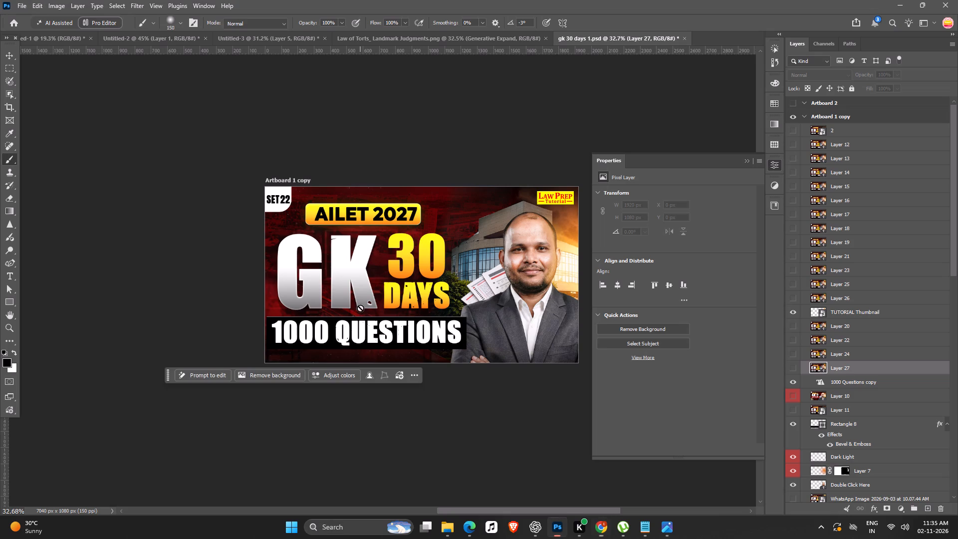
ctrl+scroll(289, 212, up, 3)
key(v)
key(space)
key(space)
key(space)
drag(353, 231, 324, 235)
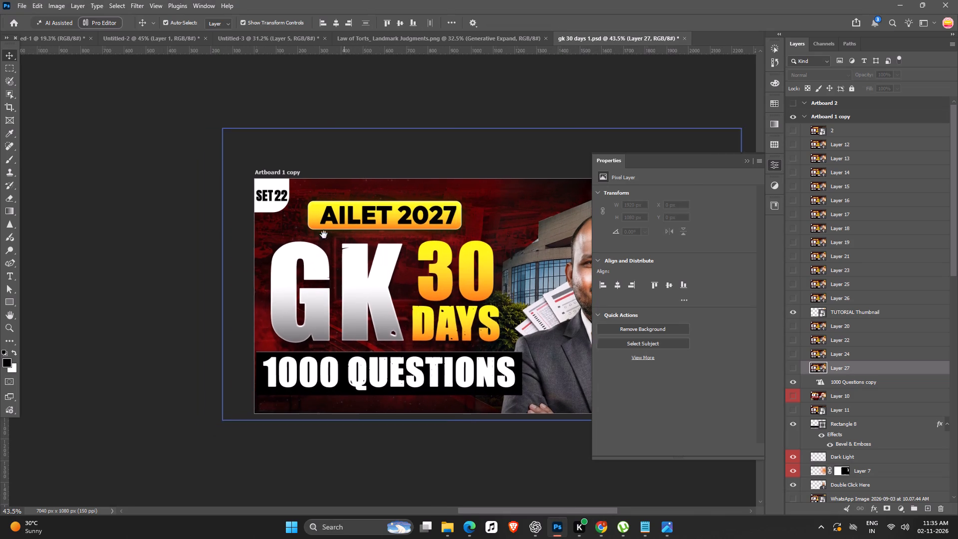
drag(324, 235, 291, 240)
click(214, 132)
triple_click(210, 206)
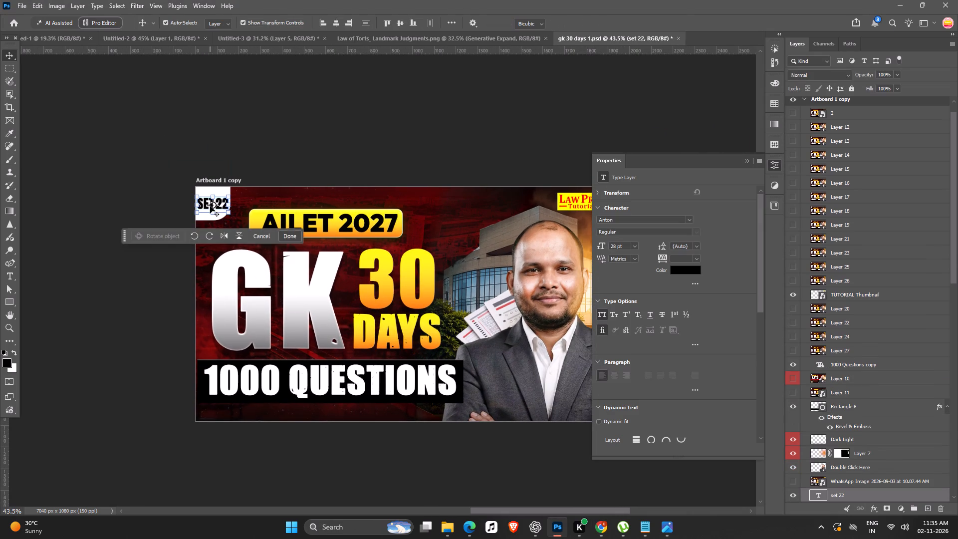
triple_click(220, 204)
click(220, 204)
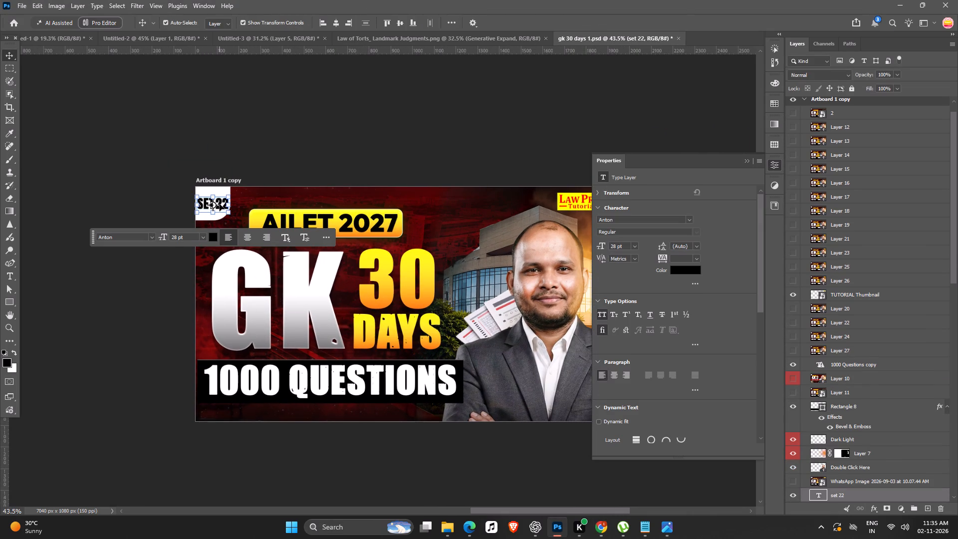
double_click(819, 495)
drag(220, 203, 234, 206)
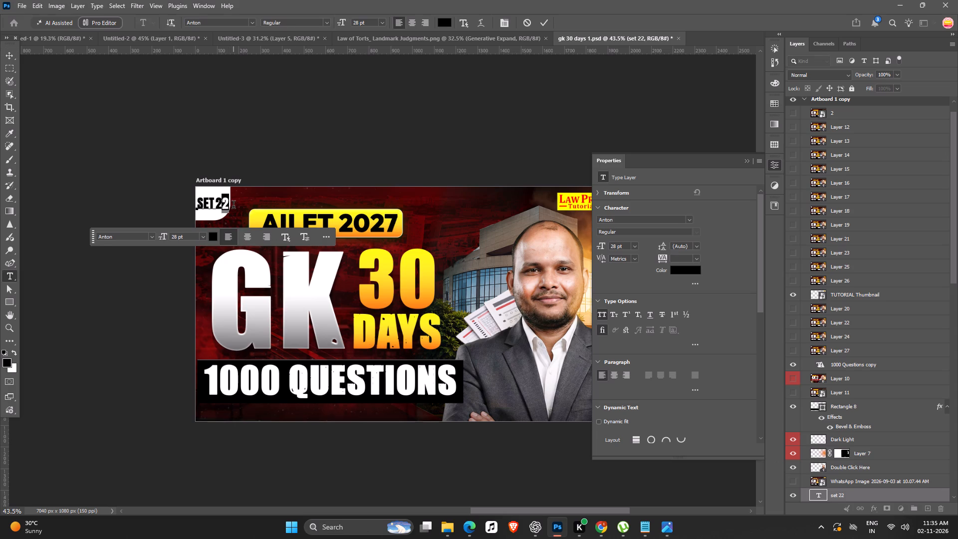
key(BackSpace)
key(3)
key(Return)
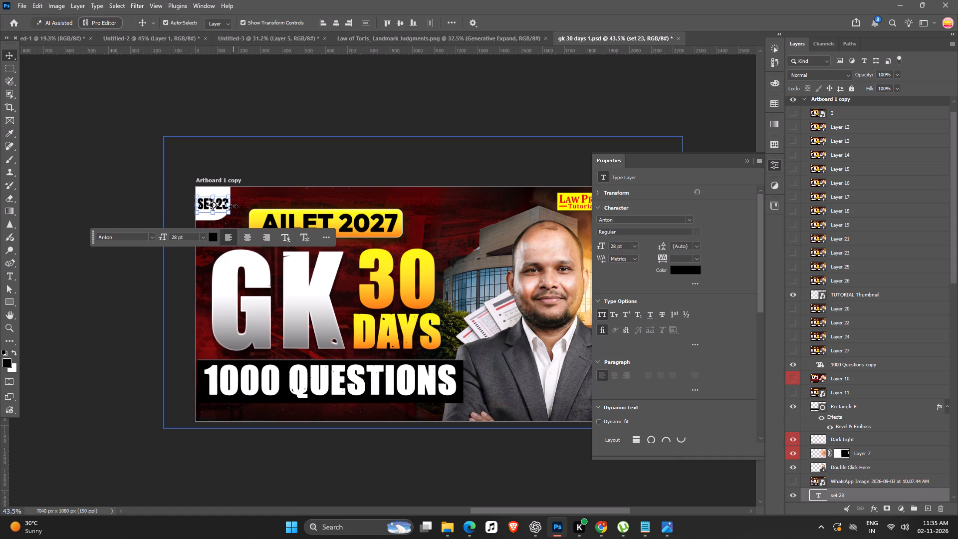
key(Return)
click(553, 84)
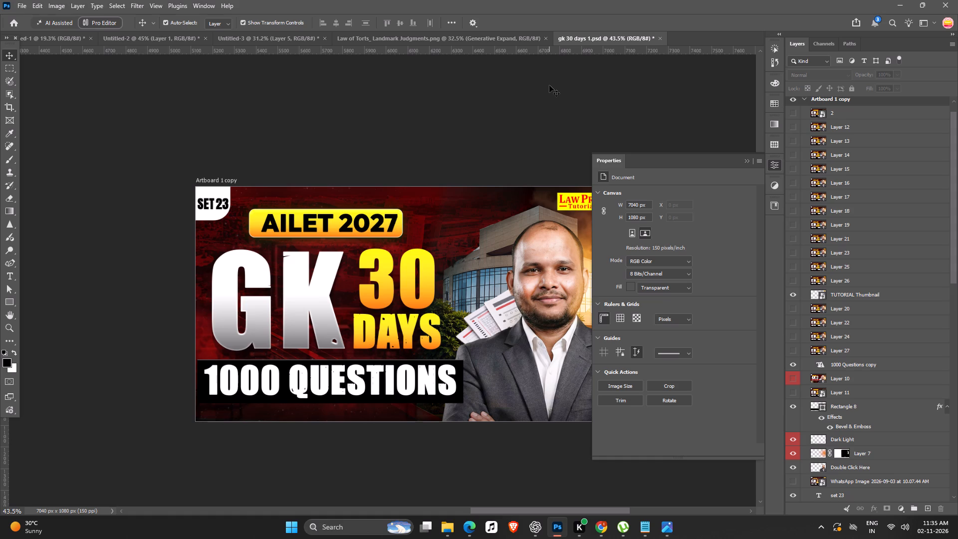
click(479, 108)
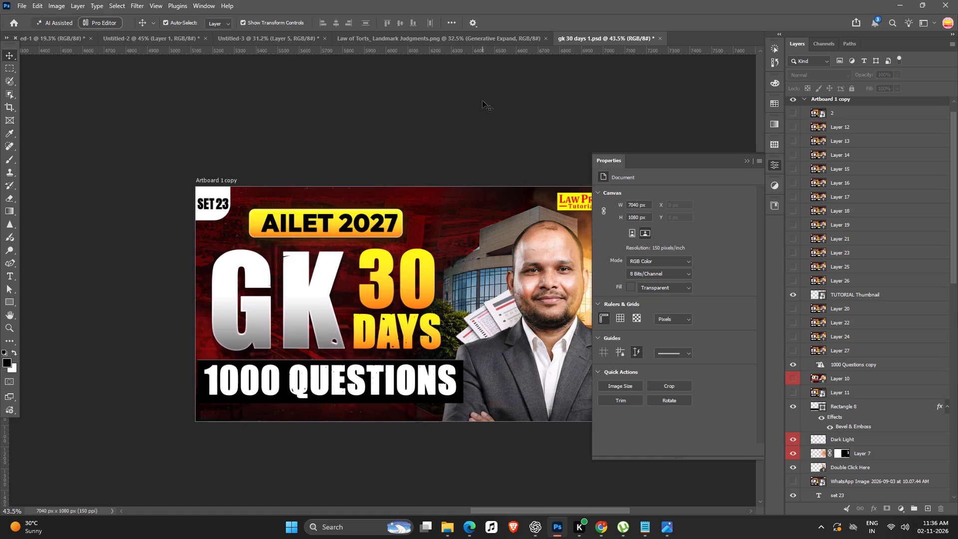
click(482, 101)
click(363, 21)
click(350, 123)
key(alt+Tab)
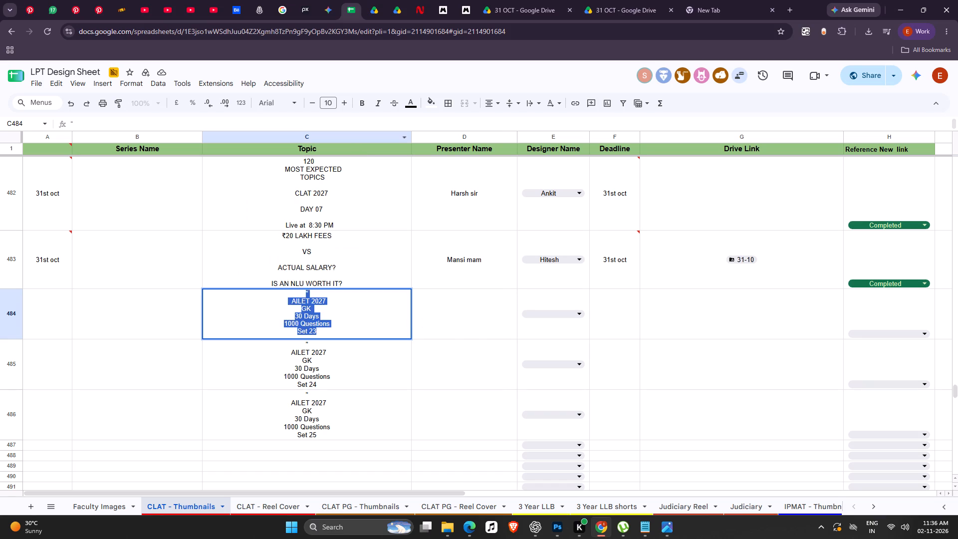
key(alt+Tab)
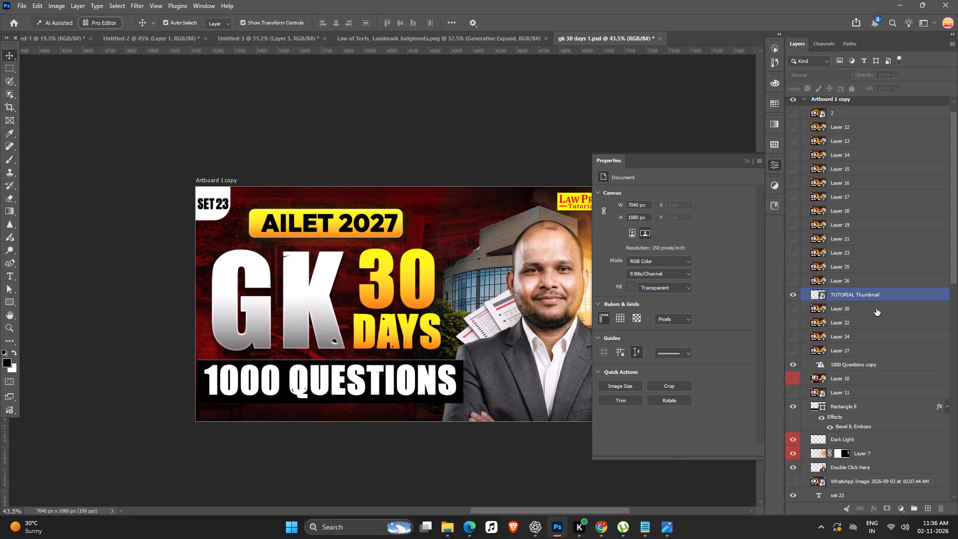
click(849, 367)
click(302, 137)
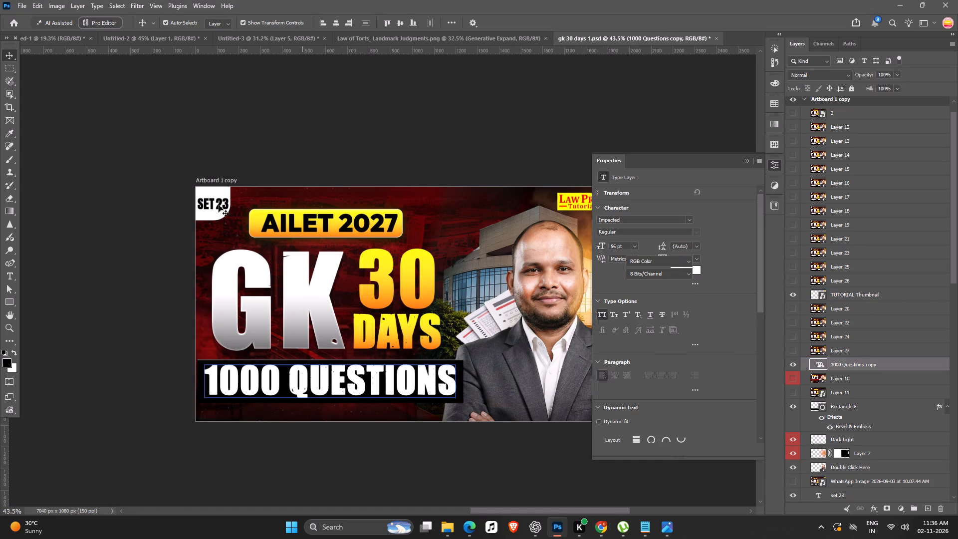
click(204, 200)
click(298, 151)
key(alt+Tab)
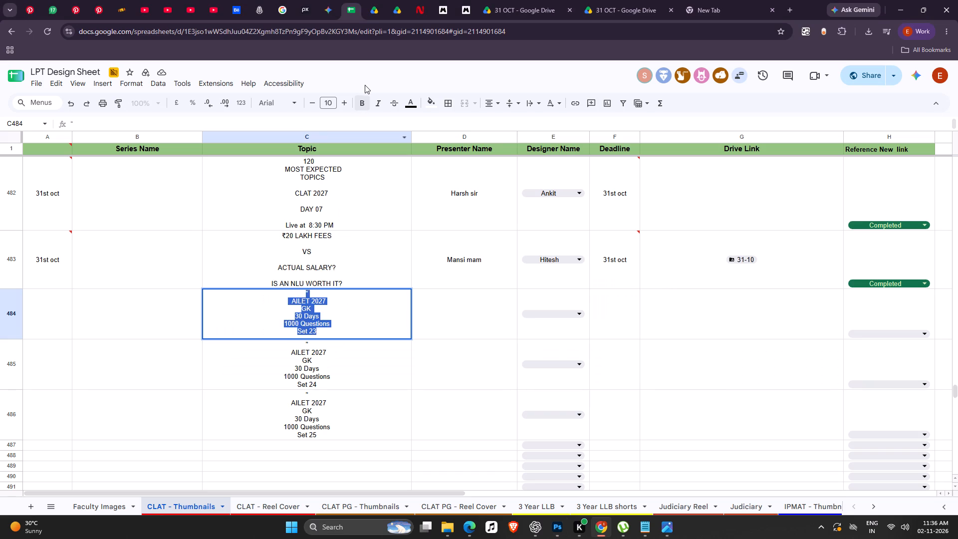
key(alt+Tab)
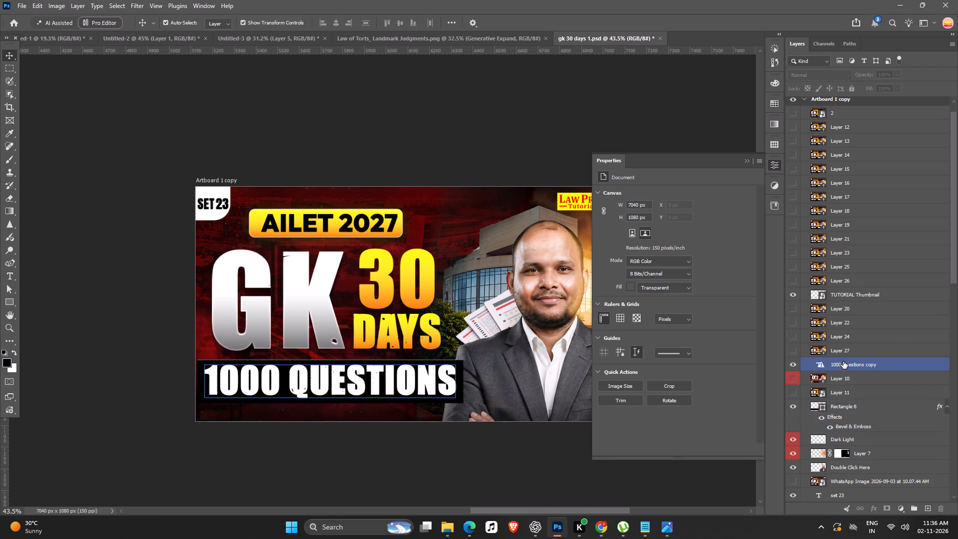
Stamp all visible layers of the Set 23 thumbnail into a new layer above "1000 Questions copy".
click(845, 368)
key(ctrl+alt+shift+e)
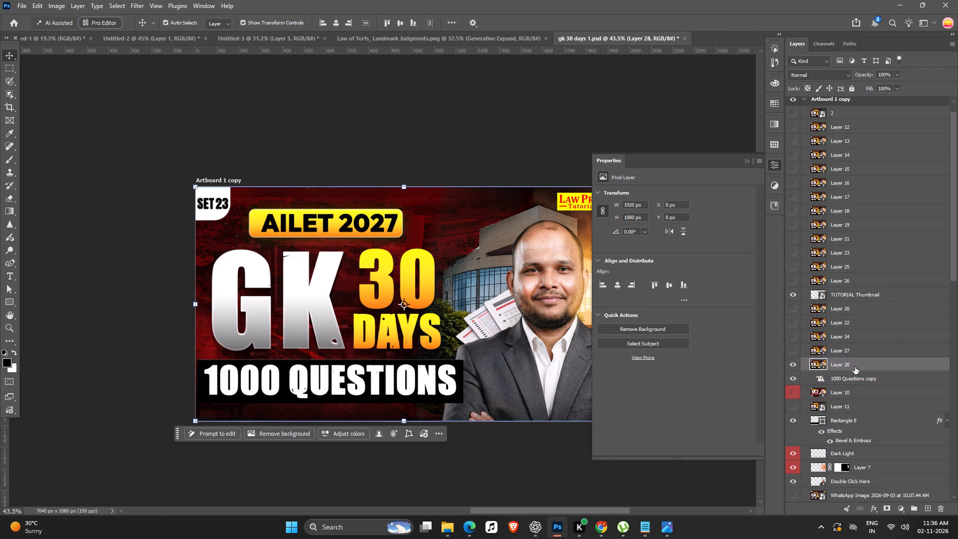
Convert Layer 28, the stamped Set 23 image, to a smart object.
right_click(855, 367)
drag(870, 291, 885, 299)
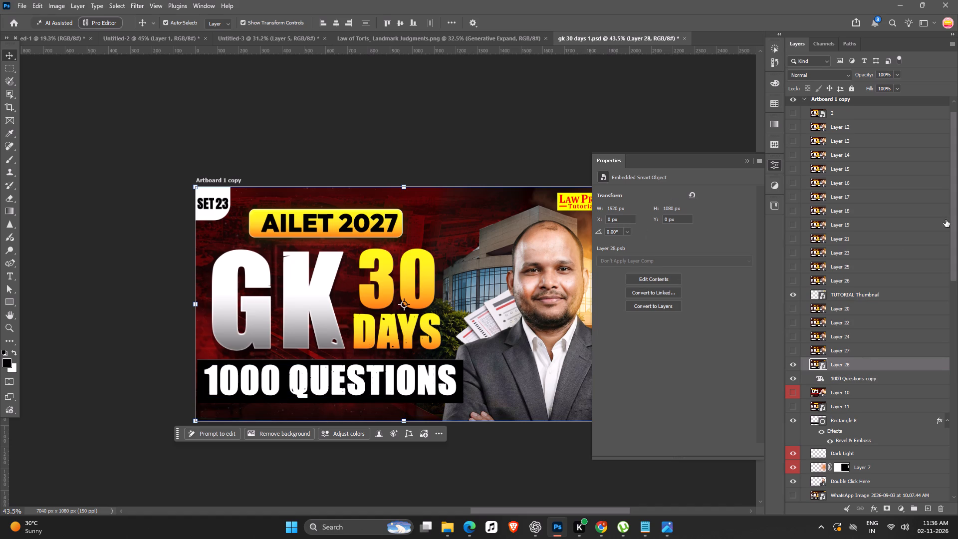
Check the Set 23 thumbnail's wording against the AILET 2027 GK Set 23 brief in the LPT Design Sheet in Chrome.
scroll(897, 244, up, 6)
click(453, 123)
click(454, 301)
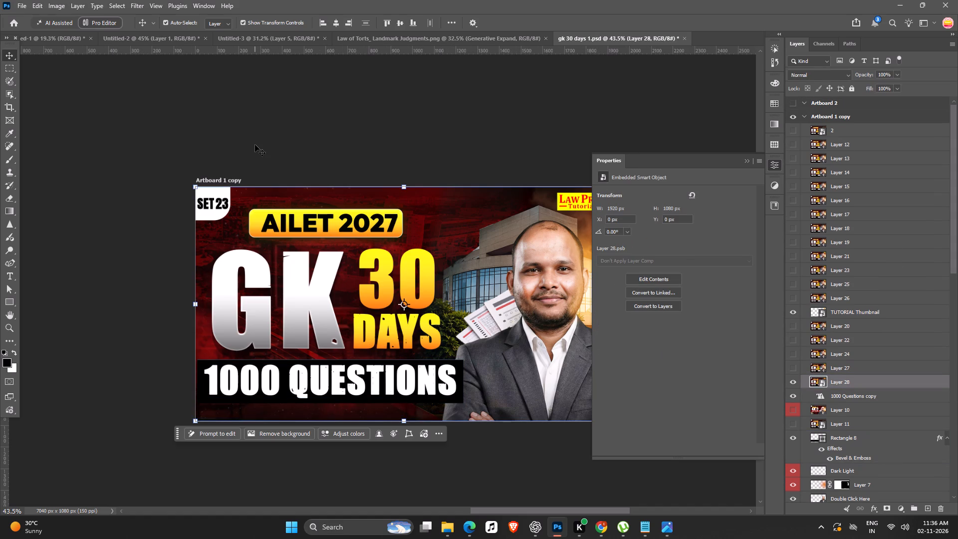
key(space)
key(space)
key(space)
key(space)
drag(307, 269, 296, 264)
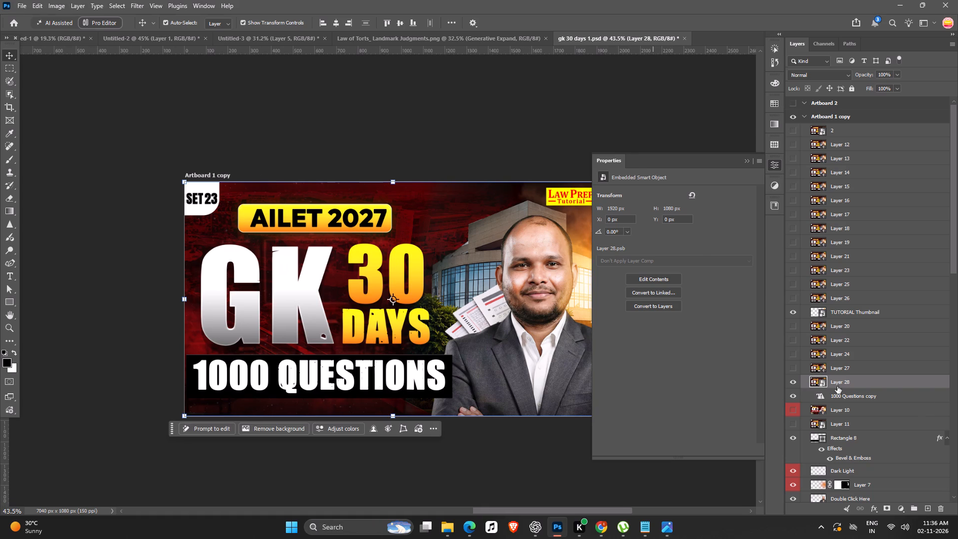
click(875, 394)
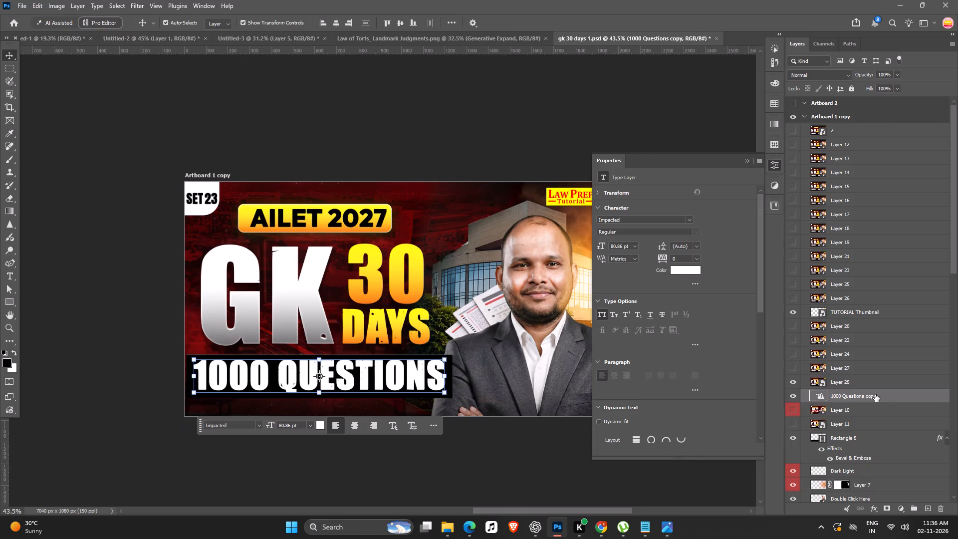
key(alt+Tab)
key(alt+Tab)
key(alt+Tab)
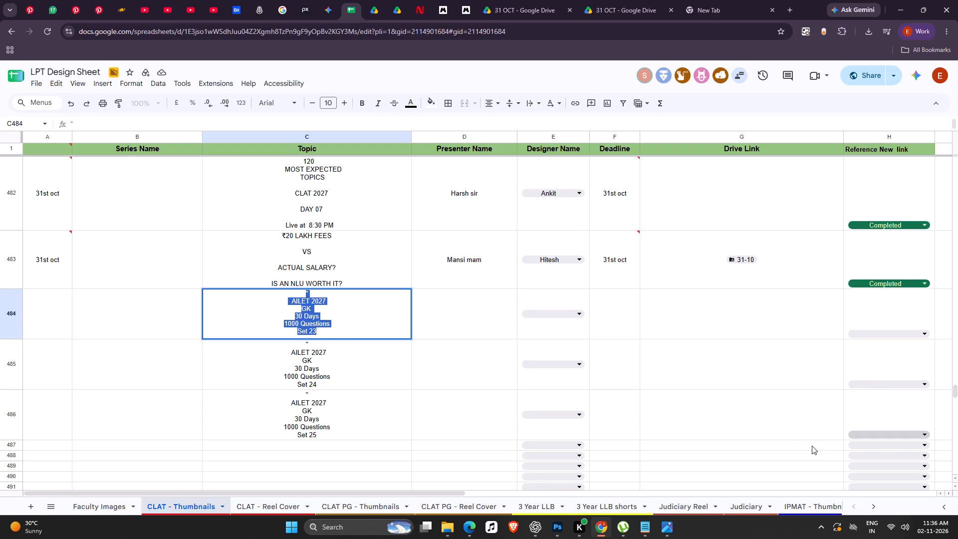
key(alt+Tab)
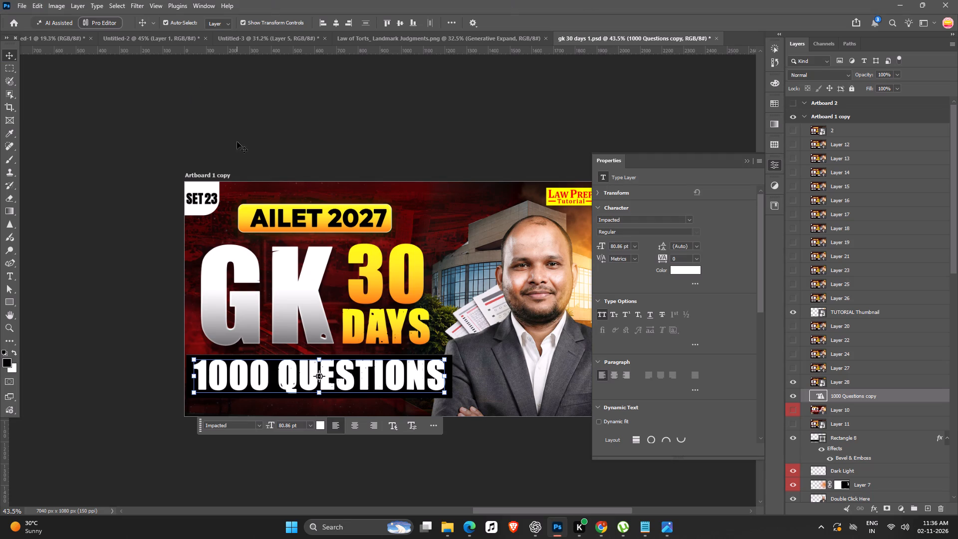
click(855, 400)
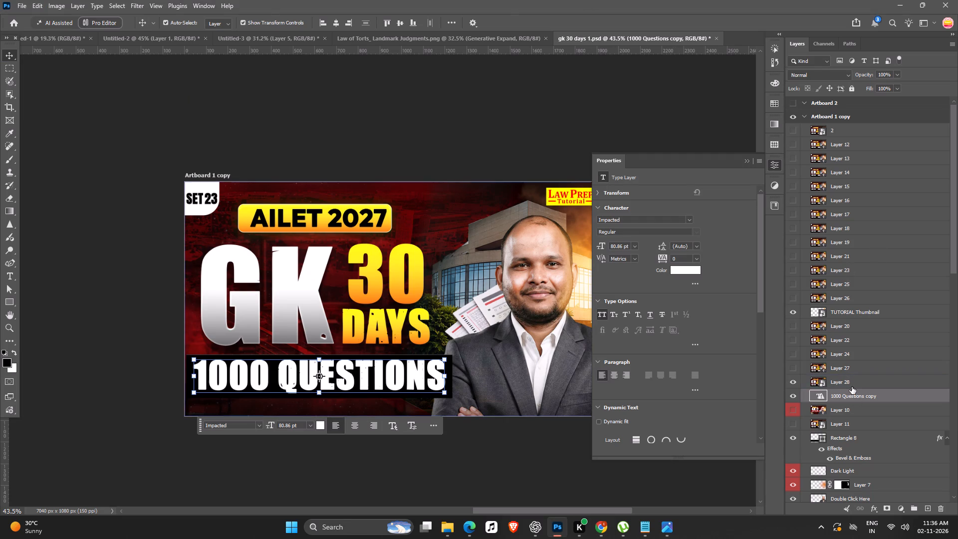
click(366, 129)
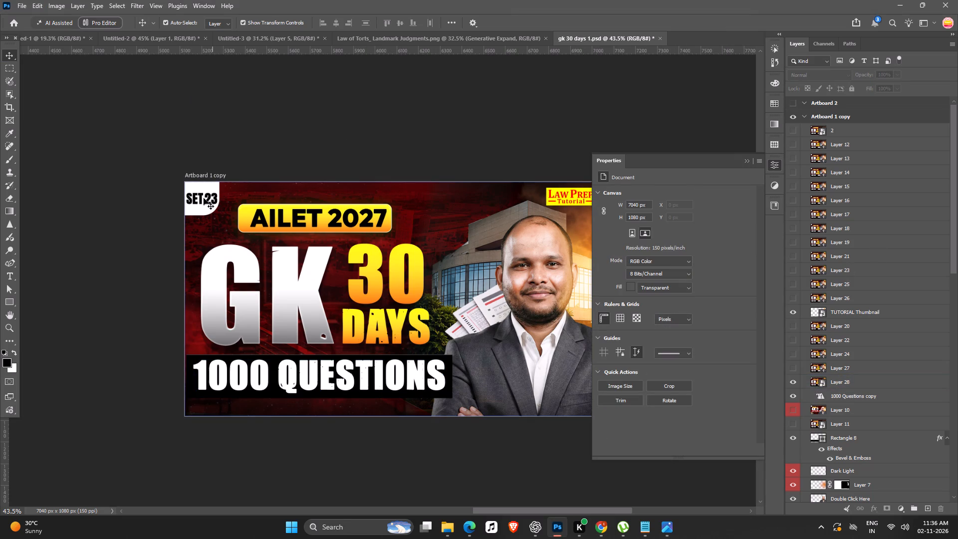
Set up a JPG export of only Artboard 1 copy, the Set 23 thumbnail, leaving out Artboard 1.
click(848, 384)
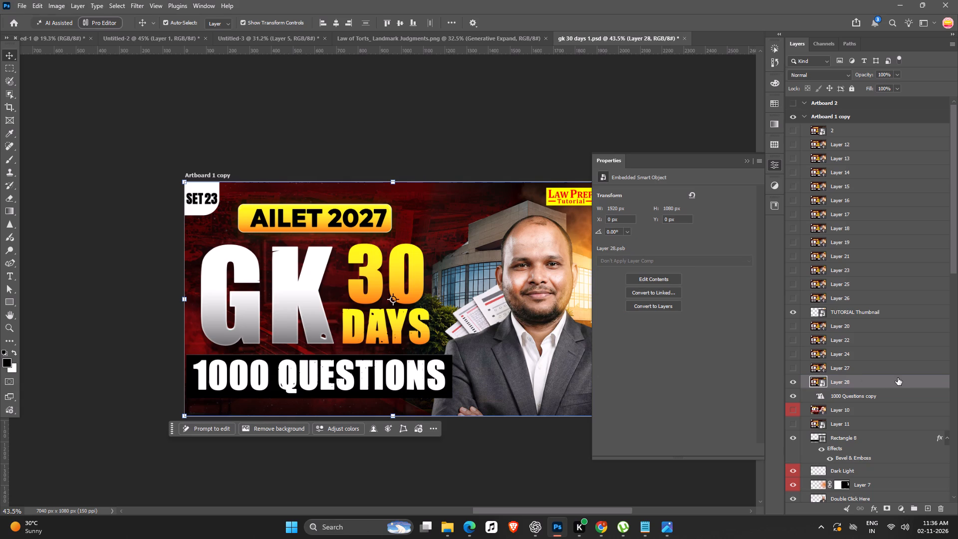
key(ctrl+alt+shift+w)
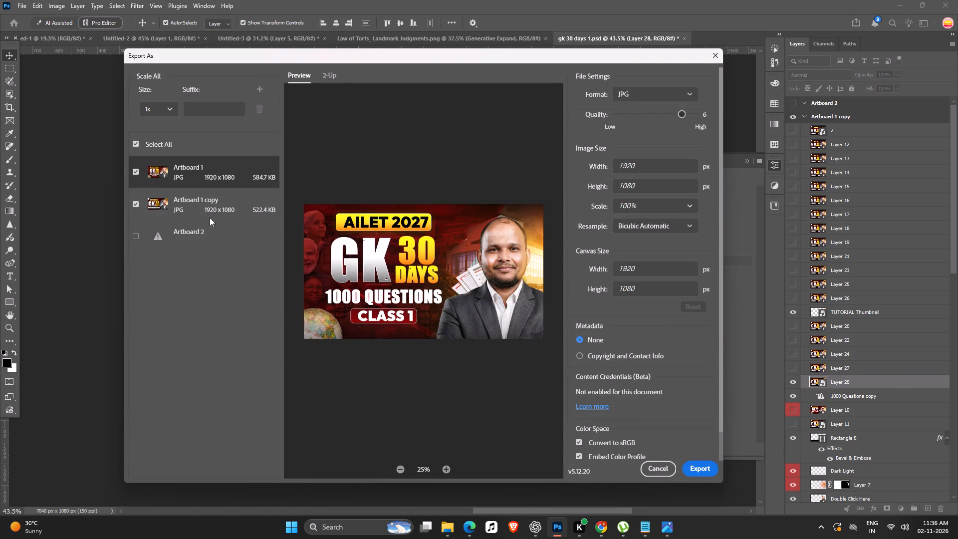
click(136, 173)
click(230, 208)
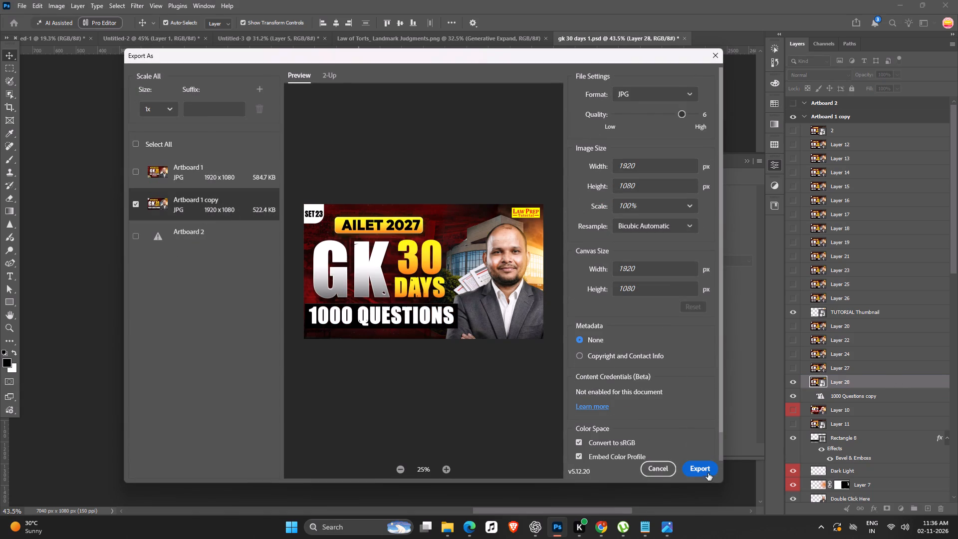
click(707, 474)
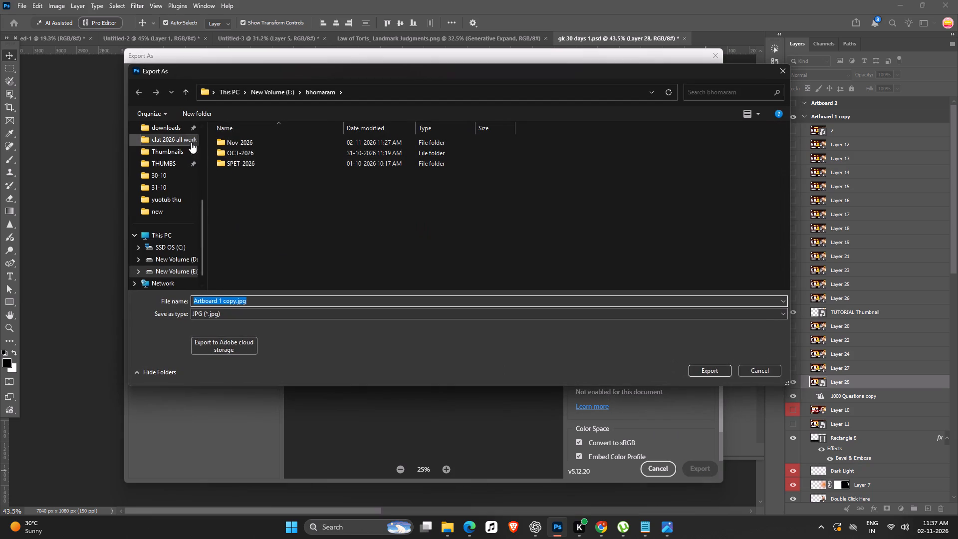
Create a new folder named "2-11" inside the Nov-2026 folder.
double_click(225, 142)
click(187, 111)
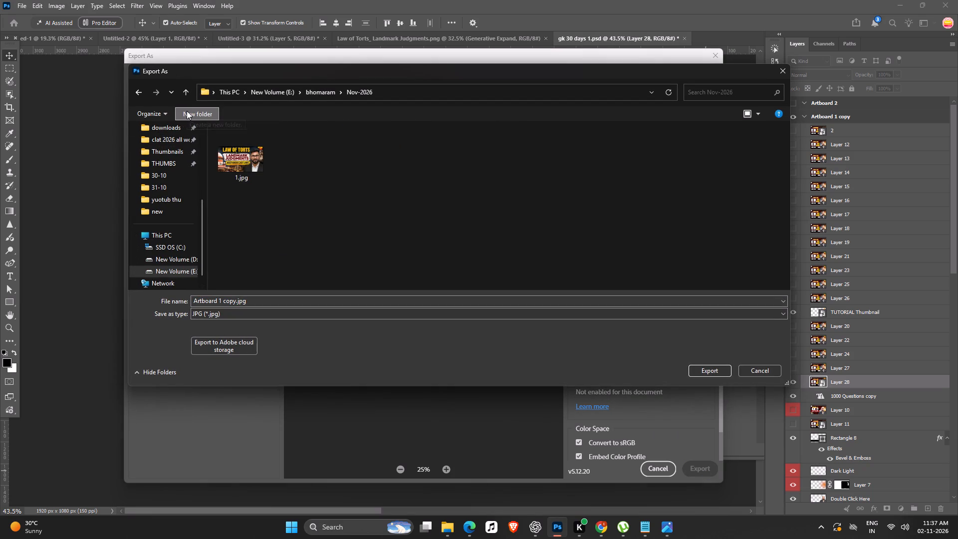
key(BackSpace)
key(BackSpace)
key(BackSpace)
key(BackSpace)
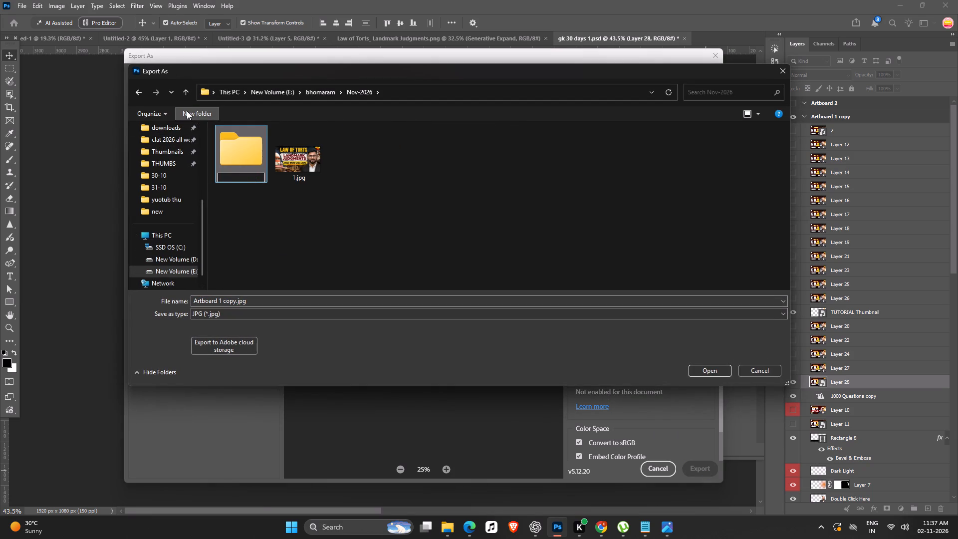
key(2)
text(-11-)
text(20)
text(26)
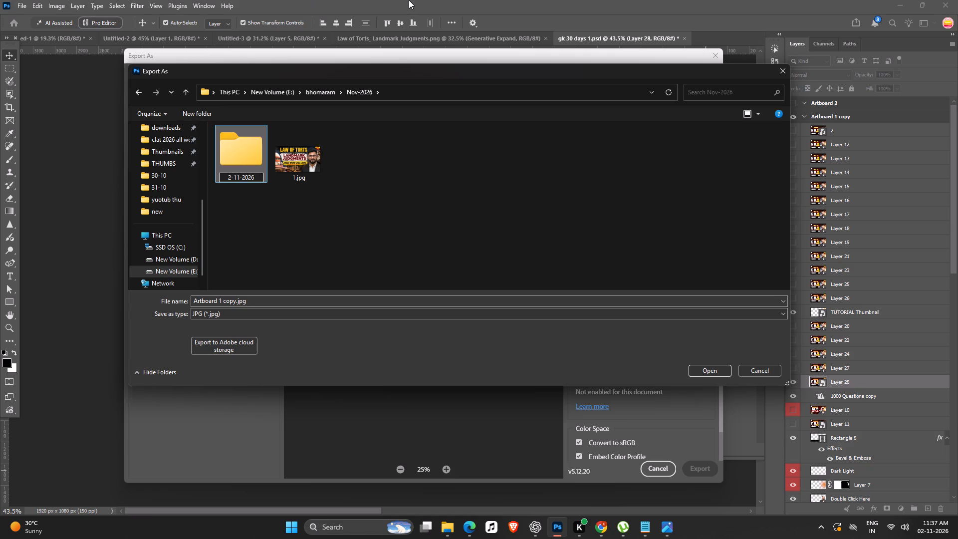
key(BackSpace)
key(BackSpace)
key(BackSpace)
key(BackSpace)
key(BackSpace)
key(Return)
Name the file "set 23" and export the JPG into the Nov-2026 folder.
click(229, 296)
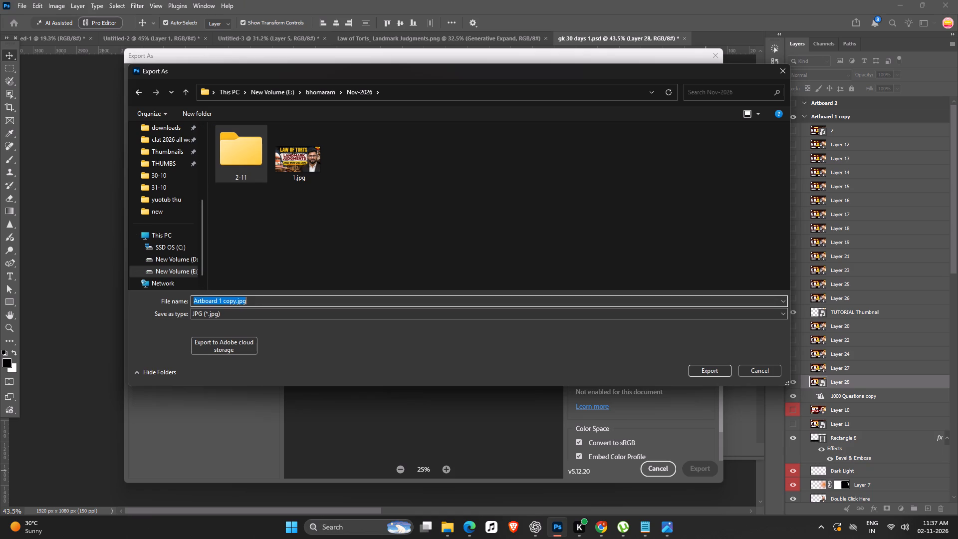
drag(236, 300, 110, 293)
key(BackSpace)
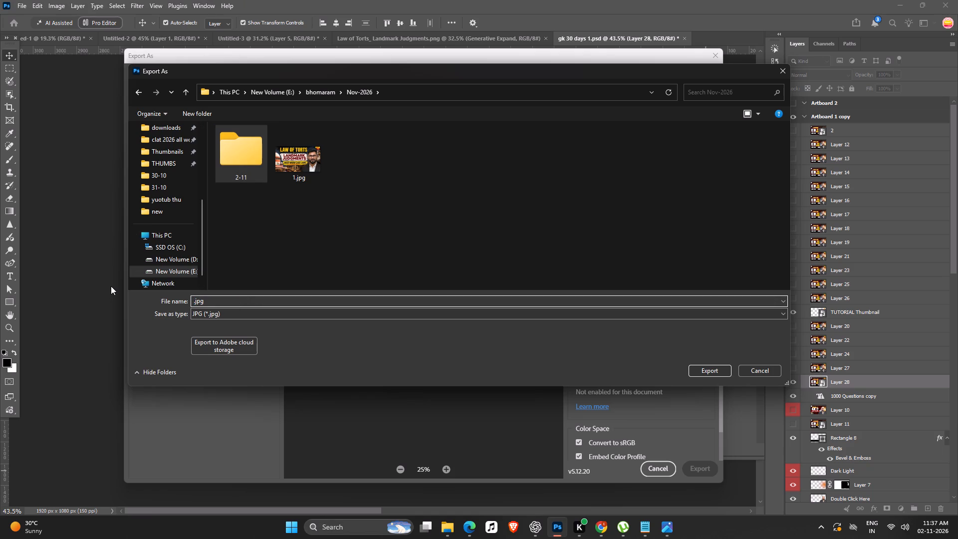
text(23)
key(space)
text(se)
key(BackSpace)
key(BackSpace)
key(BackSpace)
key(BackSpace)
key(BackSpace)
key(BackSpace)
key(BackSpace)
key(BackSpace)
key(BackSpace)
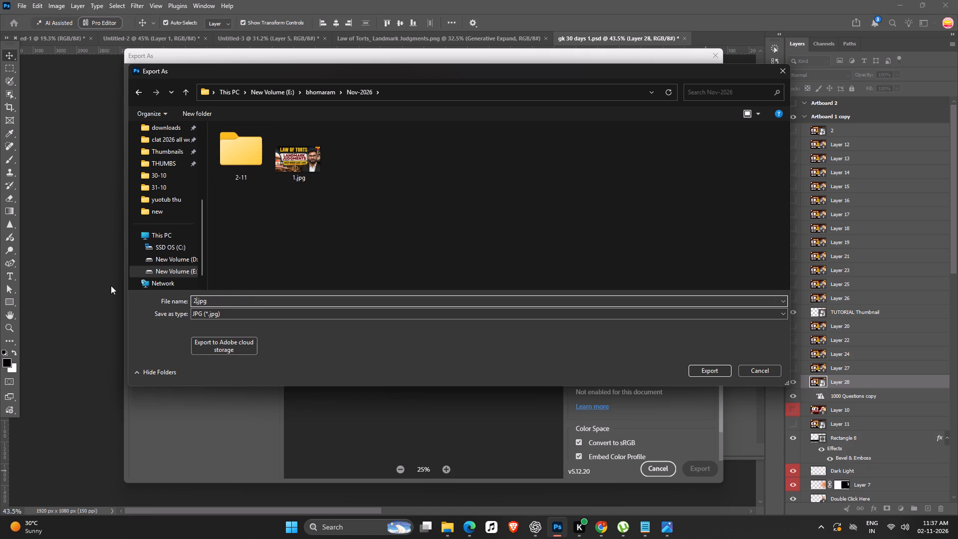
text(set)
key(space)
text(23)
key(Return)
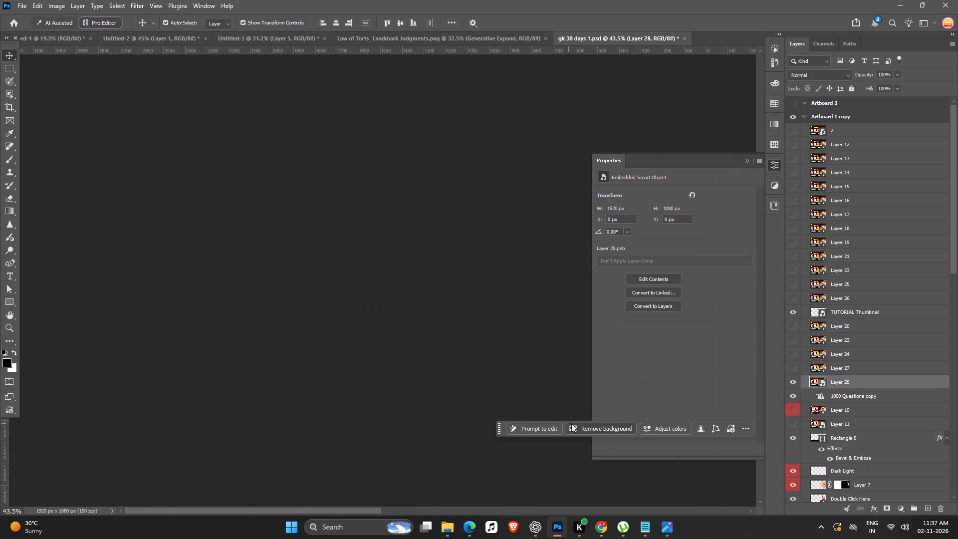
Hide Layer 28, the flattened Set 23 image.
click(799, 380)
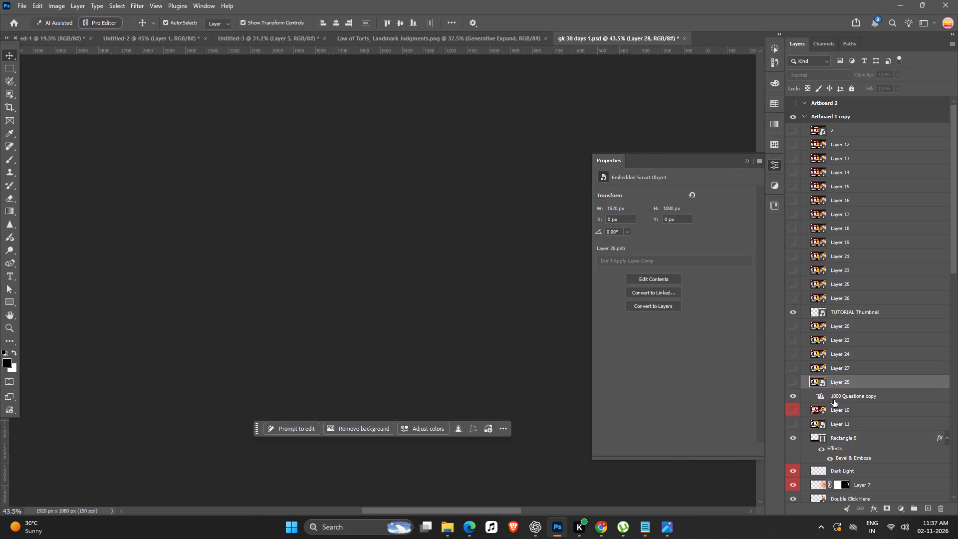
Change the corner badge text on the AILET 2027 GK thumbnail to "SET 24".
ctrl+scroll(474, 270, down, 9)
key(space)
key(space)
key(space)
key(space)
key(space)
key(space)
key(space)
key(space)
key(space)
key(space)
key(space)
key(space)
key(space)
key(space)
key(space)
key(space)
key(space)
drag(500, 289, 124, 245)
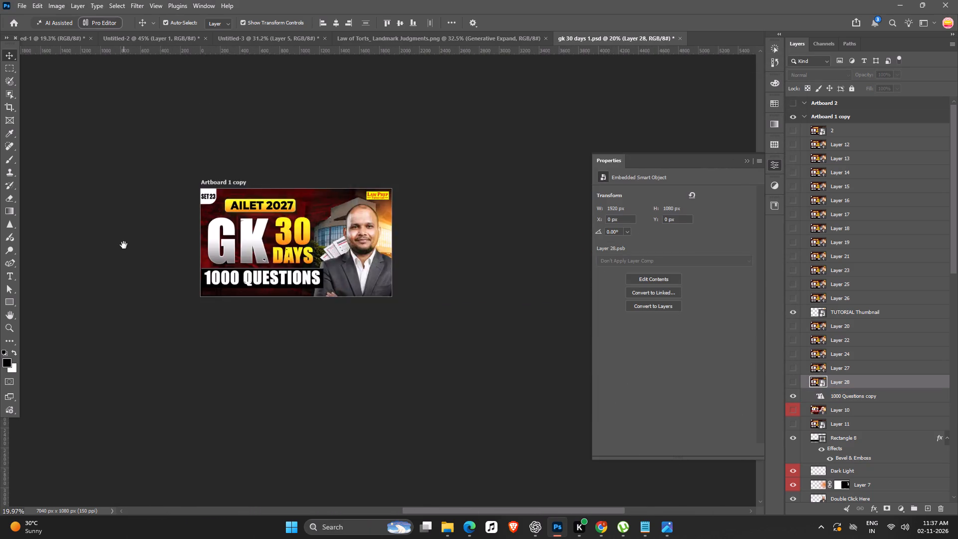
drag(124, 245, 240, 368)
ctrl+scroll(340, 344, up, 6)
key(space)
drag(381, 356, 313, 300)
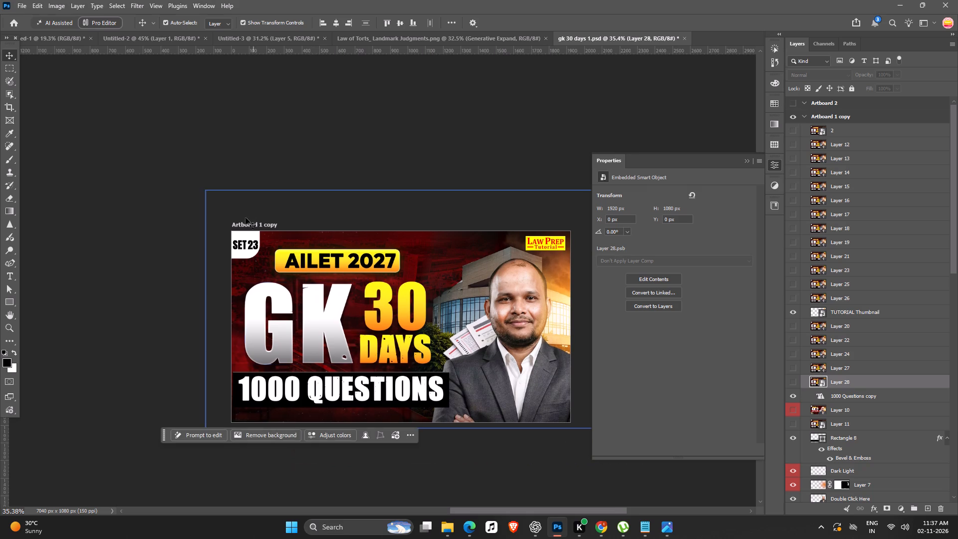
key(v)
ctrl+scroll(241, 244, up, 5)
triple_click(242, 244)
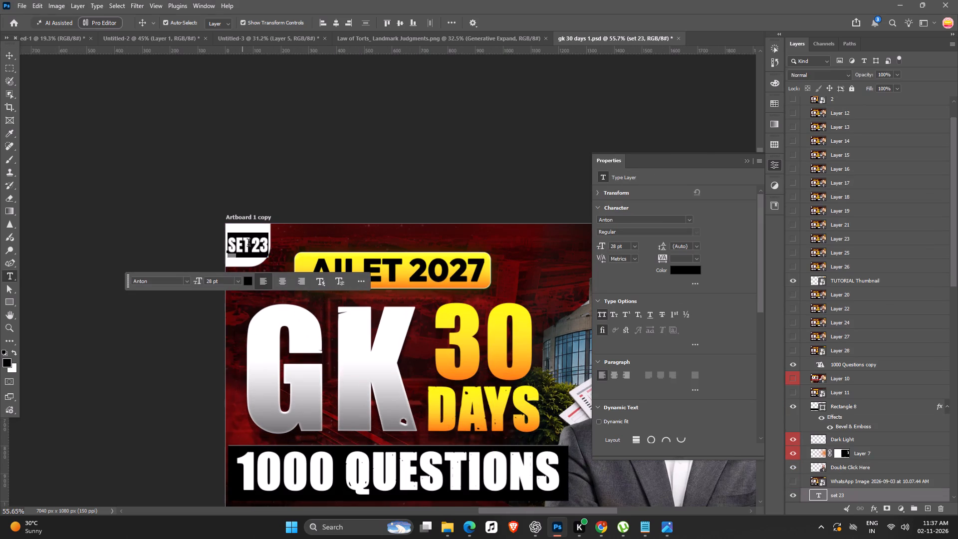
drag(258, 245, 271, 249)
key(BackSpace)
key(4)
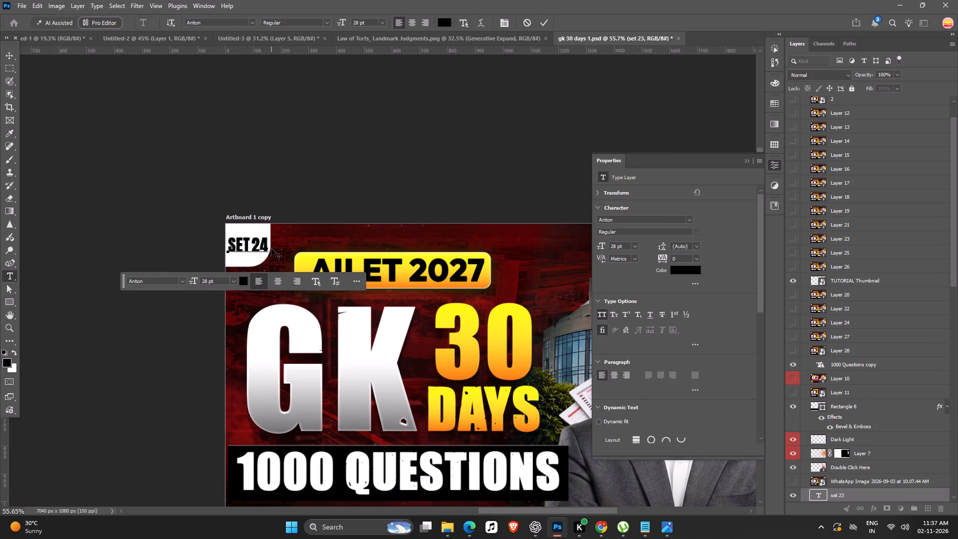
key(Return)
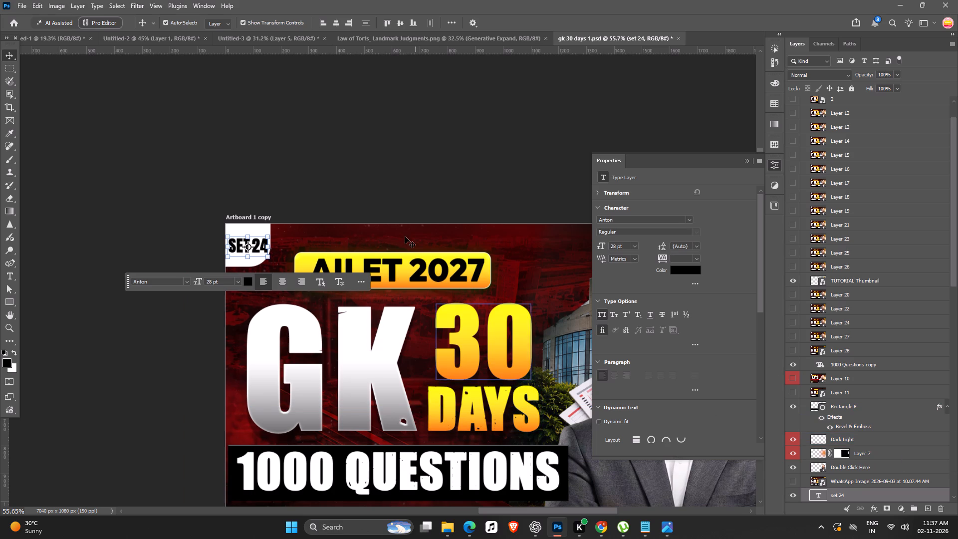
Stamp all visible layers of the Set 24 thumbnail into a new layer above "1000 Questions copy".
ctrl+scroll(426, 219, down, 5)
click(397, 174)
key(space)
key(space)
key(space)
key(space)
drag(397, 174, 329, 111)
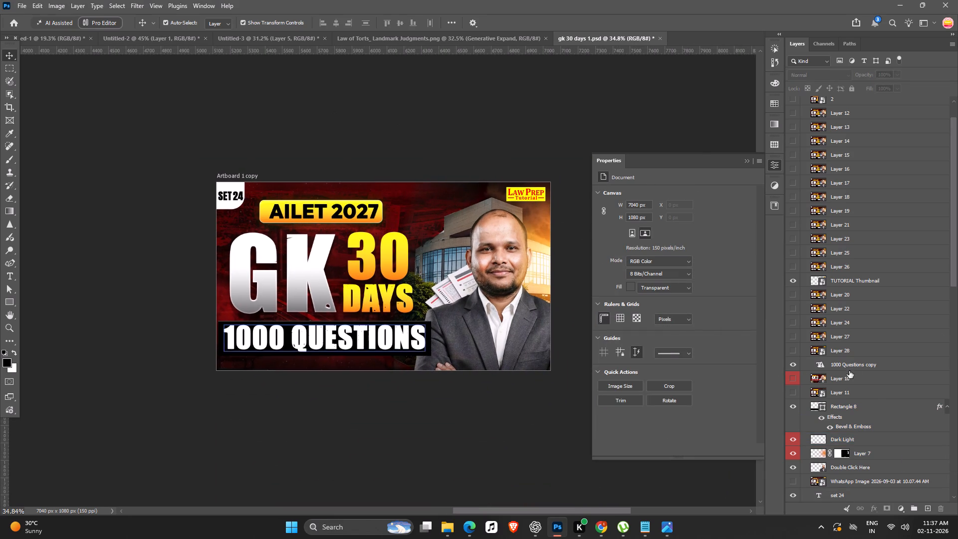
scroll(849, 377, down, 6)
click(855, 284)
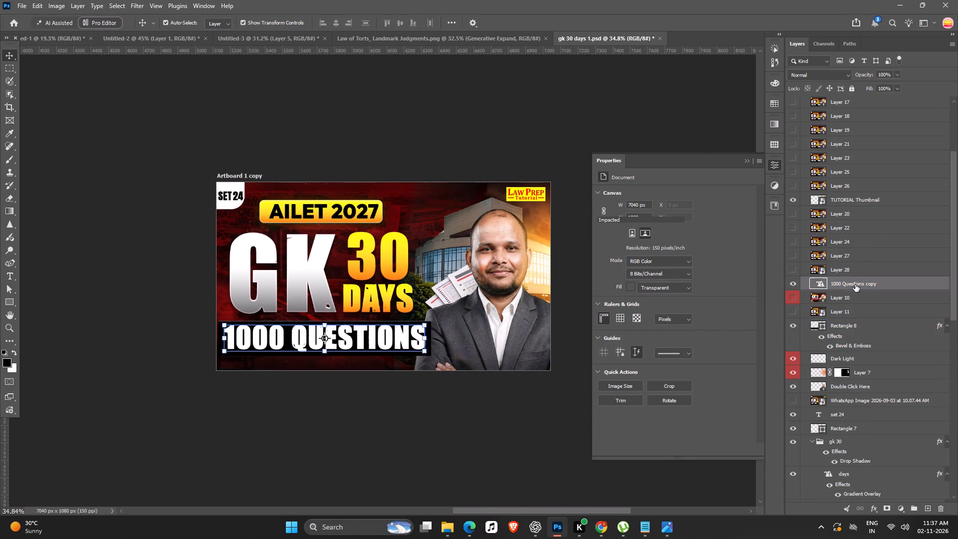
key(ctrl+alt+shift+e)
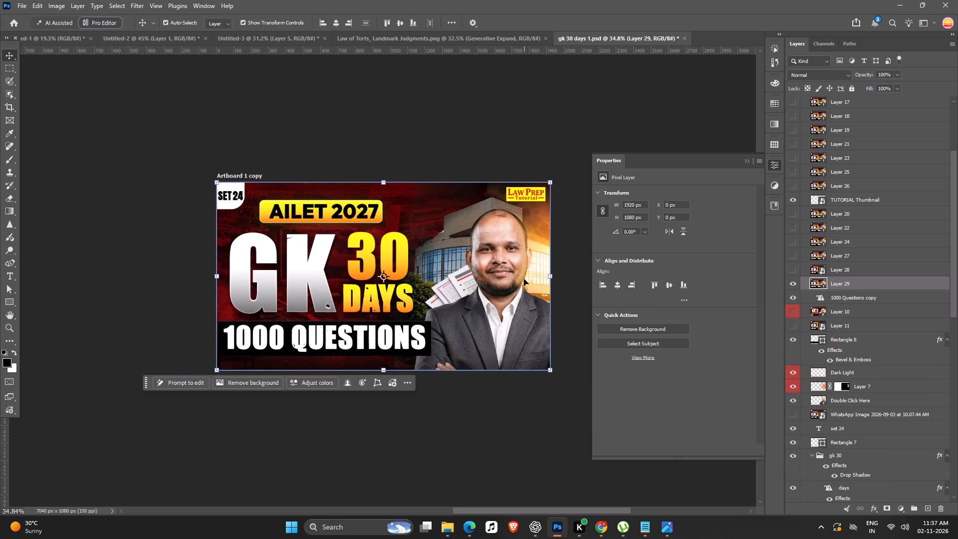
Convert Layer 29, the stamped Set 24 image, to a smart object.
key(space)
key(space)
key(space)
key(space)
drag(526, 294, 516, 296)
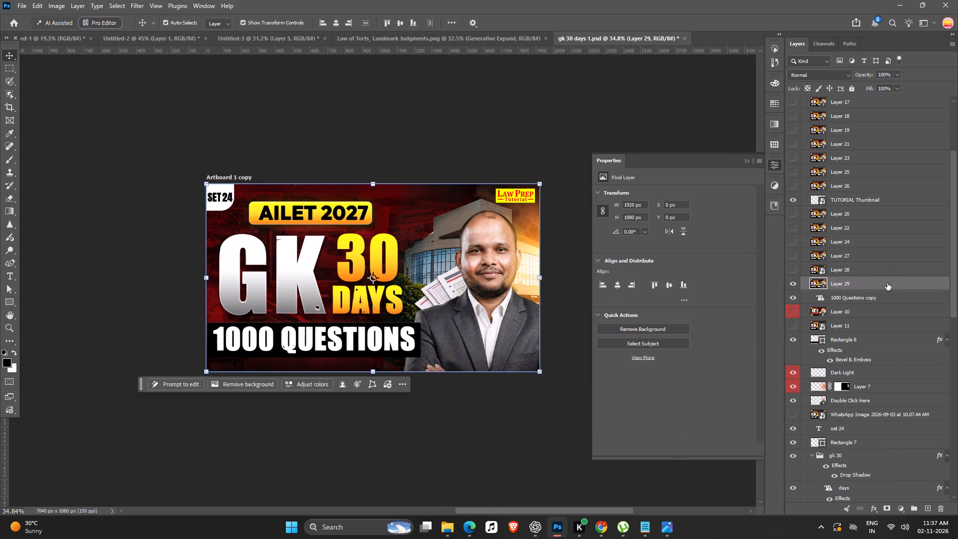
right_click(887, 283)
click(824, 442)
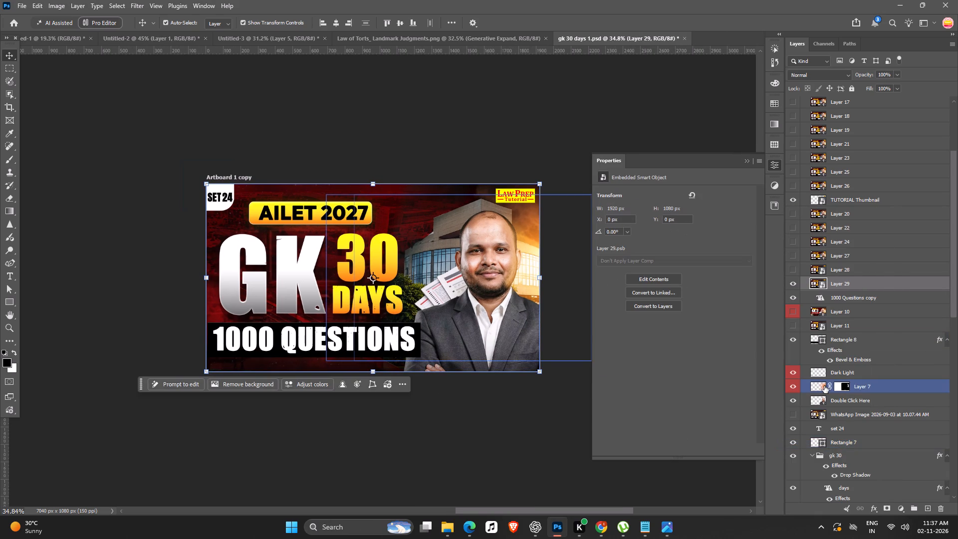
Export only Artboard 1 copy, the Set 24 thumbnail, as a JPG named 24 into the 2-11 folder inside Nov-2026.
key(ctrl+alt+shift+w)
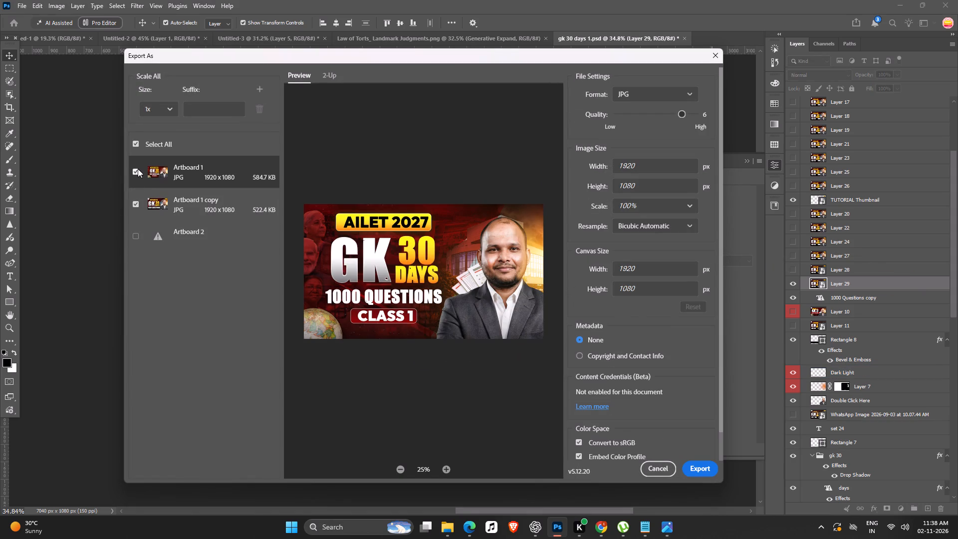
click(138, 167)
click(187, 206)
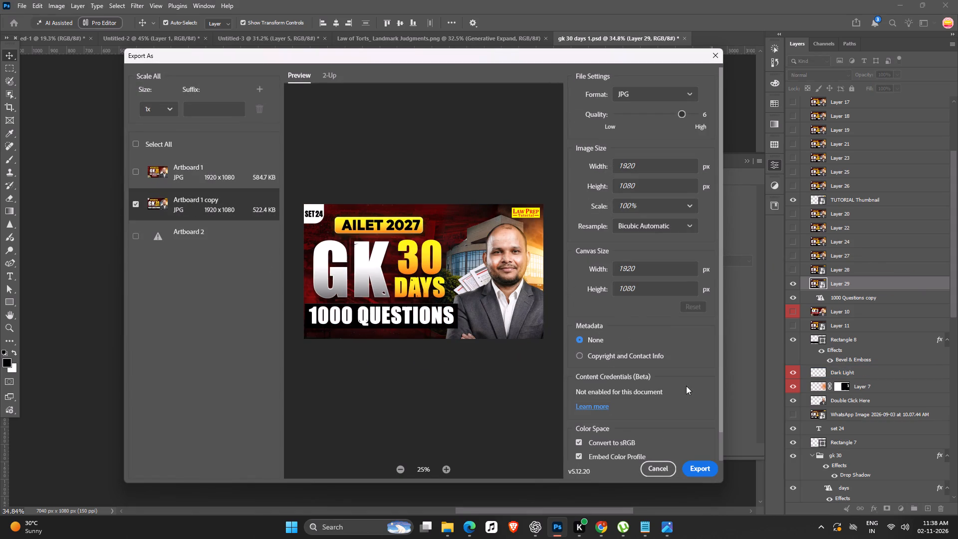
click(699, 473)
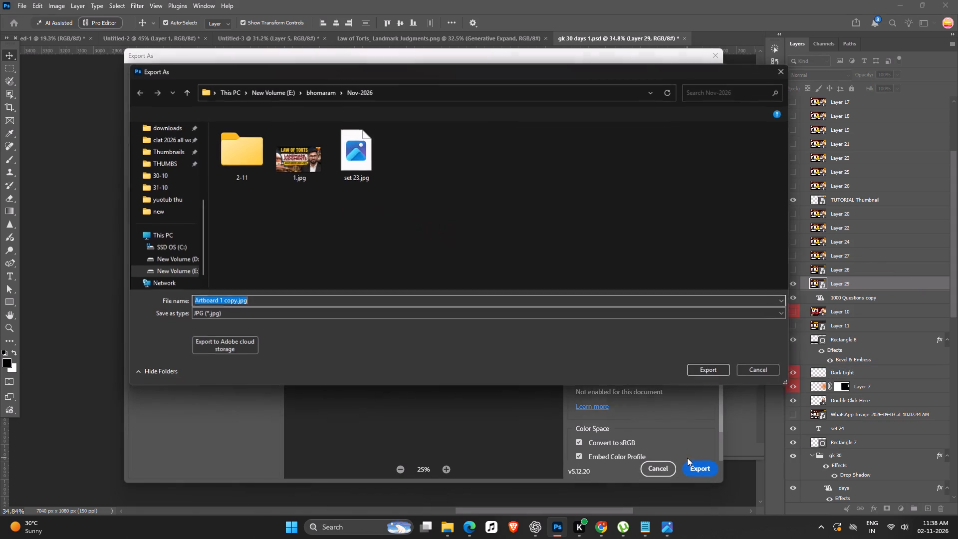
double_click(242, 151)
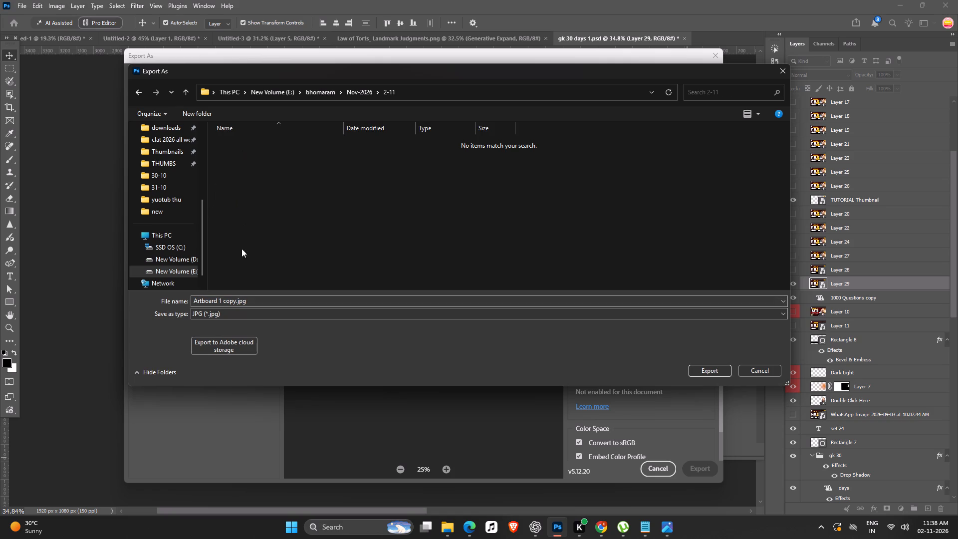
click(236, 304)
click(239, 301)
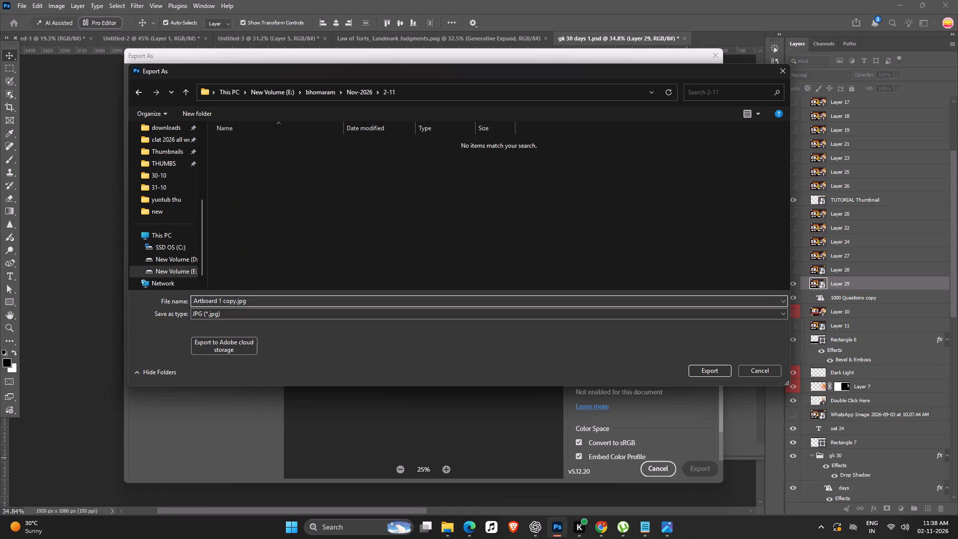
drag(236, 298, 149, 295)
key(BackSpace)
text(24)
key(Return)
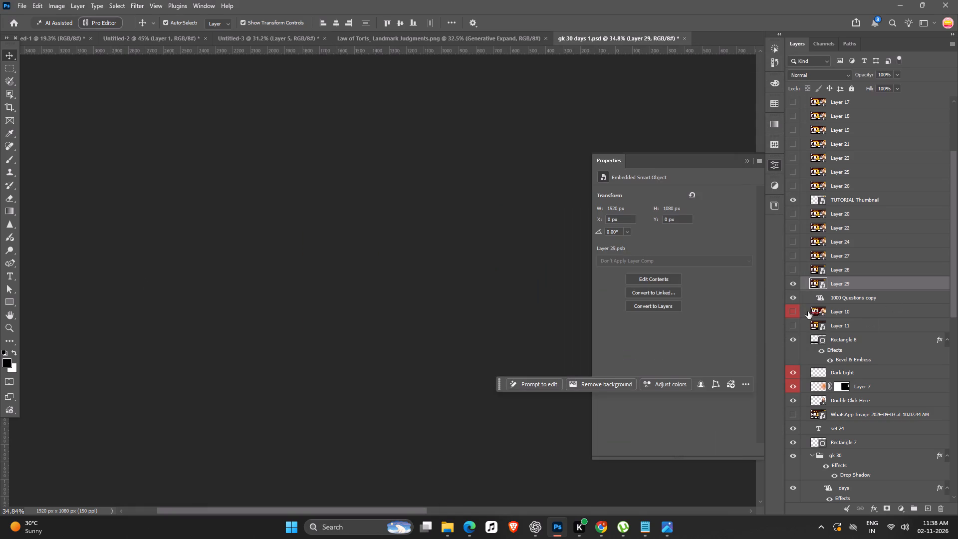
Hide Layer 29, the stamped Set 24 image.
click(793, 280)
Change the corner badge text on the AILET 2027 GK thumbnail to "SET 25".
ctrl+scroll(323, 262, down, 8)
key(space)
drag(418, 266, 261, 268)
ctrl+scroll(502, 264, up, 6)
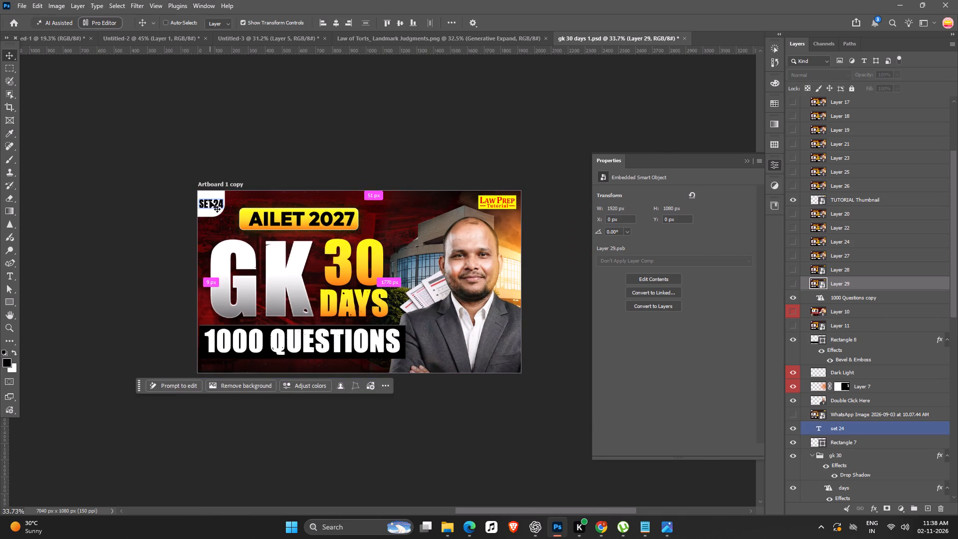
ctrl+scroll(210, 201, up, 5)
triple_click(210, 201)
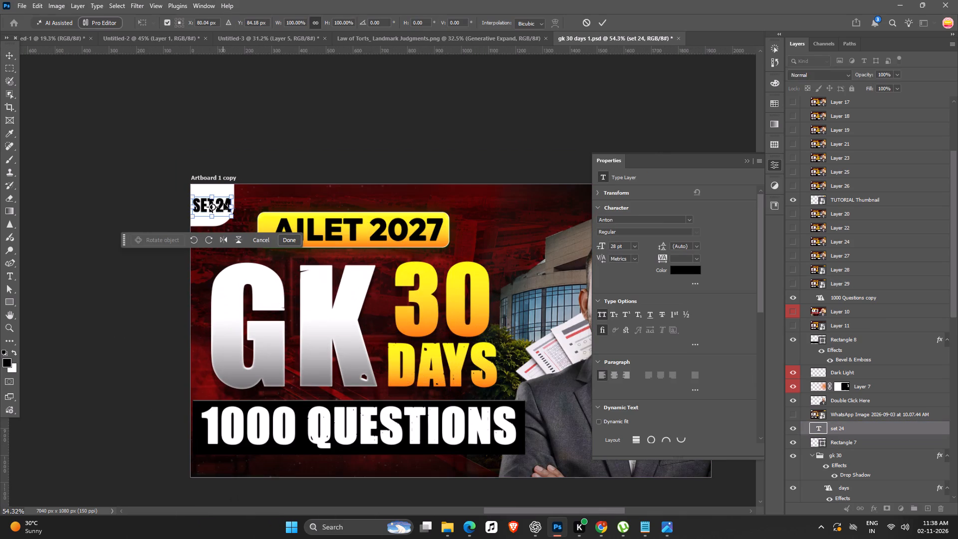
triple_click(224, 202)
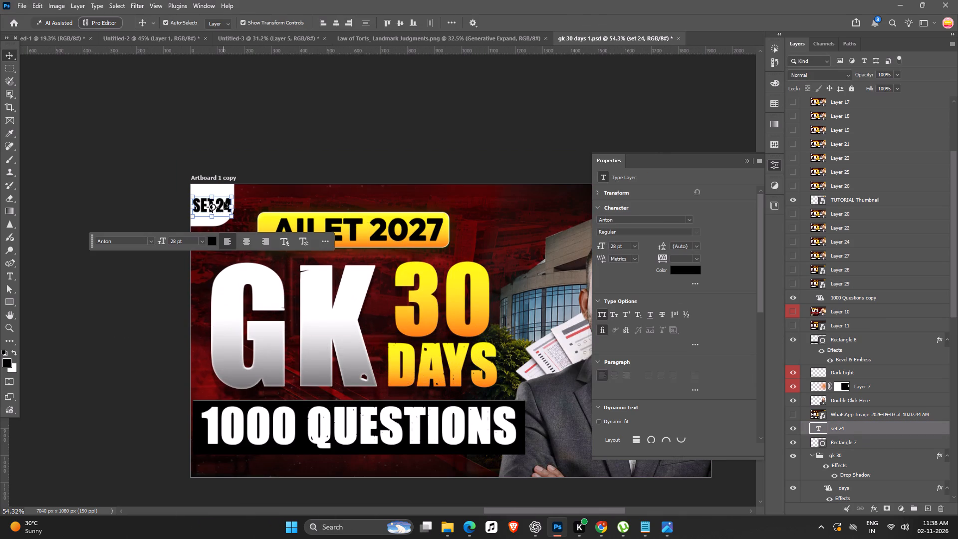
click(230, 145)
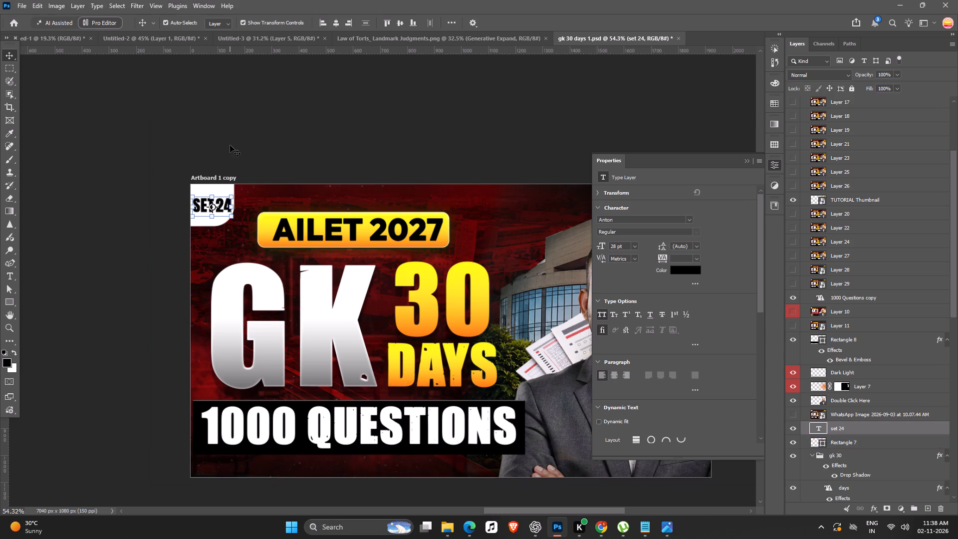
triple_click(221, 203)
drag(225, 203, 230, 204)
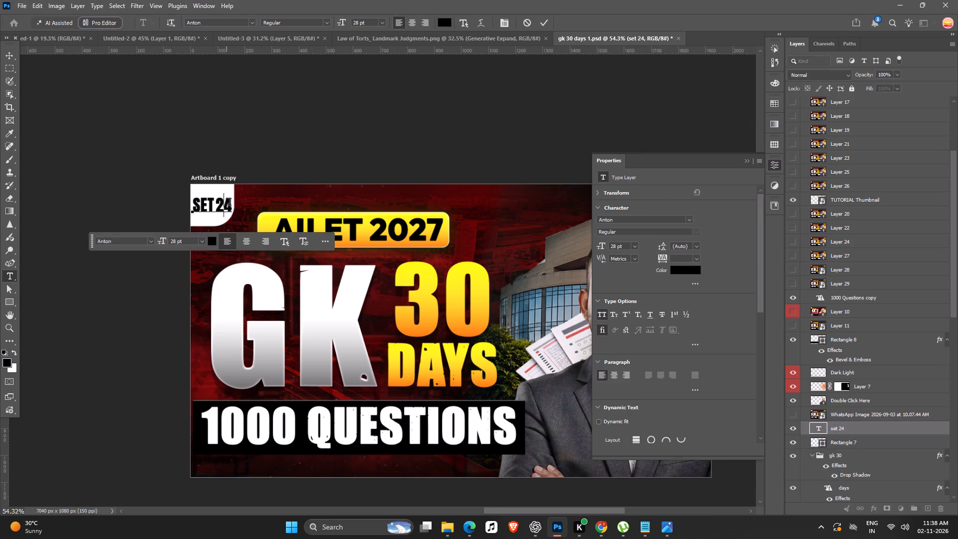
drag(230, 204, 232, 205)
key(BackSpace)
key(5)
key(Return)
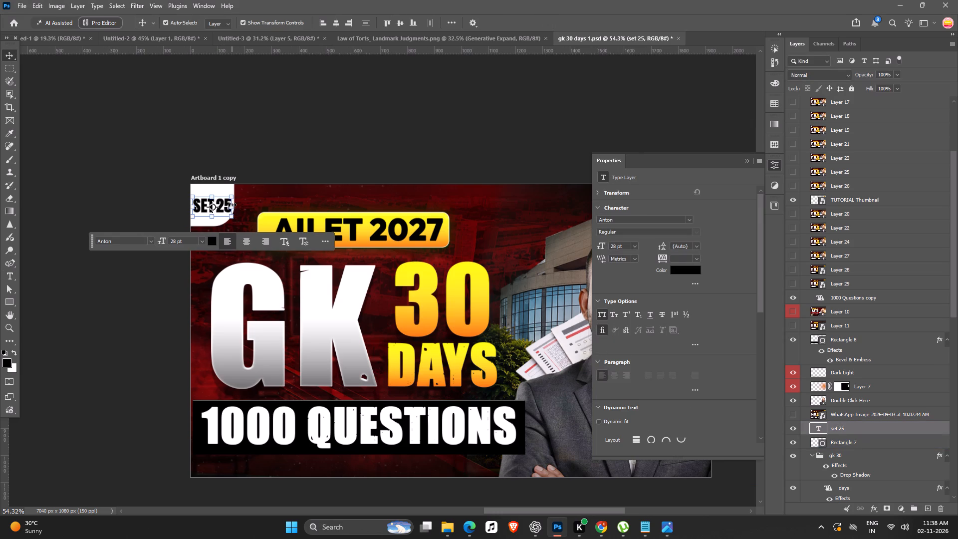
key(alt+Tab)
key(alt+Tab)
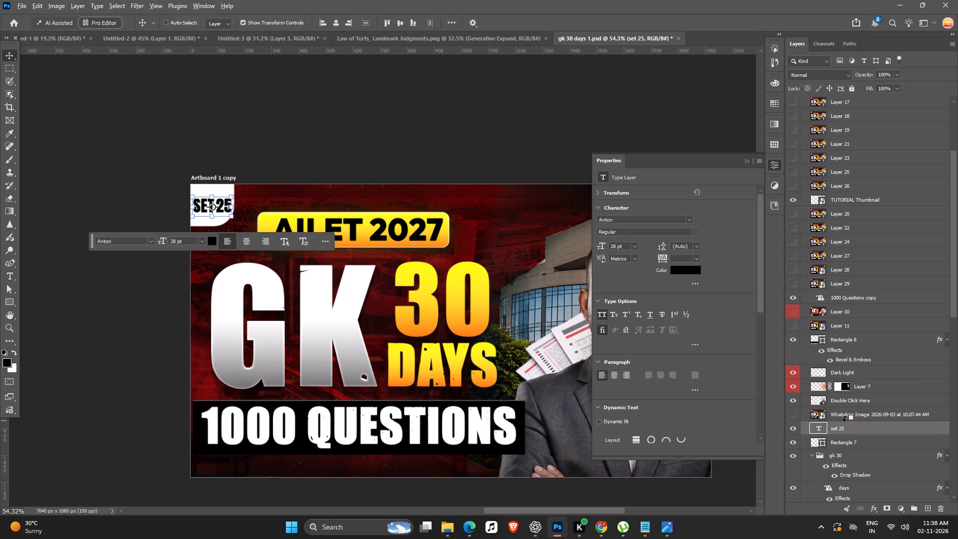
Stamp all visible layers of the Set 25 thumbnail into a new layer above the "set 25" text layer.
key(ctrl+alt+shift+e)
Convert Layer 30, the stamped Set 25 image, to a smart object.
right_click(850, 430)
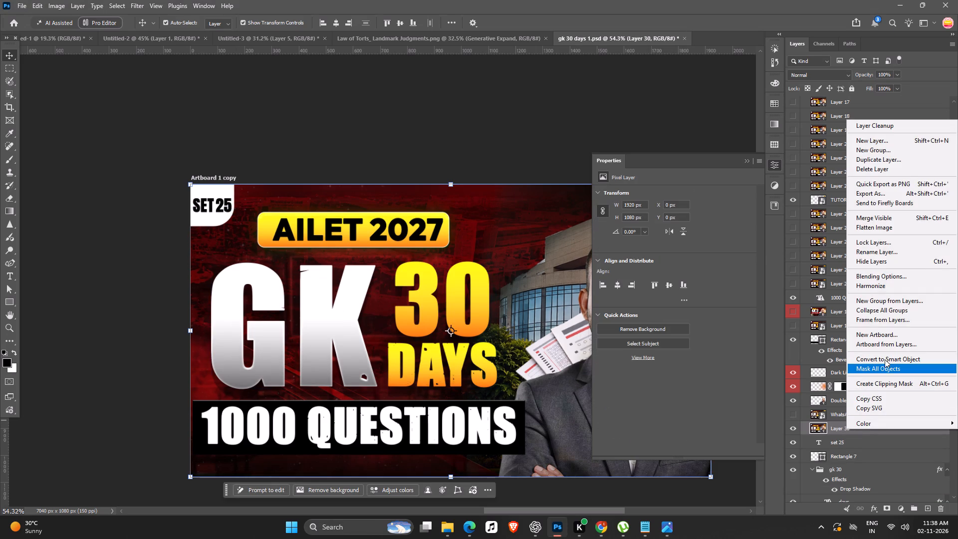
click(885, 359)
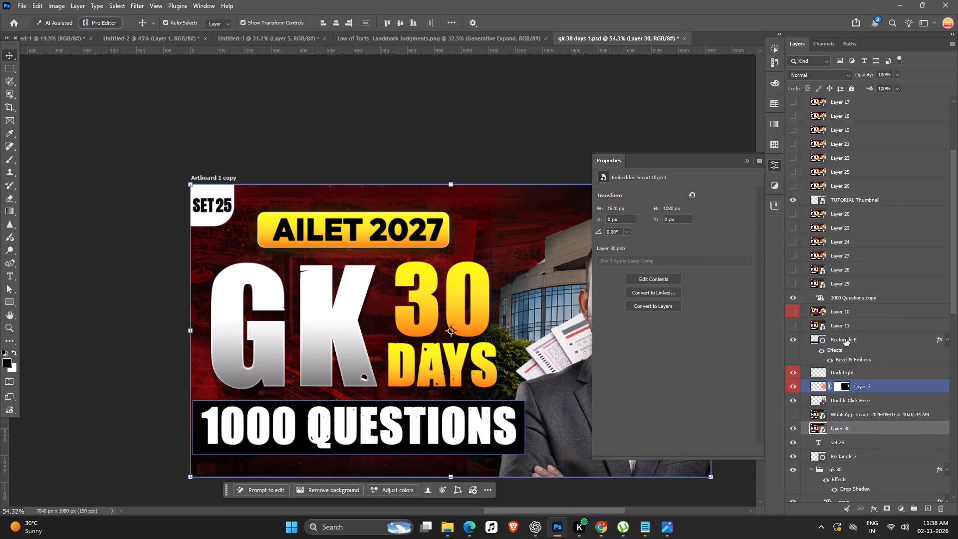
Export only Artboard 1 copy, the Set 25 thumbnail, as a JPG into the 2-11 folder, replacing the default file name.
key(ctrl+alt+shift+w)
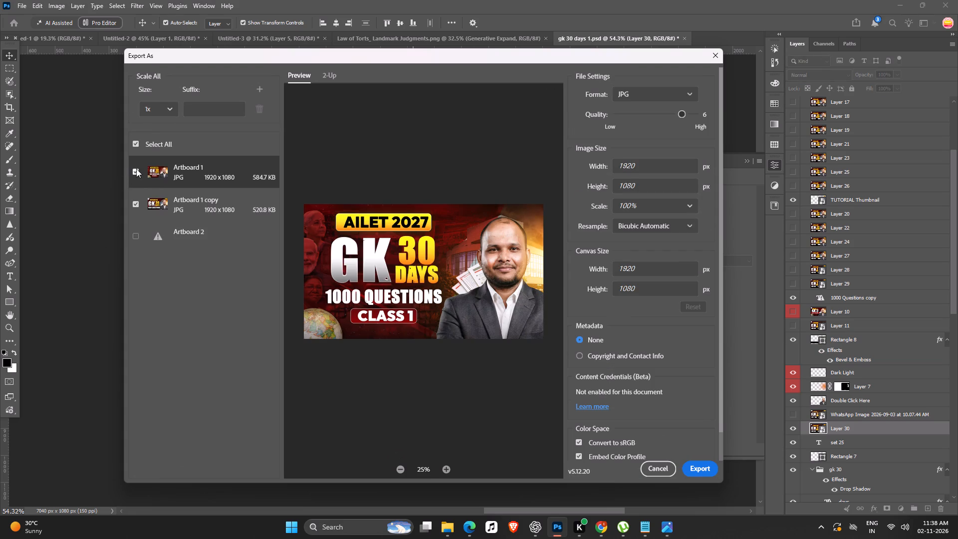
click(136, 169)
click(186, 201)
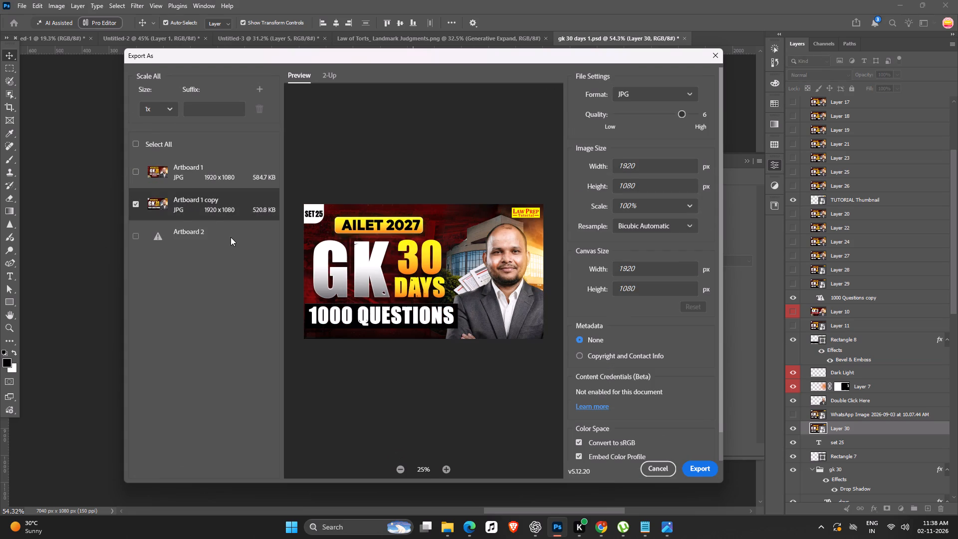
click(702, 471)
click(232, 303)
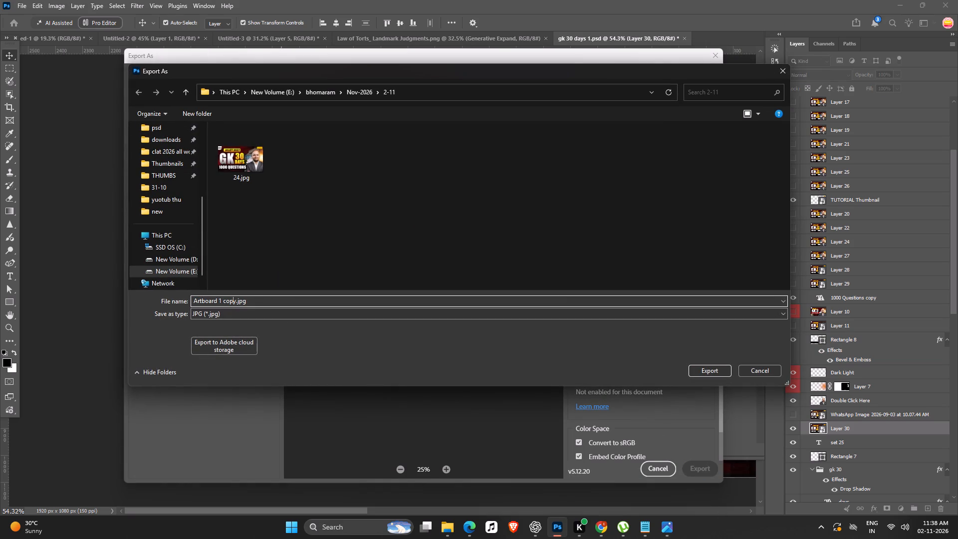
drag(223, 301, 183, 306)
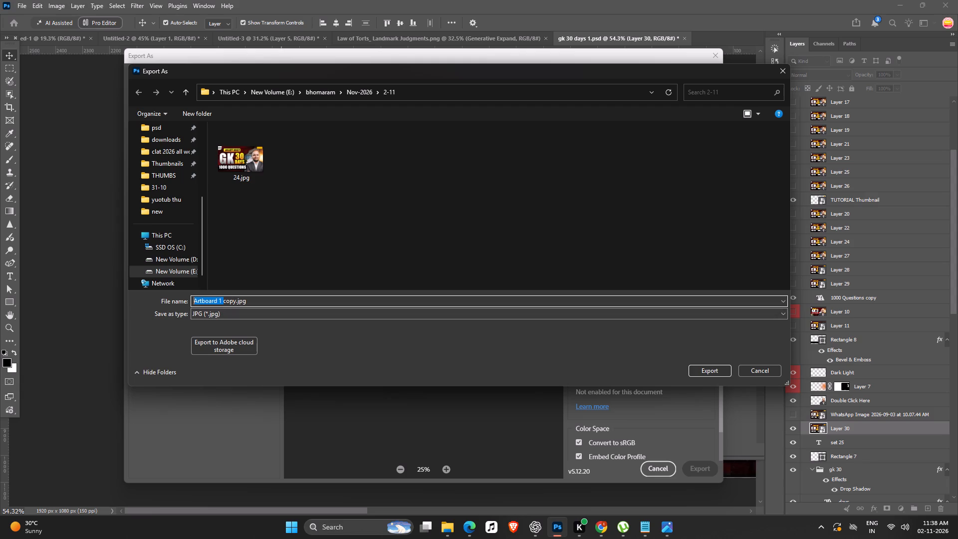
drag(236, 303, 172, 303)
key(BackSpace)
key(2)
Name the Set 25 thumbnail JPG 25 and finish exporting it to the 2-11 folder.
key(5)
key(Return)
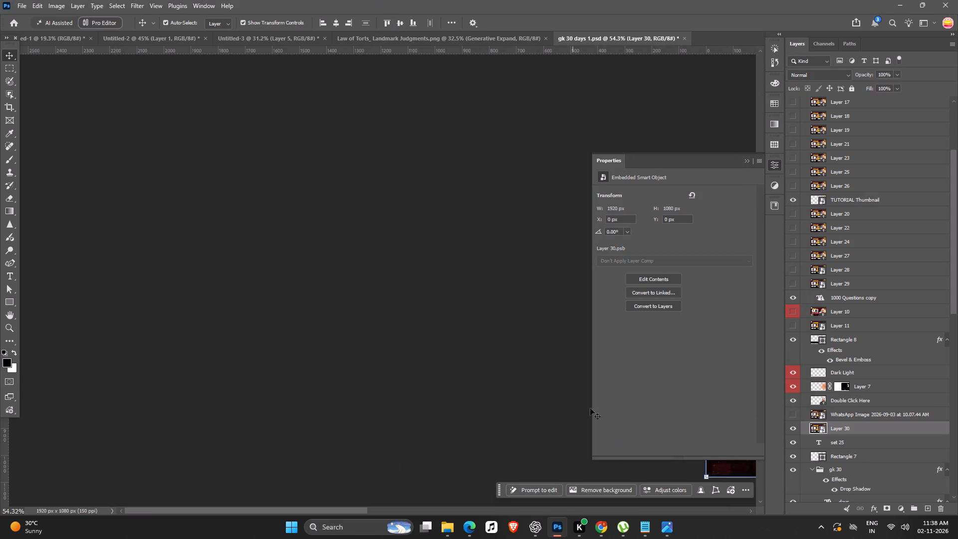
Switch to File Explorer and, by way of the 2-11 folder, delete the Law of Torts image 1.jpg from its parent folder Nov-2026.
click(598, 524)
click(451, 519)
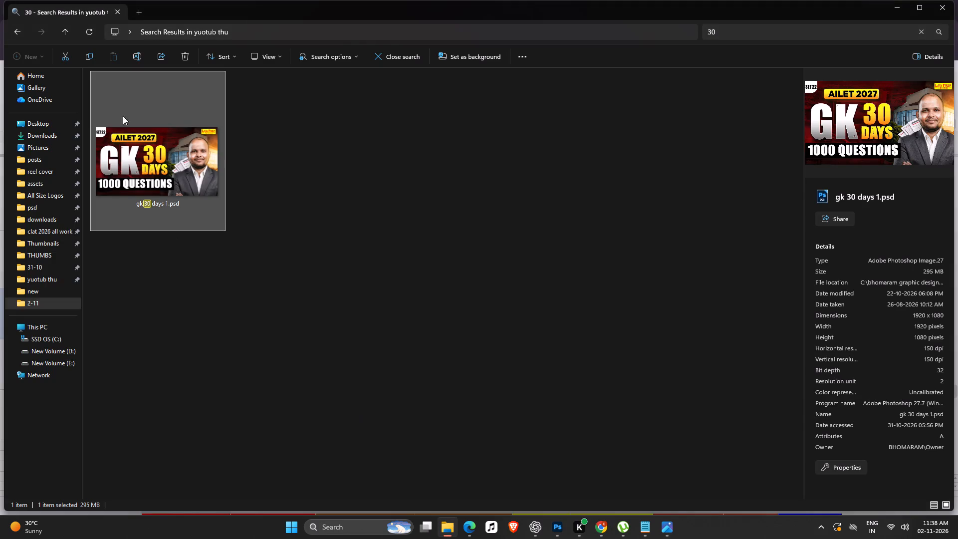
click(67, 32)
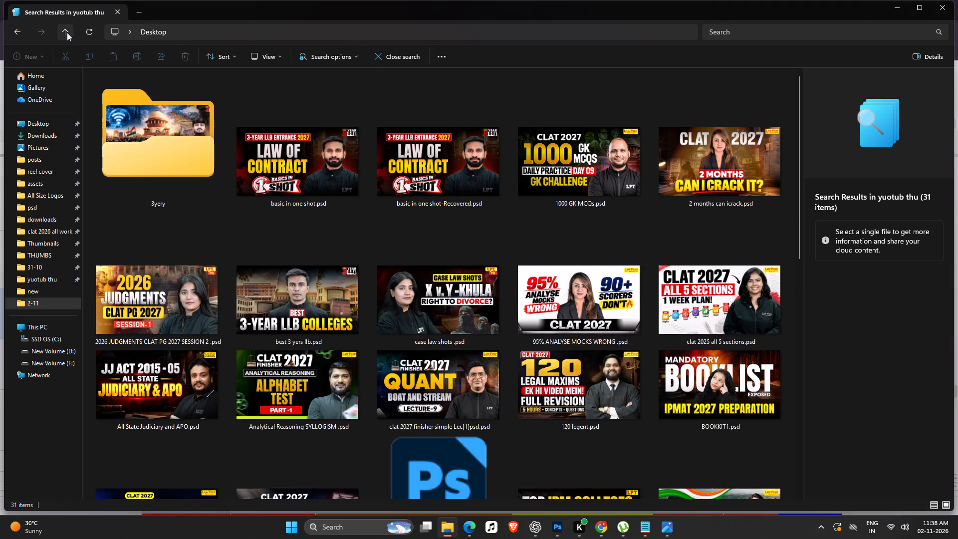
double_click(30, 302)
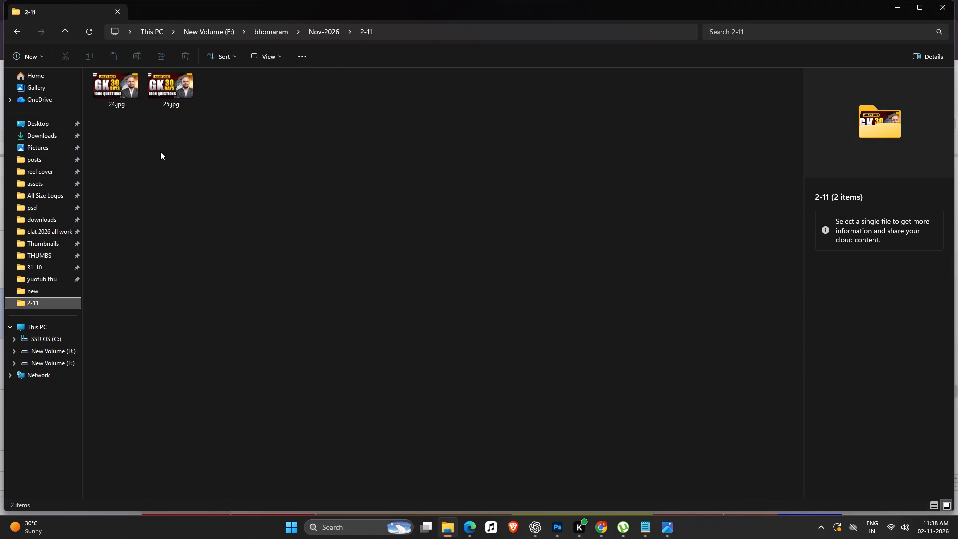
click(69, 32)
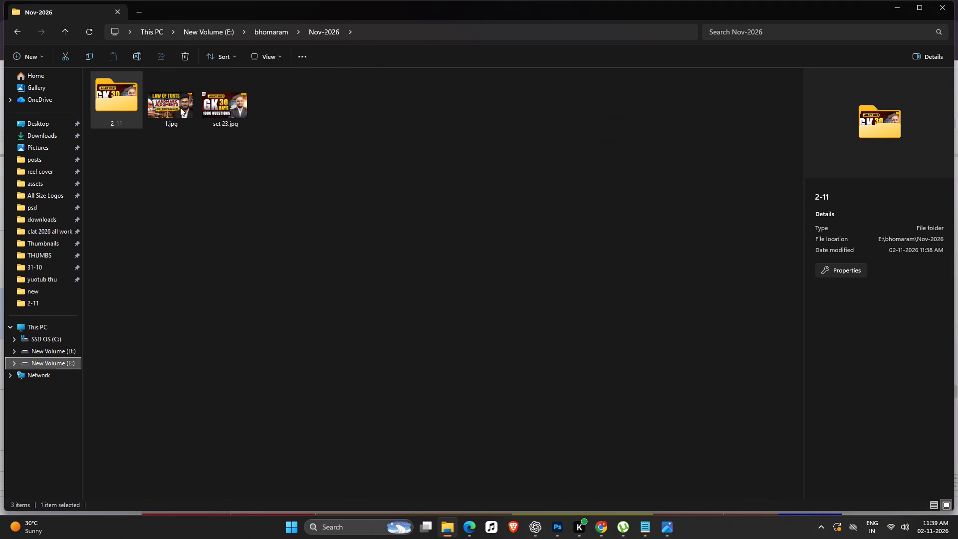
click(180, 107)
key(Delete)
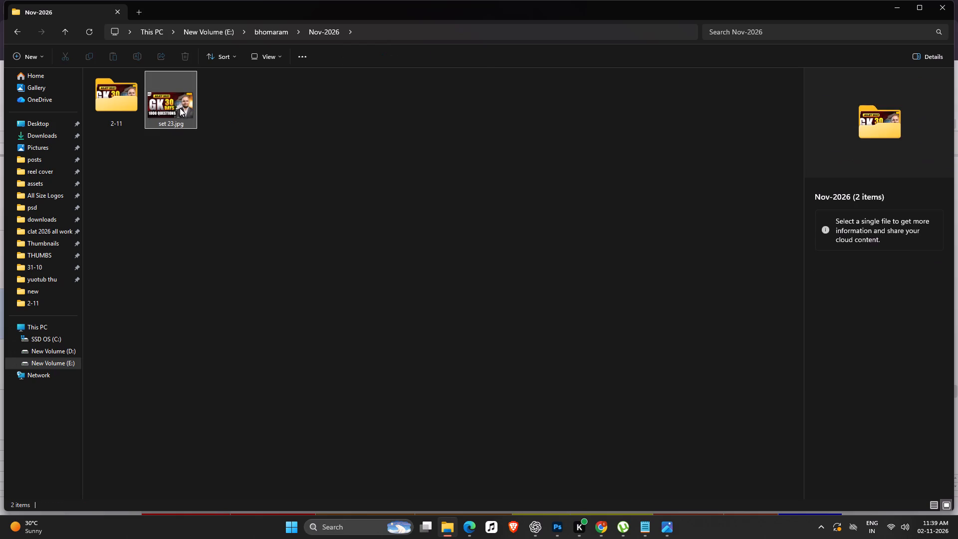
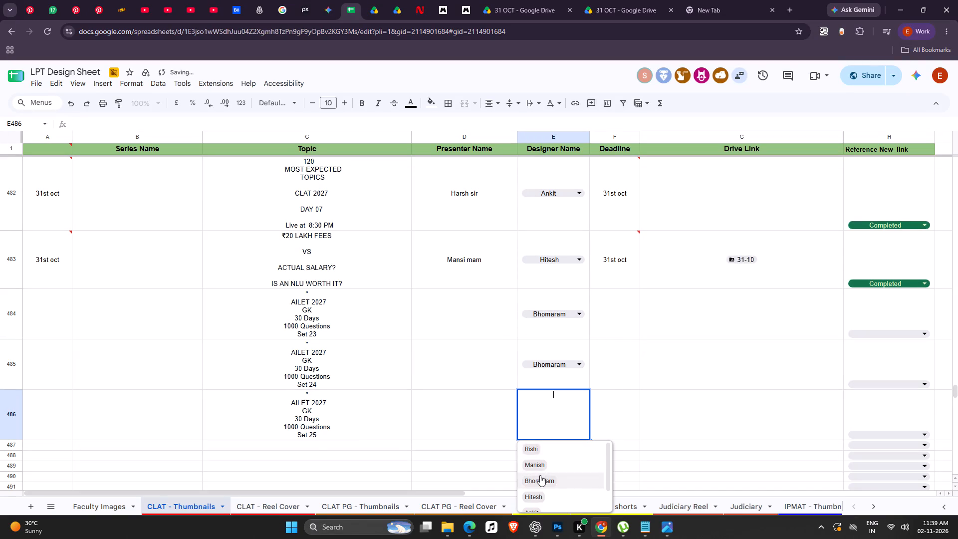
Assign Bhomaram as the designer for the AILET 2027 GK Set 25 row.
click(540, 475)
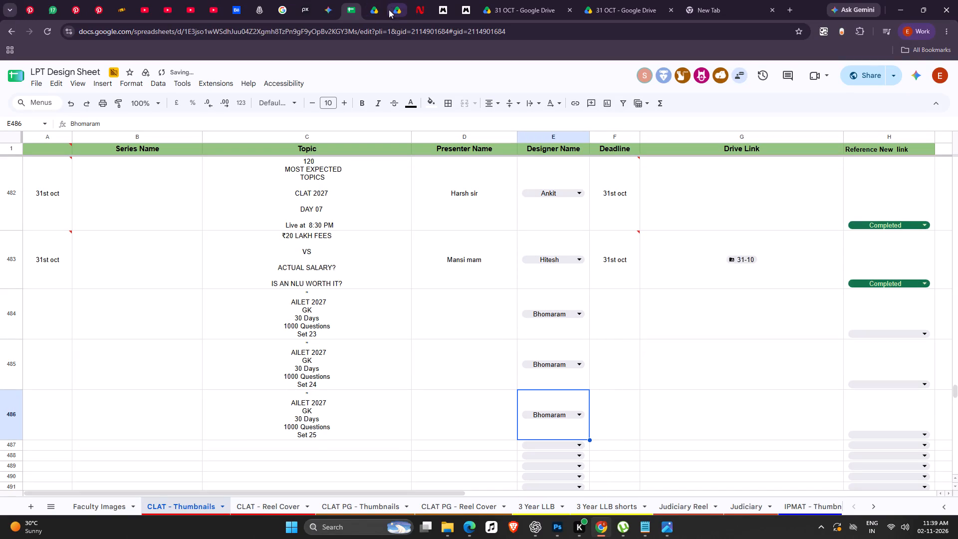
Switch to the 31 oct folder in Google Drive and go back out of it.
click(390, 4)
click(374, 2)
click(3, 29)
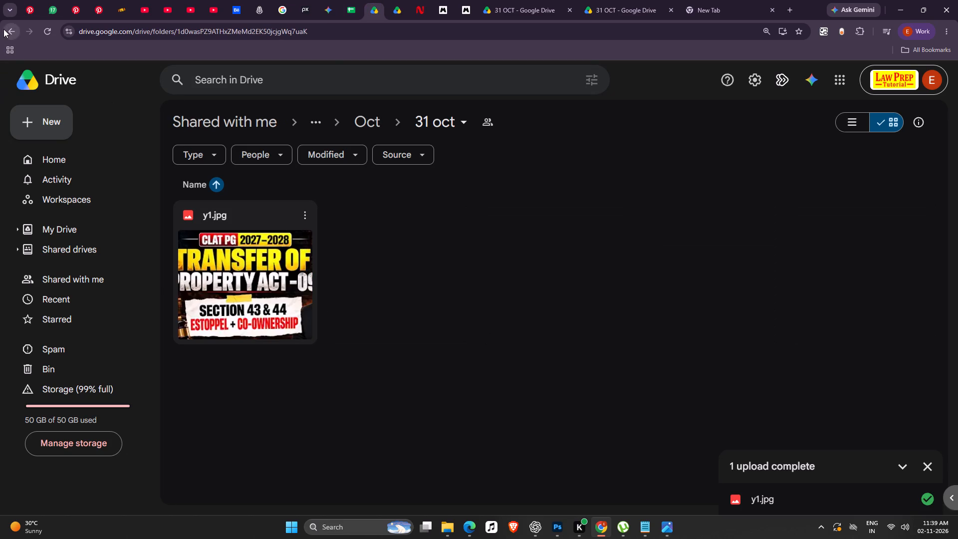
Open the LONG folder inside CLAT TUTORIAL in the shared 2026 folder.
click(3, 29)
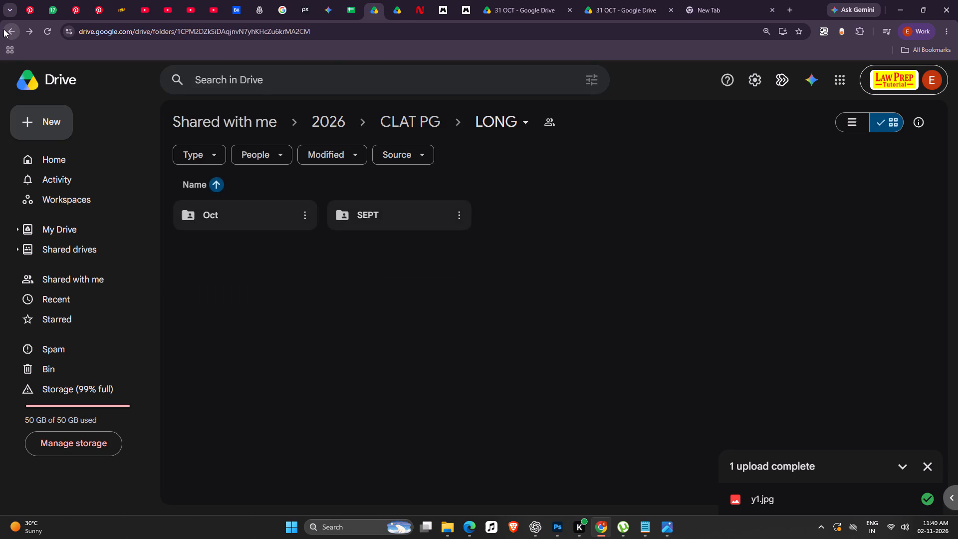
click(3, 29)
click(3, 29)
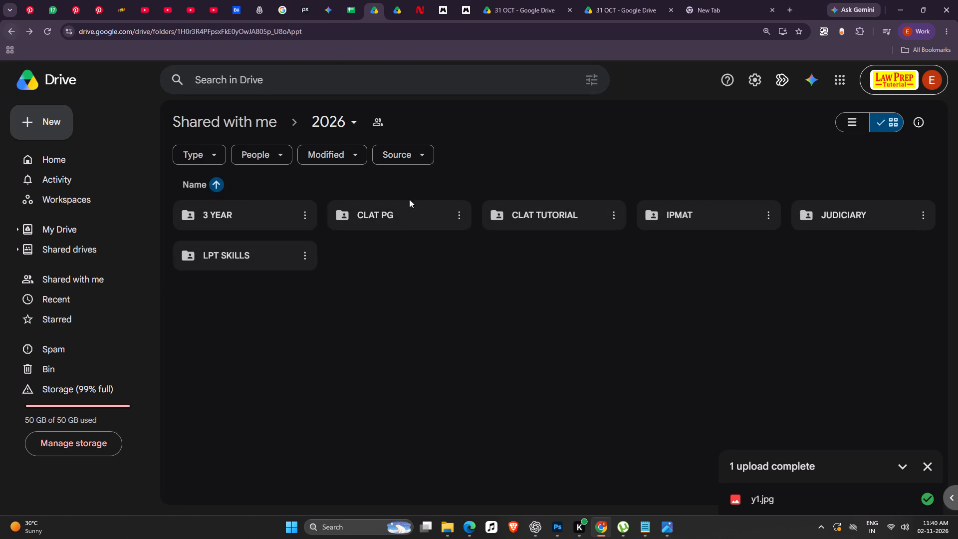
double_click(595, 213)
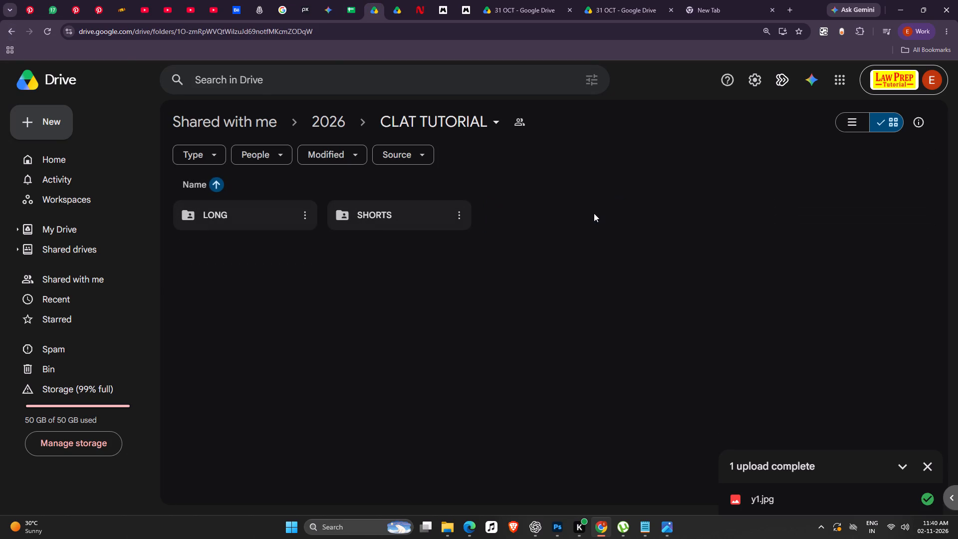
double_click(259, 222)
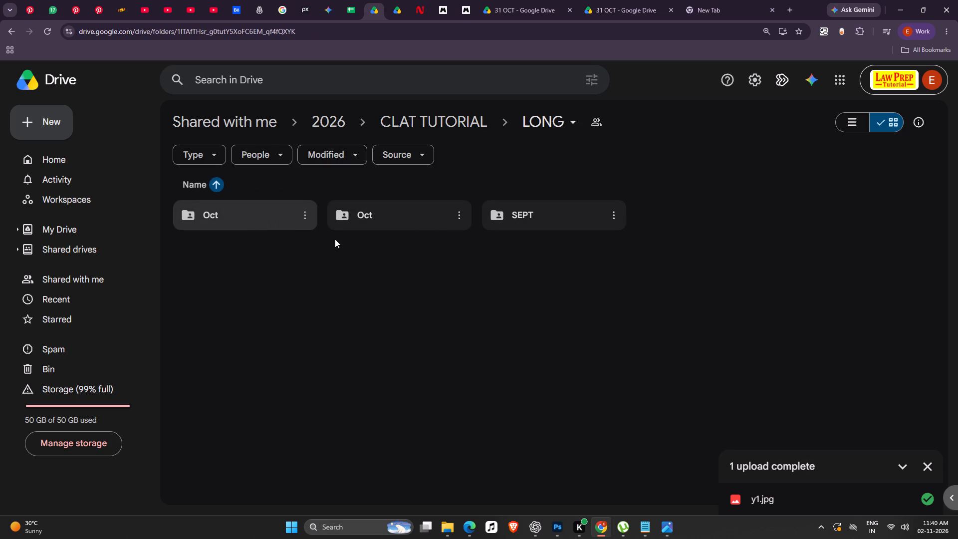
Check both Oct folders in CLAT TUTORIAL's LONG folder and move the one containing only 1 Oct into the other.
double_click(263, 214)
click(8, 34)
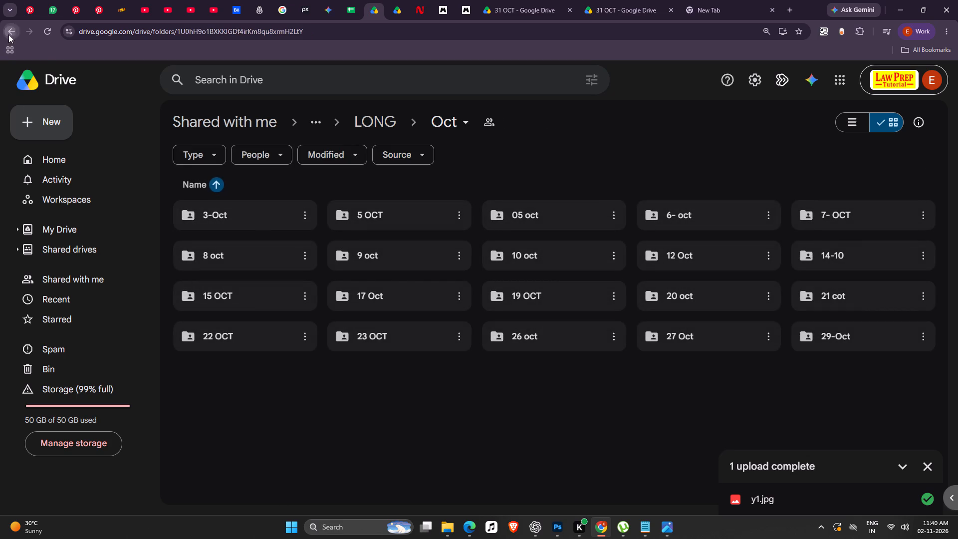
double_click(381, 215)
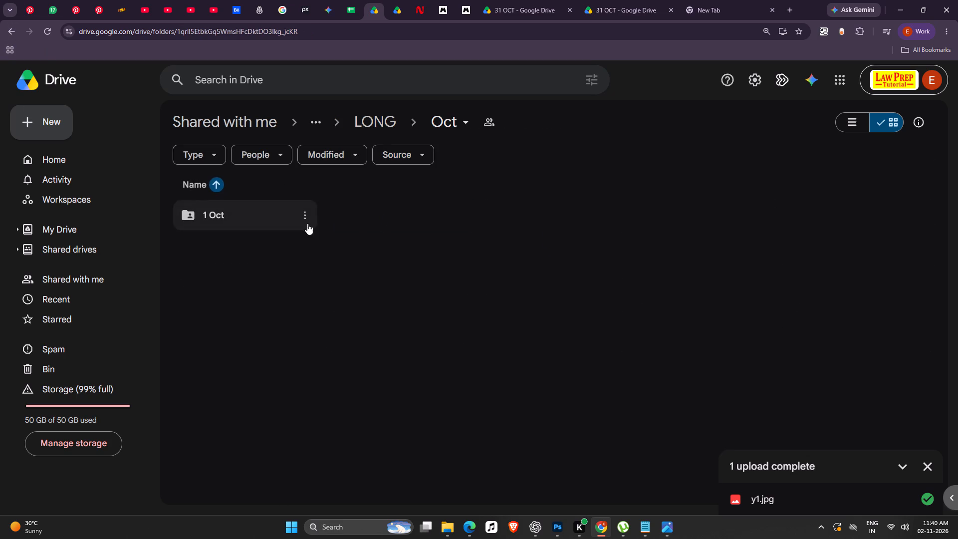
double_click(271, 223)
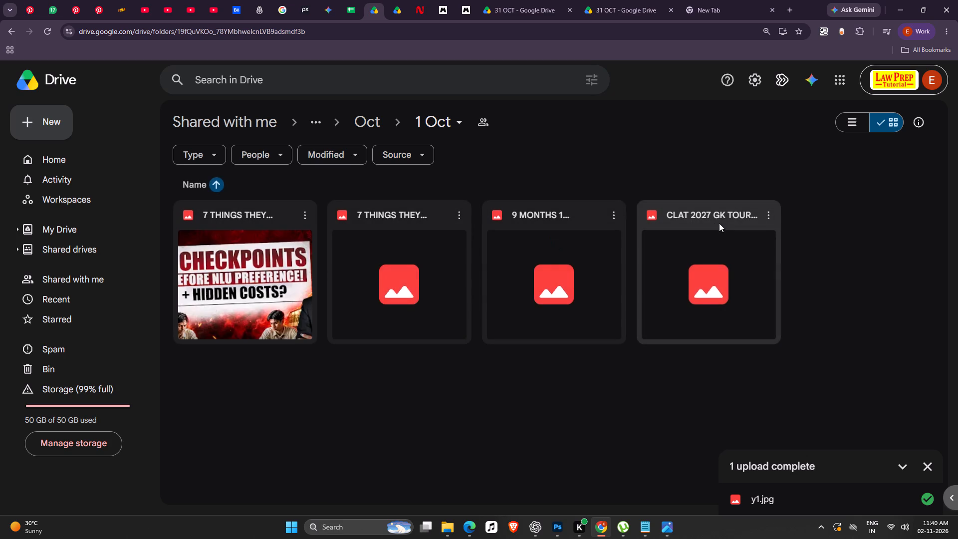
click(8, 26)
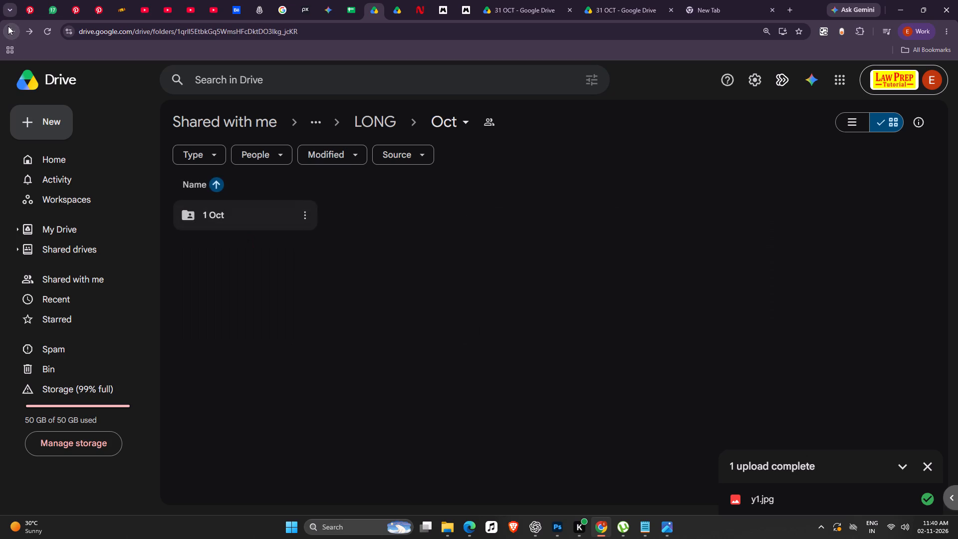
click(8, 26)
drag(387, 217, 246, 207)
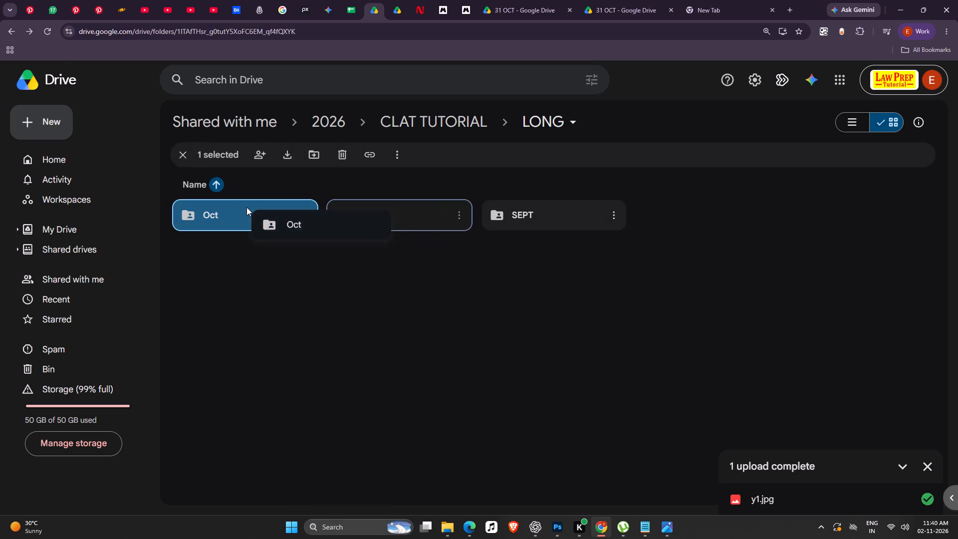
drag(246, 207, 245, 207)
click(615, 329)
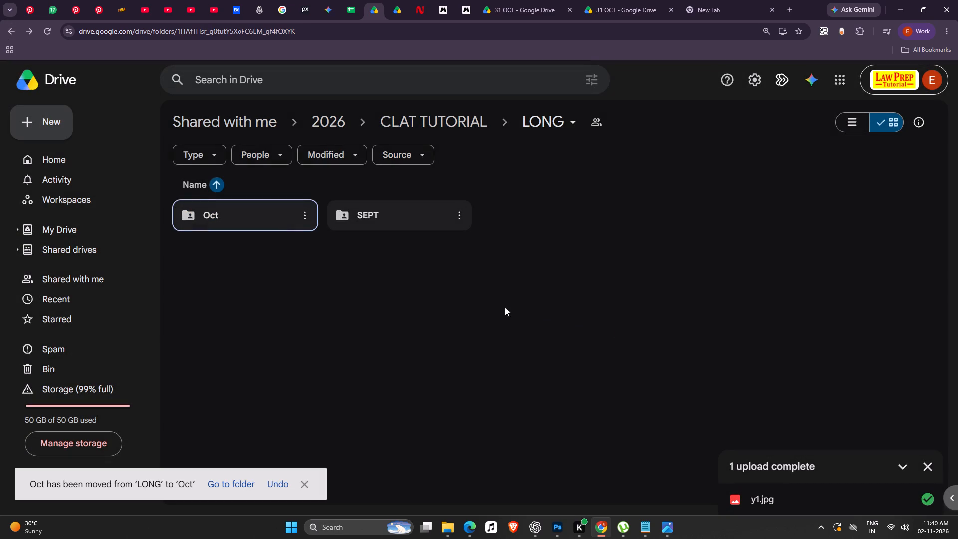
Create a folder named "Nov" in CLAT TUTORIAL's LONG folder and open it.
right_click(427, 291)
click(486, 98)
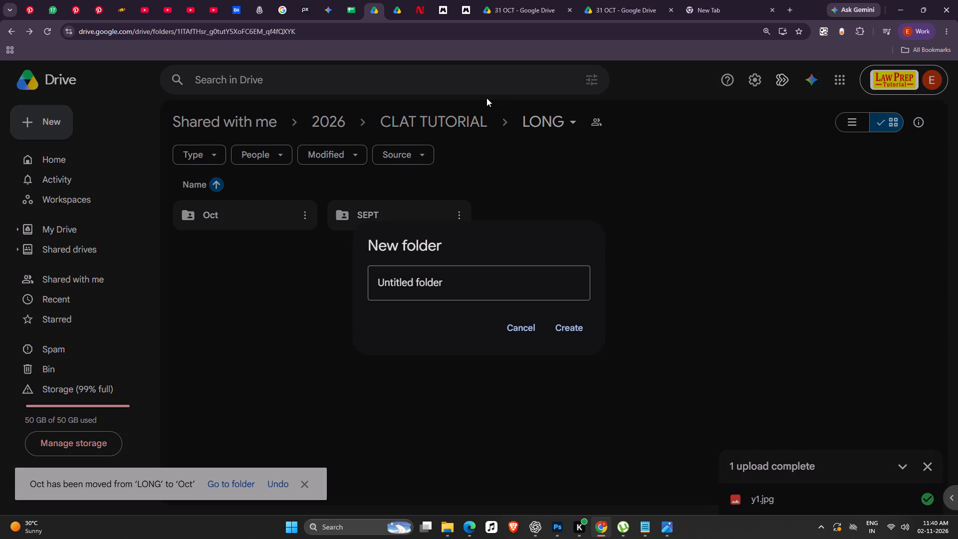
key(BackSpace)
key(BackSpace)
key(BackSpace)
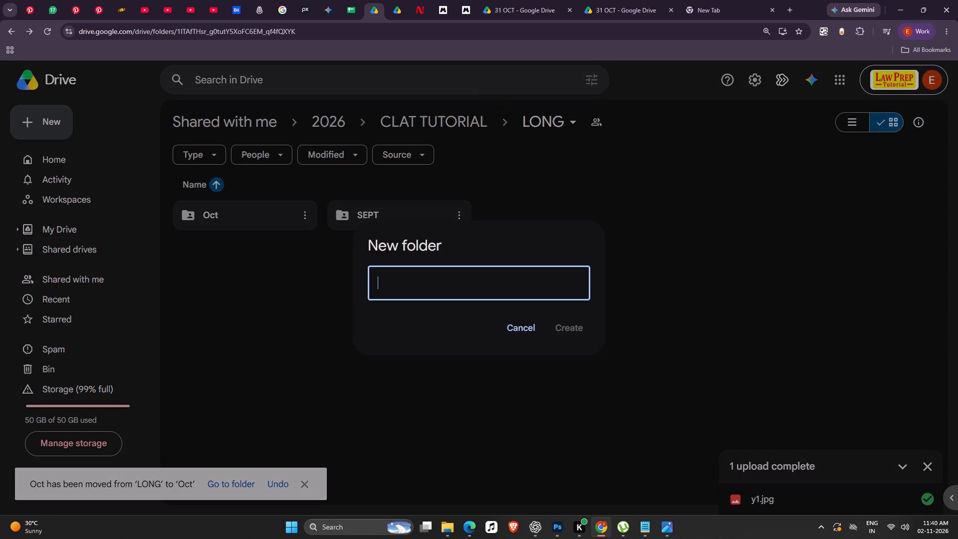
text(NO)
key(BackSpace)
text(ov)
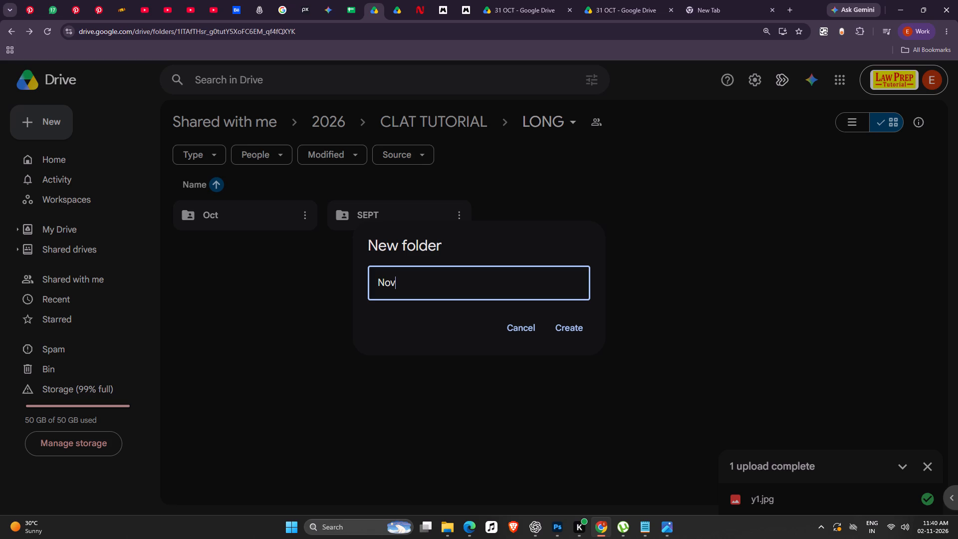
key(Return)
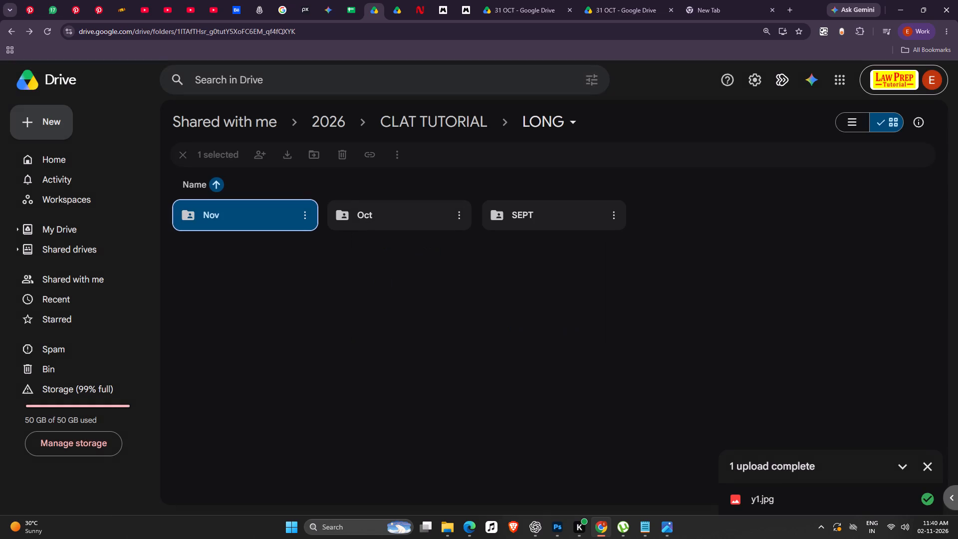
double_click(200, 221)
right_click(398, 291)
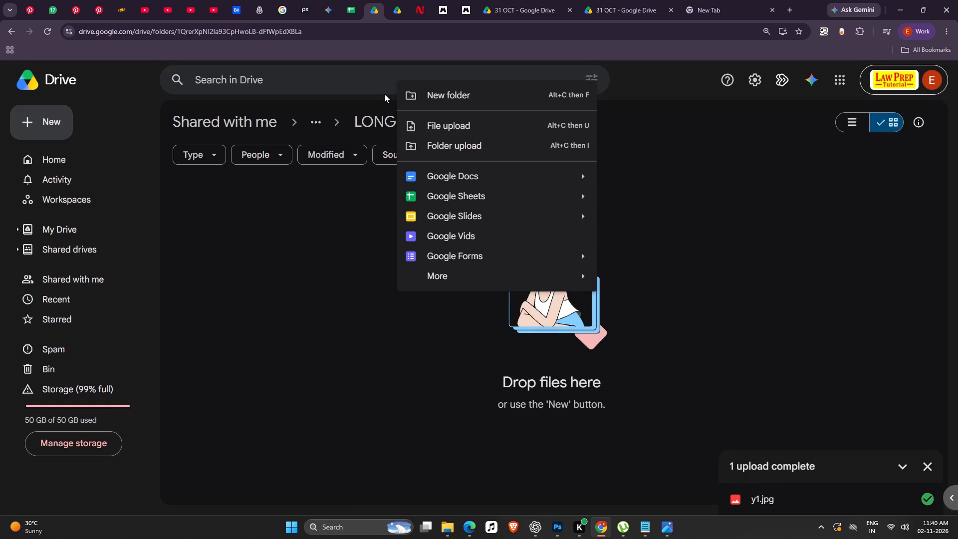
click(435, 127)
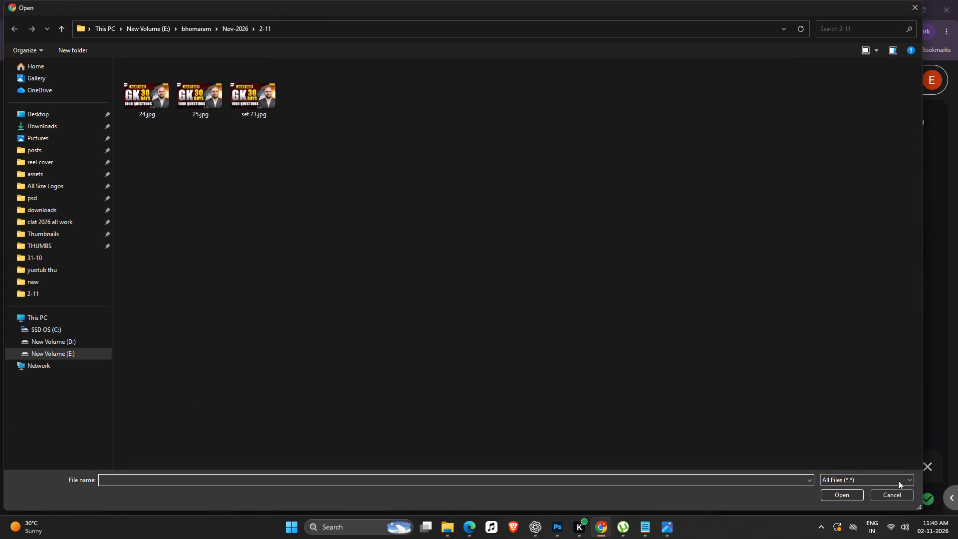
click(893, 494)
Create a folder named "2" inside the Nov folder.
right_click(407, 260)
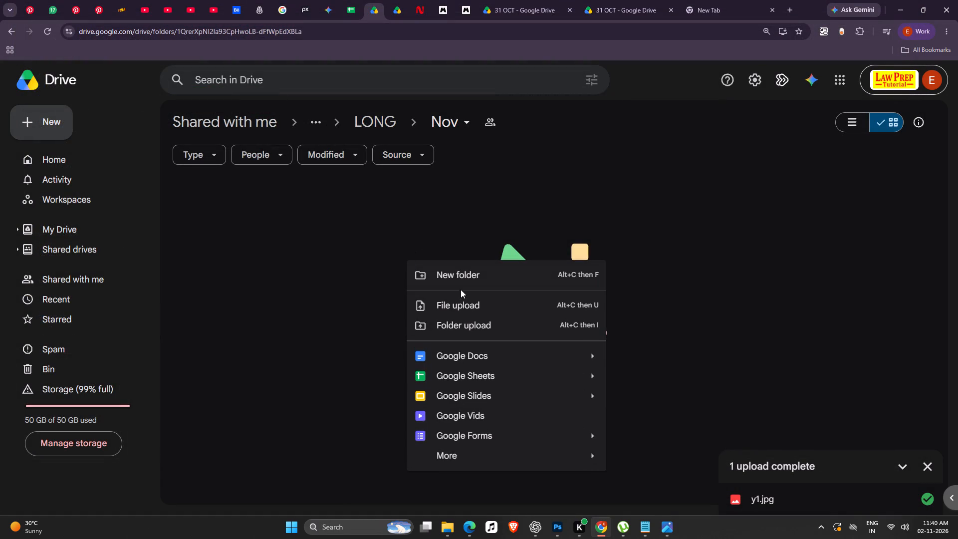
click(460, 278)
key(BackSpace)
key(BackSpace)
key(2)
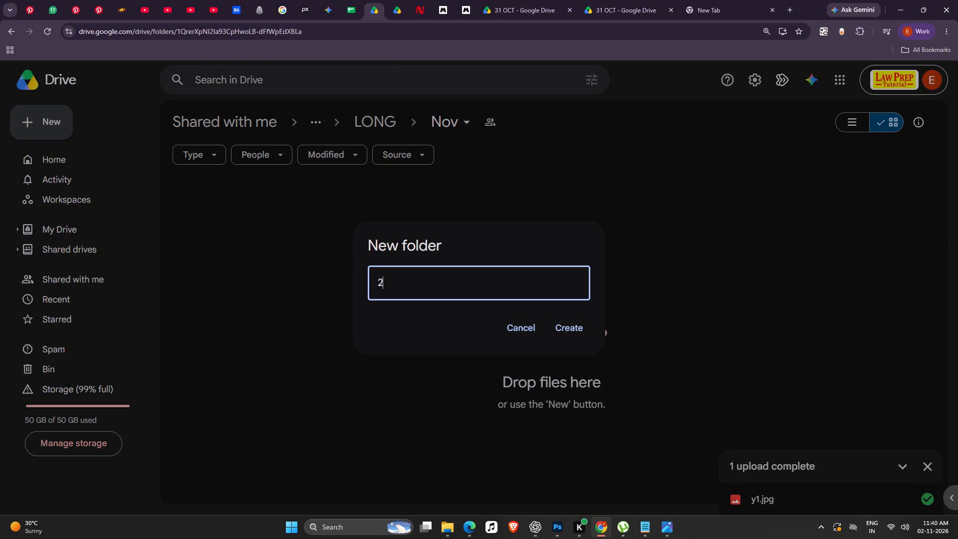
text(-11)
key(BackSpace)
key(BackSpace)
key(BackSpace)
key(Return)
Upload 24.jpg, 25.jpg and set 23.jpg from the local 2-11 folder into folder 2 inside Nov.
double_click(239, 207)
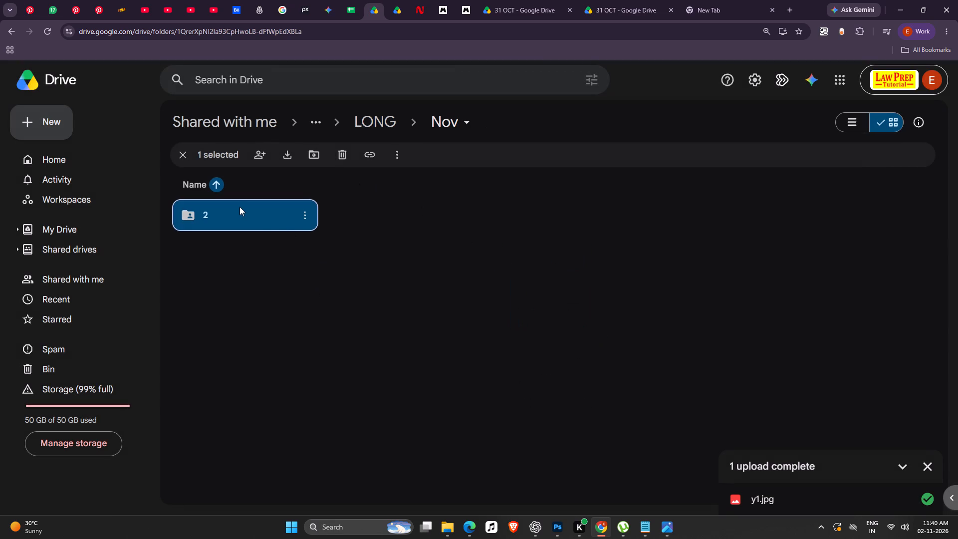
right_click(413, 275)
click(448, 319)
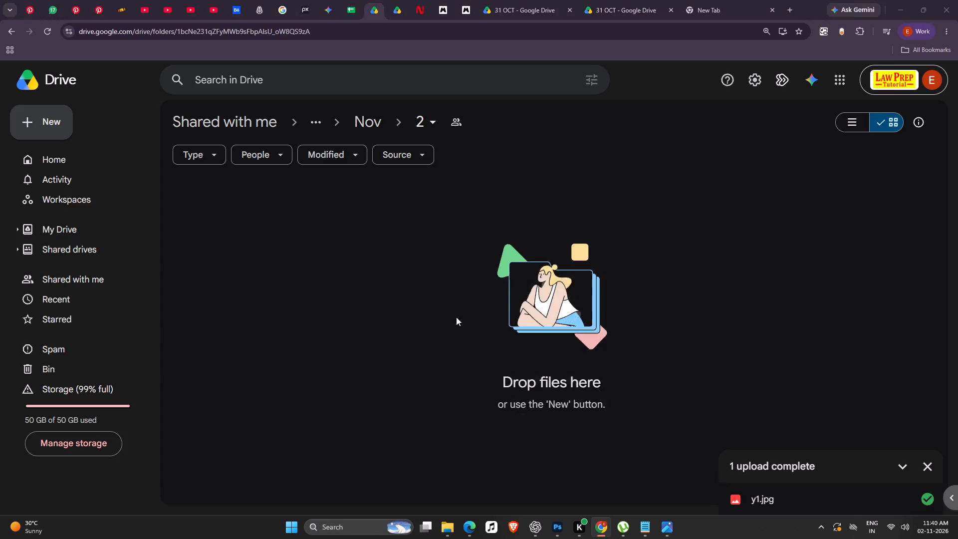
drag(320, 102, 155, 91)
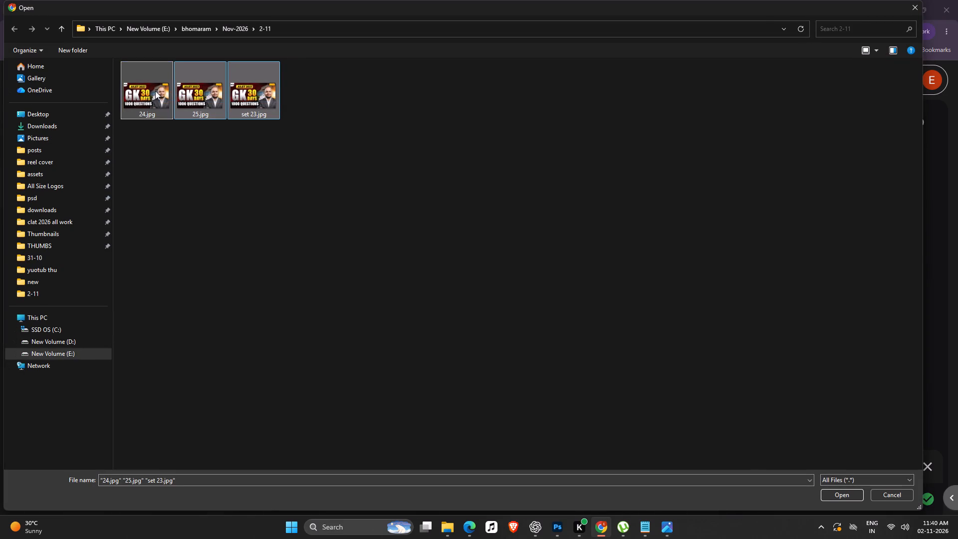
key(Return)
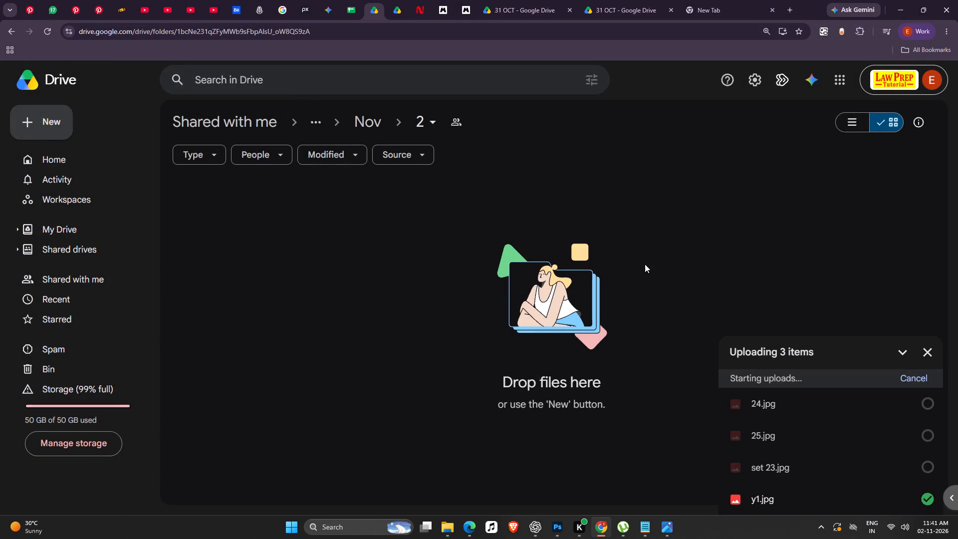
Return to the Nov folder and rename the folder 2 as "2-Nov".
click(13, 29)
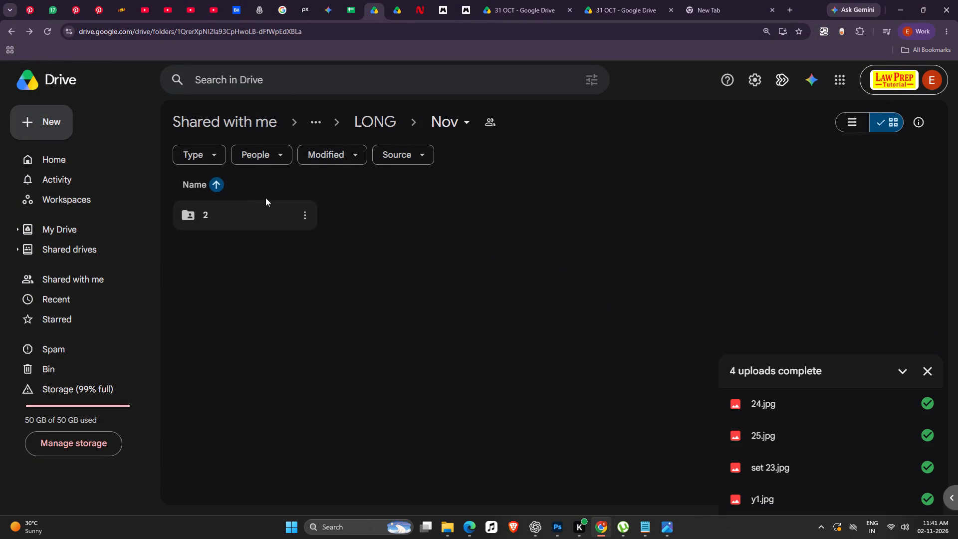
click(305, 215)
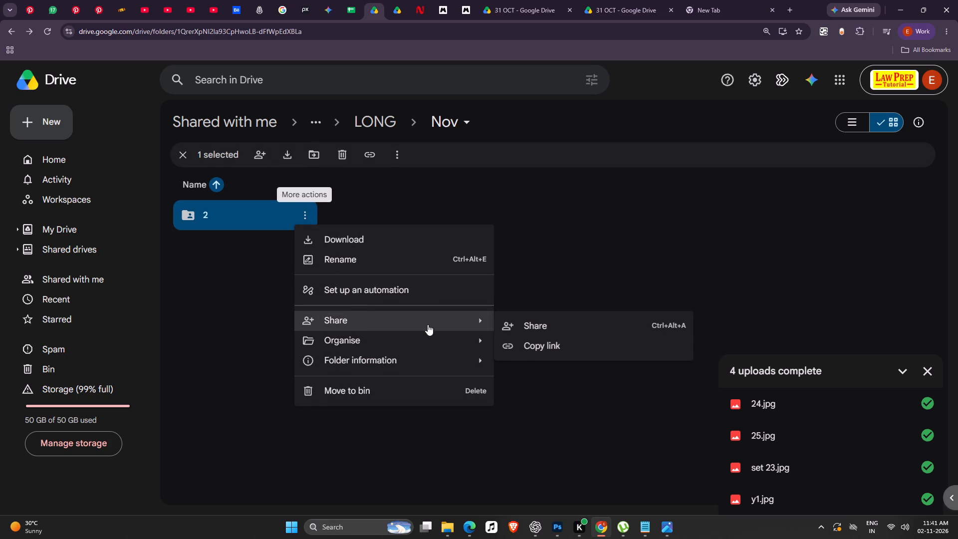
click(387, 258)
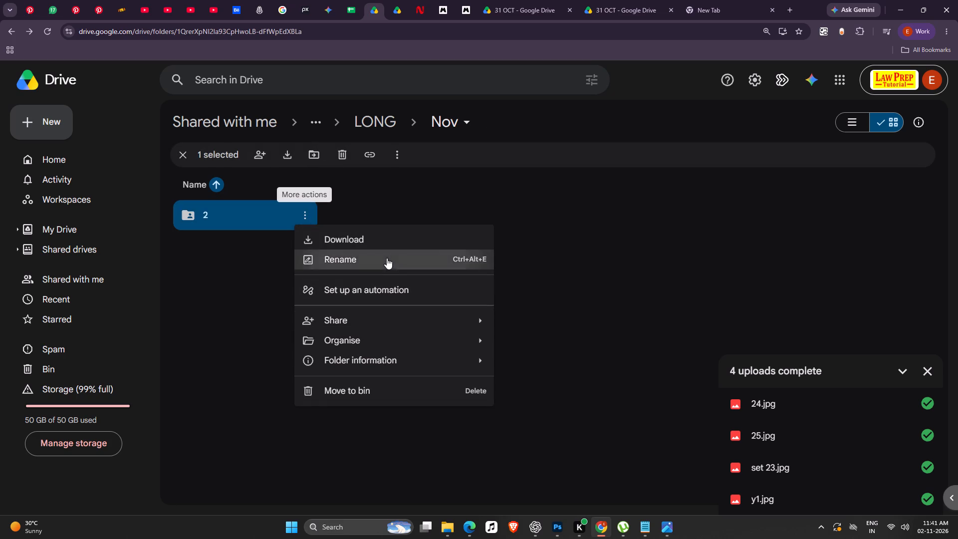
key(BackSpace)
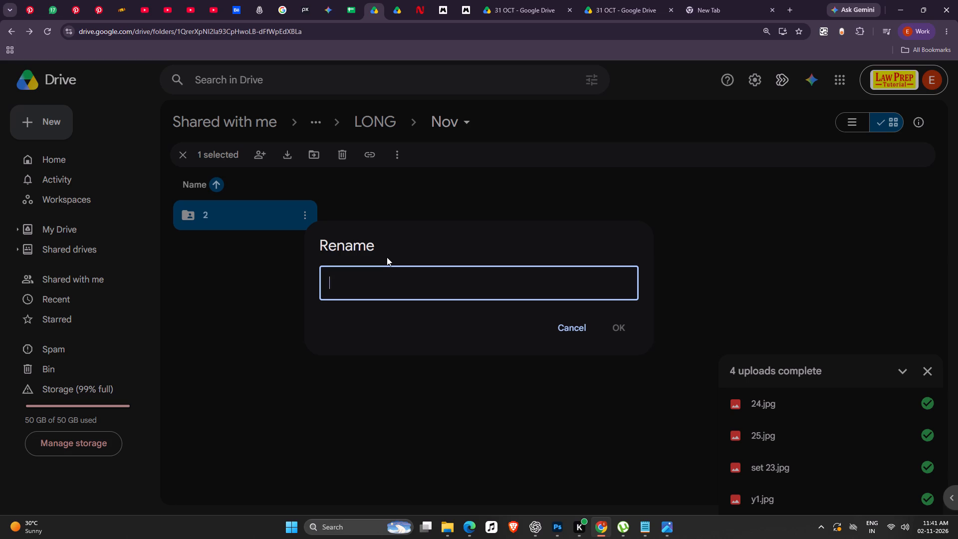
text(nov)
key(2)
key(BackSpace)
key(BackSpace)
key(BackSpace)
key(BackSpace)
text(Nov)
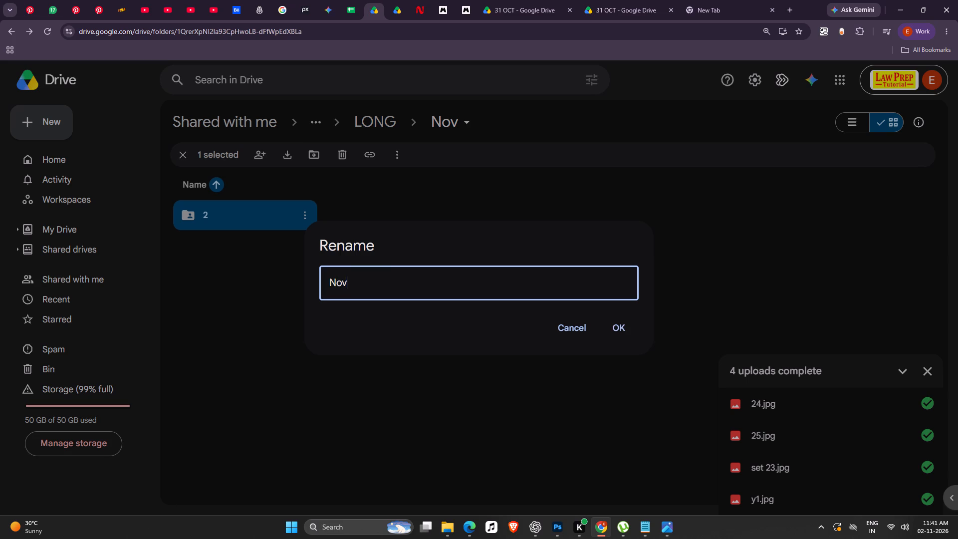
text(-2)
key(BackSpace)
key(BackSpace)
key(BackSpace)
key(v)
key(Left)
key(Left)
key(Left)
text(2-)
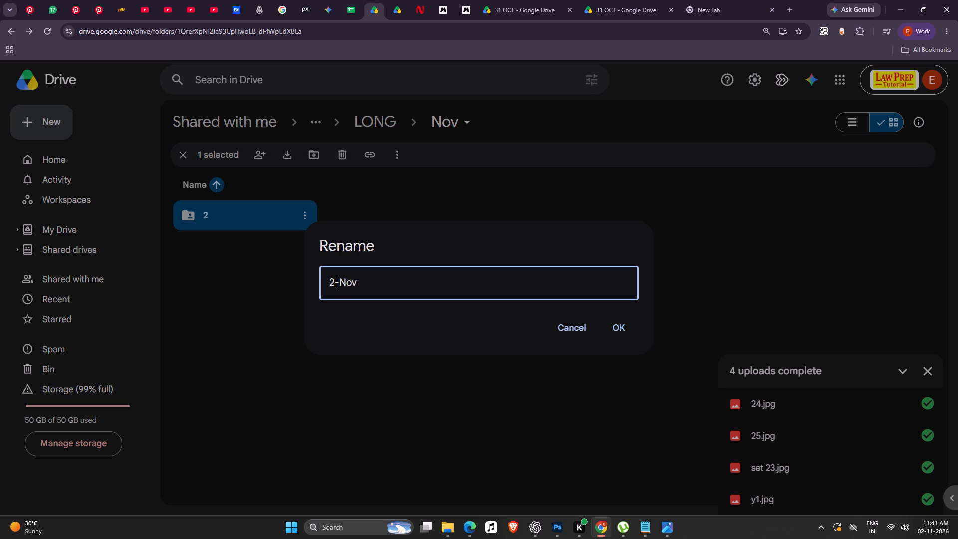
key(Return)
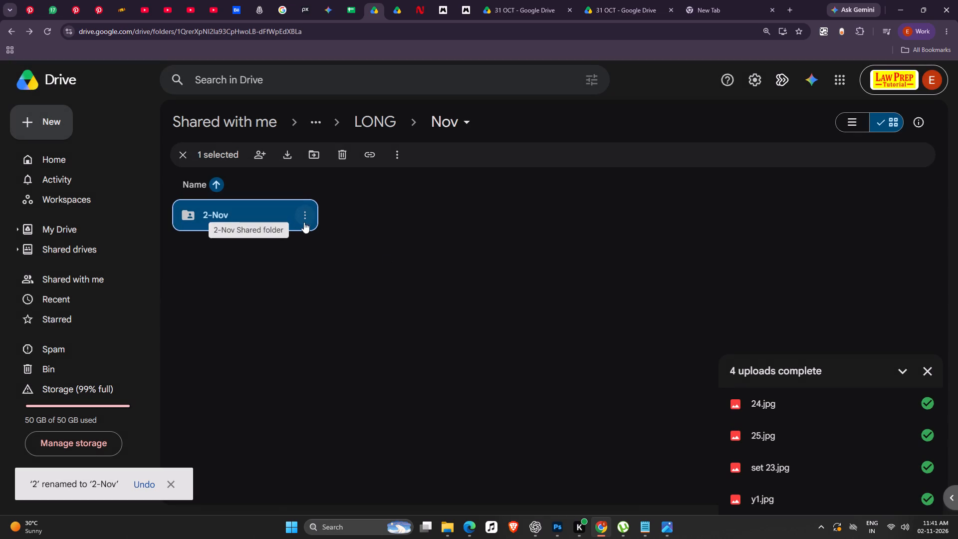
Copy the 2-Nov folder's link and insert it as a folder chip in the LPT Design Sheet's Drive Link cell for AILET Set 23.
click(310, 218)
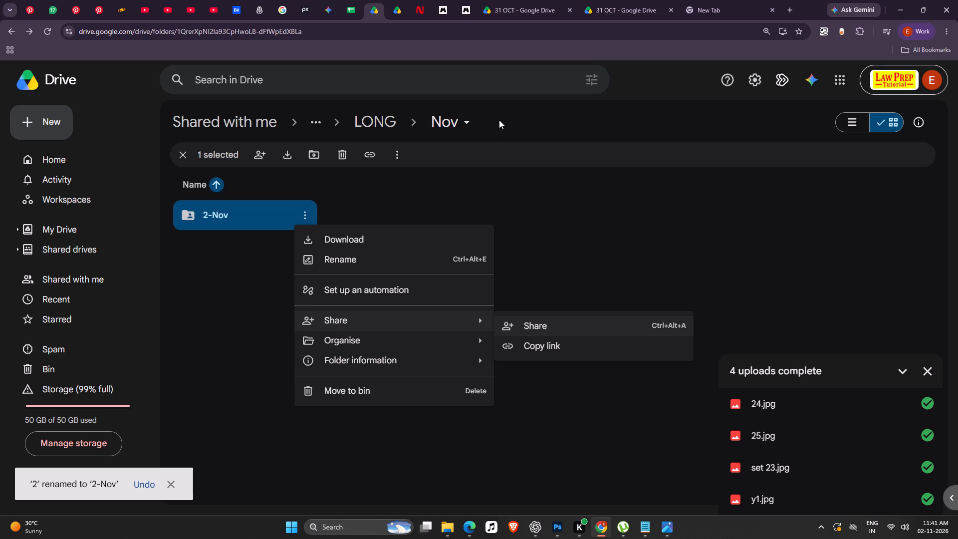
click(541, 341)
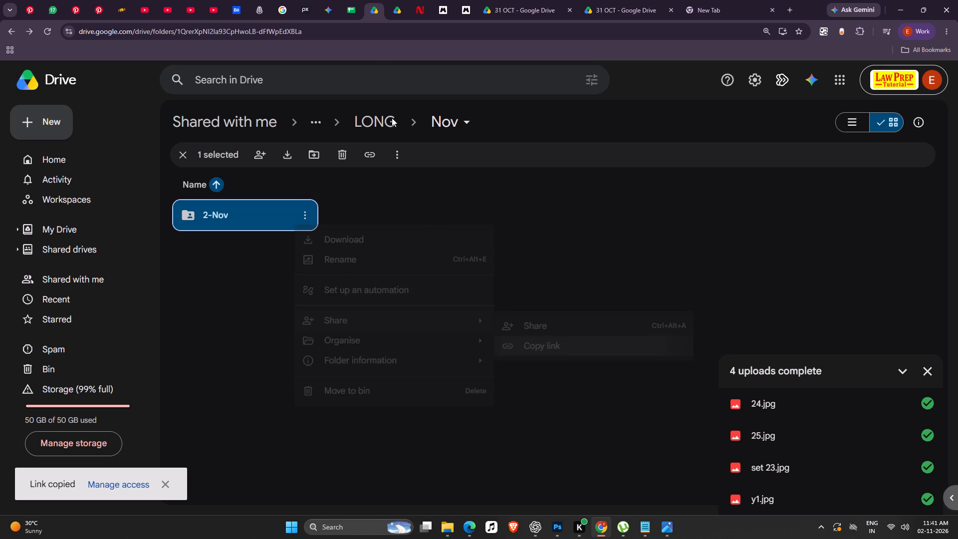
click(354, 12)
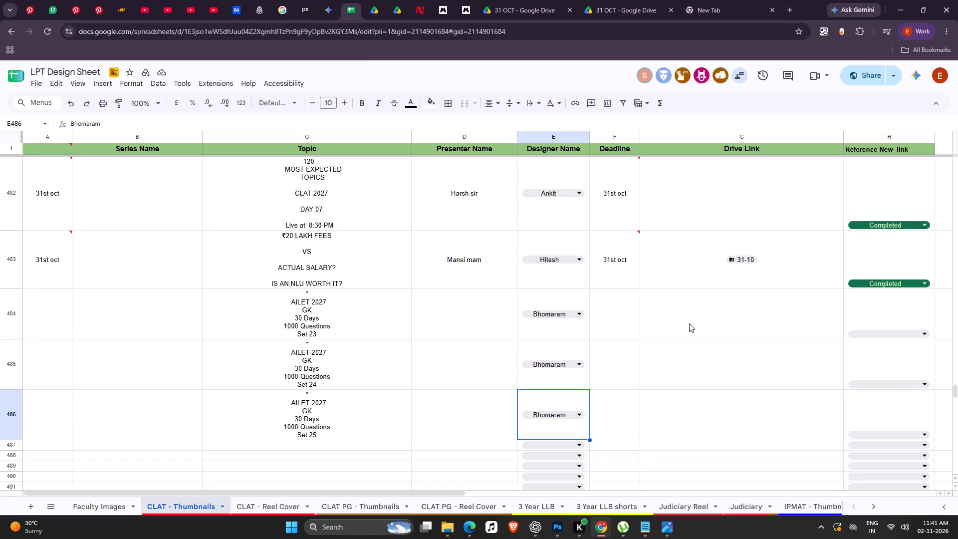
double_click(698, 321)
key(ctrl+v)
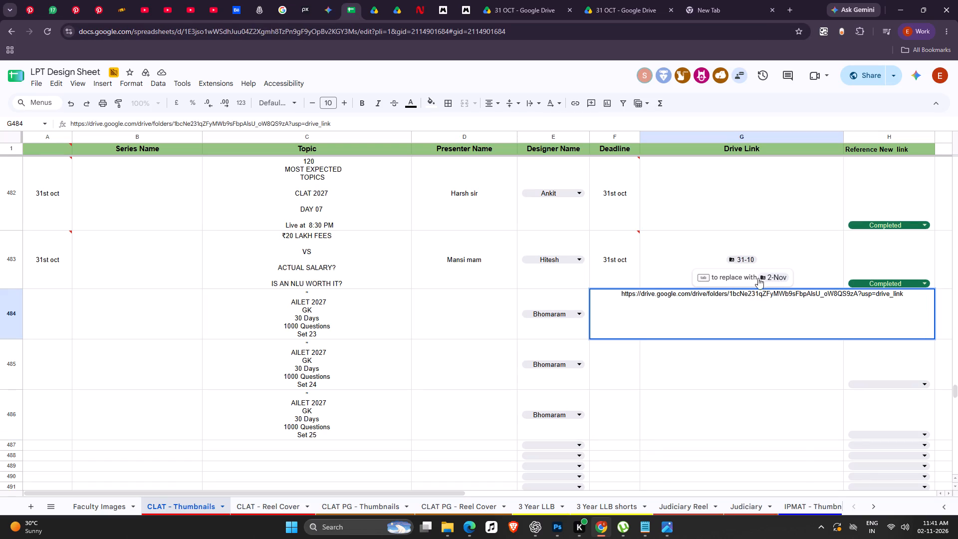
click(773, 279)
click(675, 353)
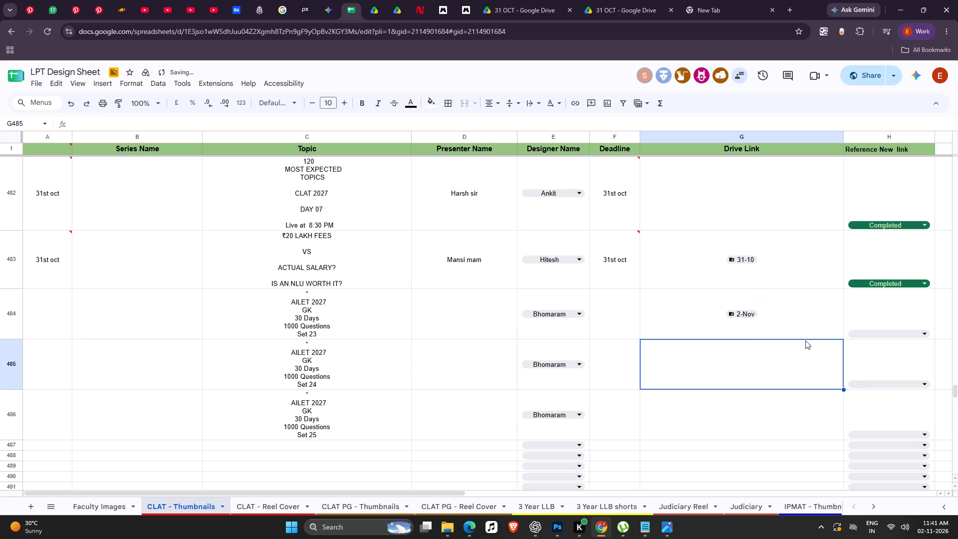
Fill the 2-Nov folder chip down to the Drive Link cells of Set 24 and Set 25.
click(819, 303)
drag(844, 339, 846, 342)
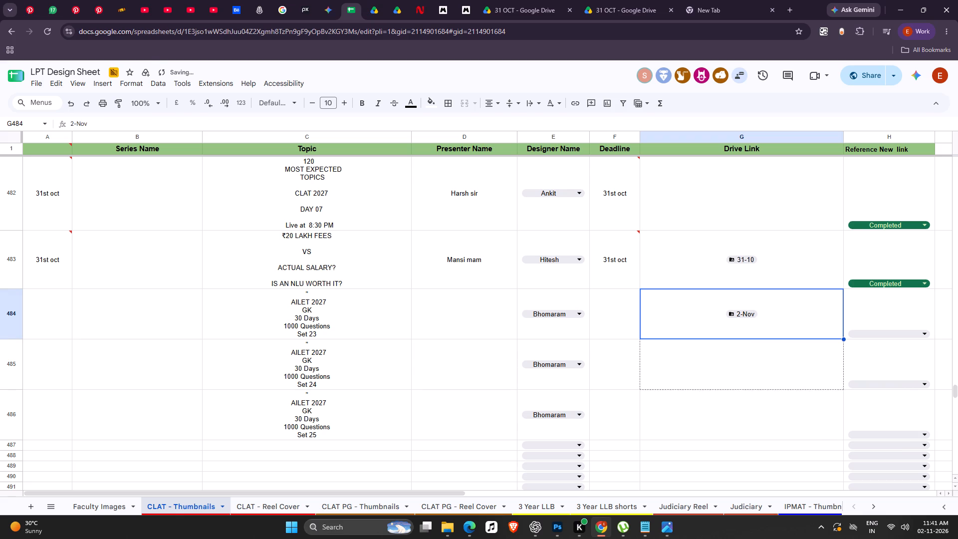
drag(846, 342, 840, 416)
Set the status of the AILET Set 23, Set 24 and Set 25 rows to Completed.
click(902, 384)
click(867, 432)
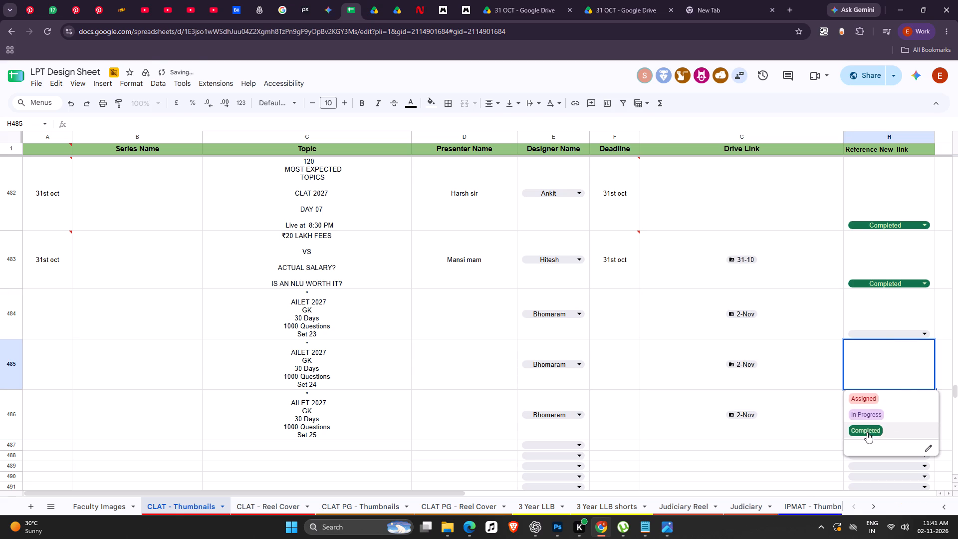
click(887, 337)
click(857, 382)
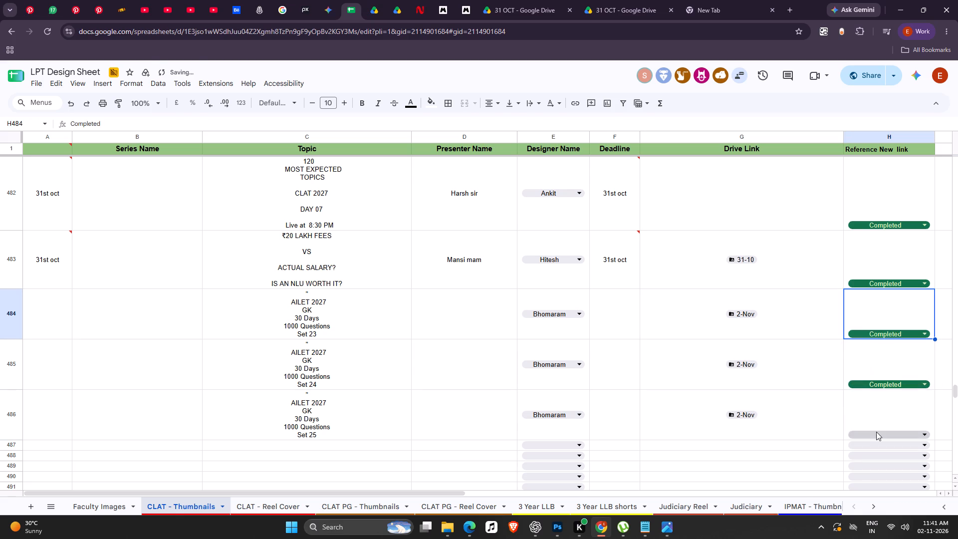
click(876, 432)
click(868, 487)
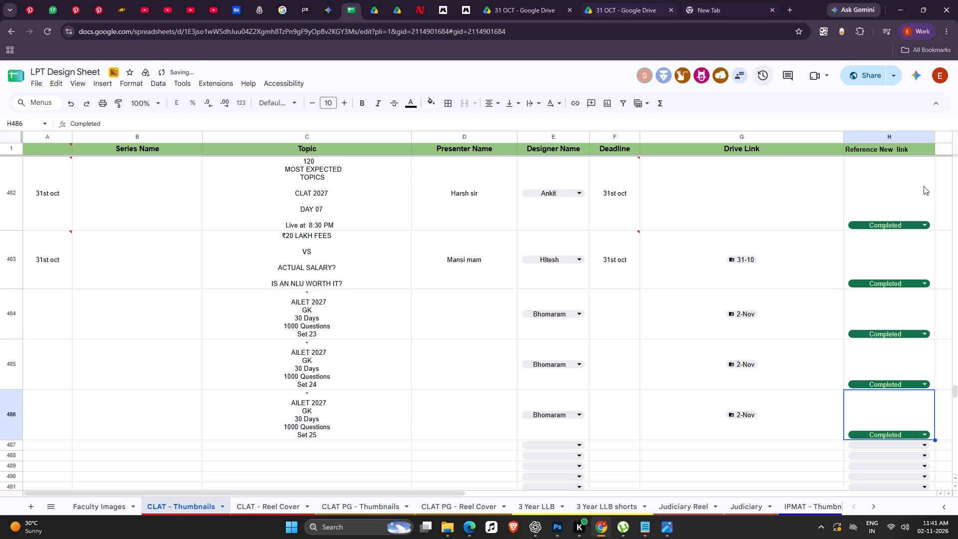
Examine the latest entries on the CLAT - Reel Cover sheet for pending design tasks.
scroll(253, 486, down, 2)
click(260, 504)
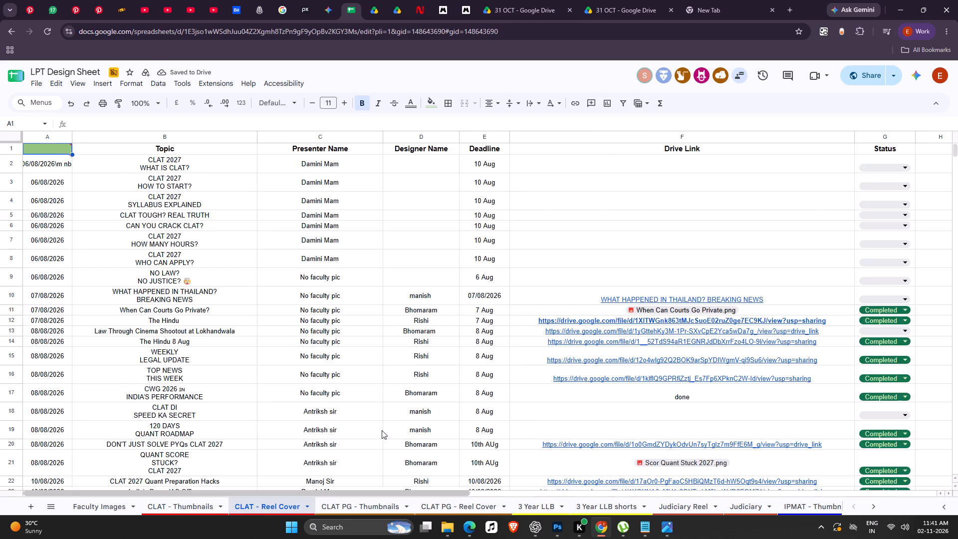
scroll(388, 428, down, 20)
scroll(388, 428, down, 20)
scroll(388, 428, down, 20)
middle_drag(502, 389, 498, 395)
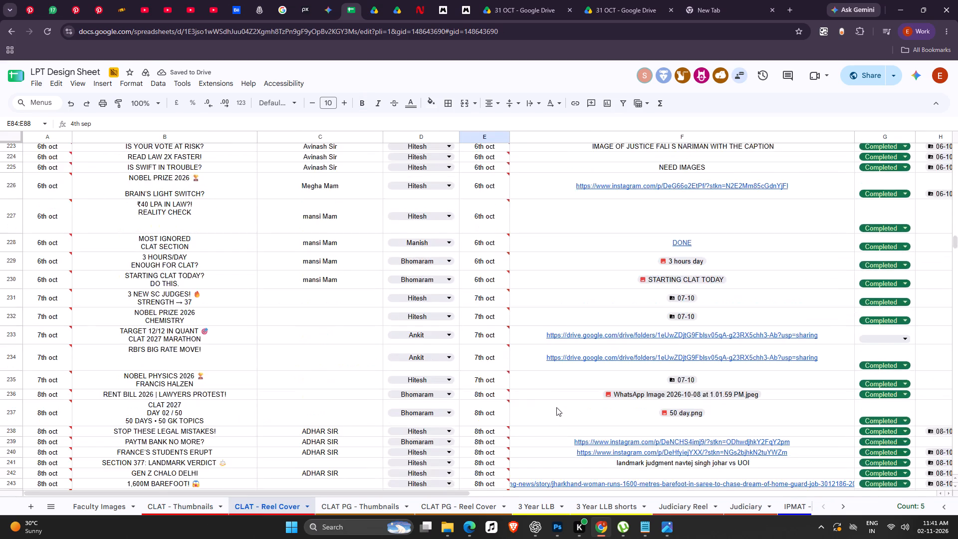
scroll(556, 407, down, 20)
scroll(556, 407, down, 20)
scroll(556, 407, down, 15)
middle_click(545, 430)
middle_drag(560, 415, 554, 420)
middle_drag(557, 415, 540, 438)
middle_drag(553, 423, 546, 429)
scroll(555, 423, up, 14)
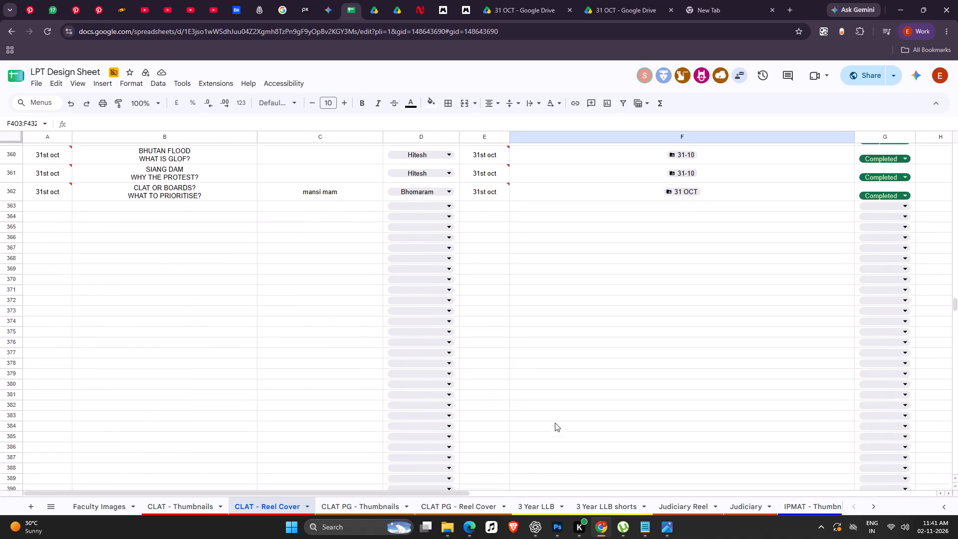
scroll(555, 423, up, 3)
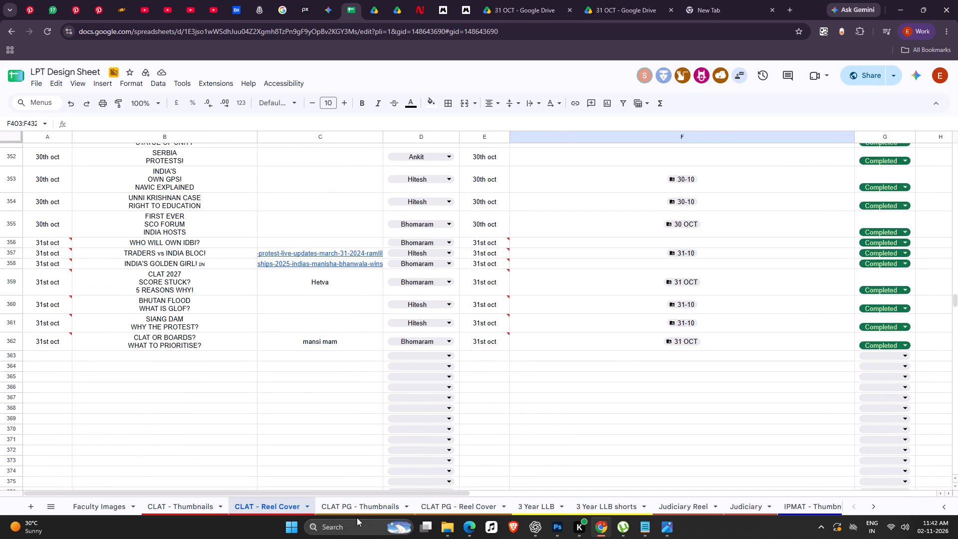
On the CLAT PG - Thumbnails sheet, select the full topic text "LAW OF TORTS LANDMARK JUDGMENTS MUST-KNOW CASE LAWS" in row 133.
click(362, 510)
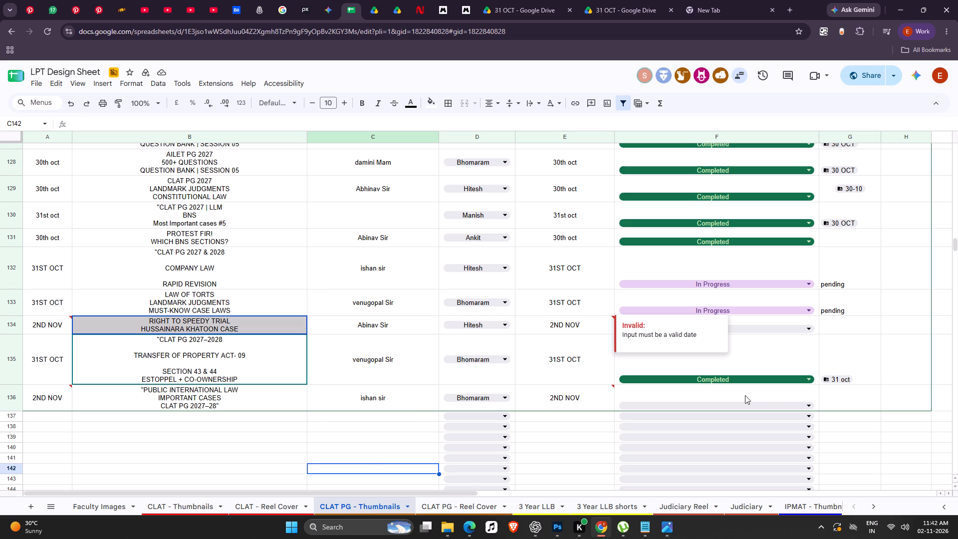
click(610, 395)
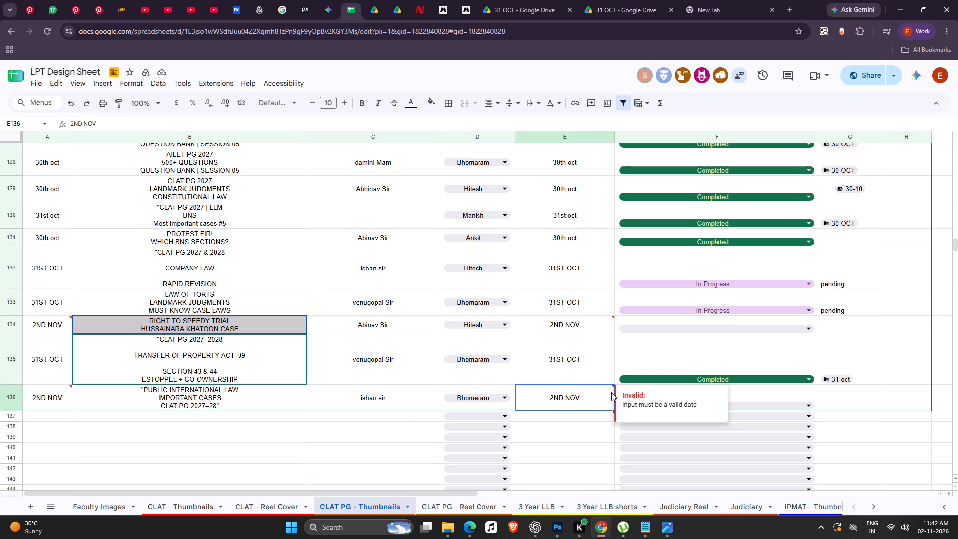
double_click(210, 303)
drag(159, 293, 240, 307)
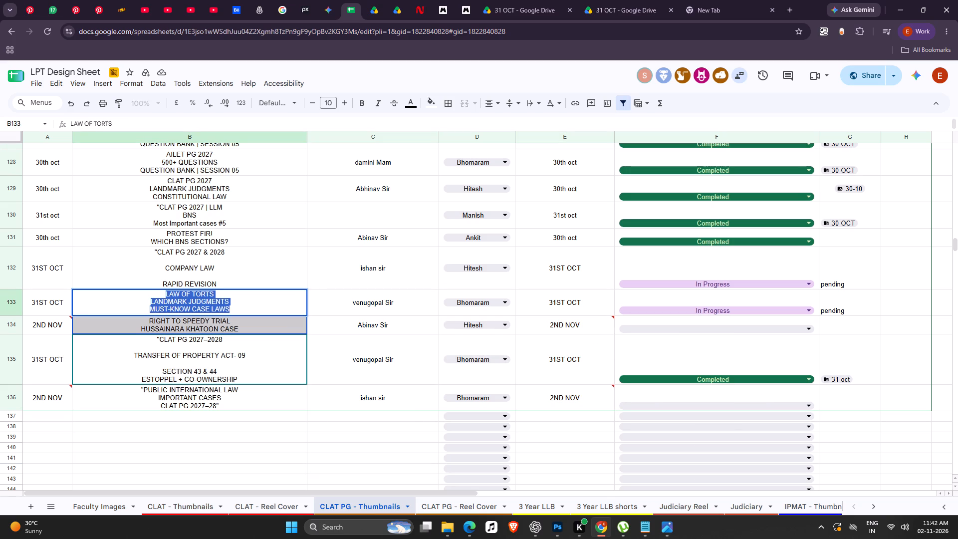
drag(240, 307, 240, 307)
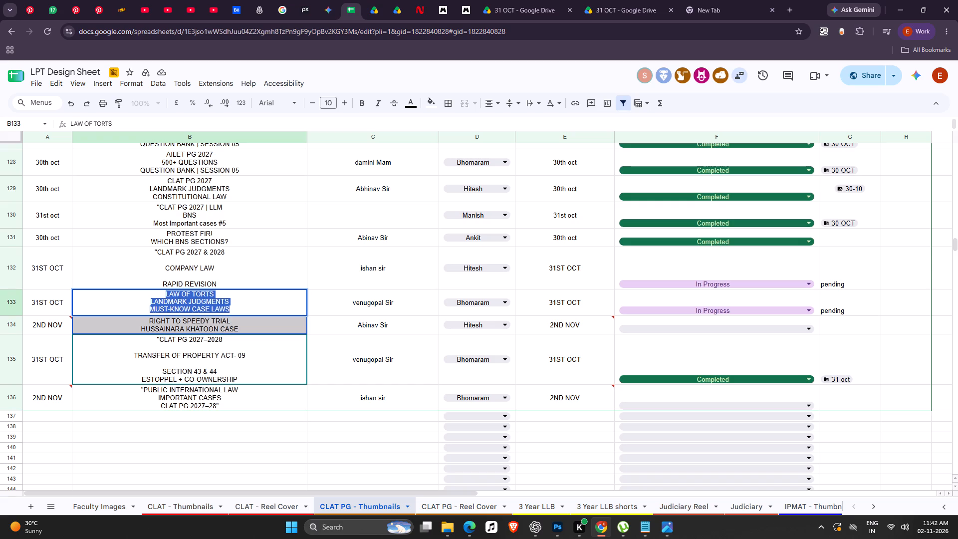